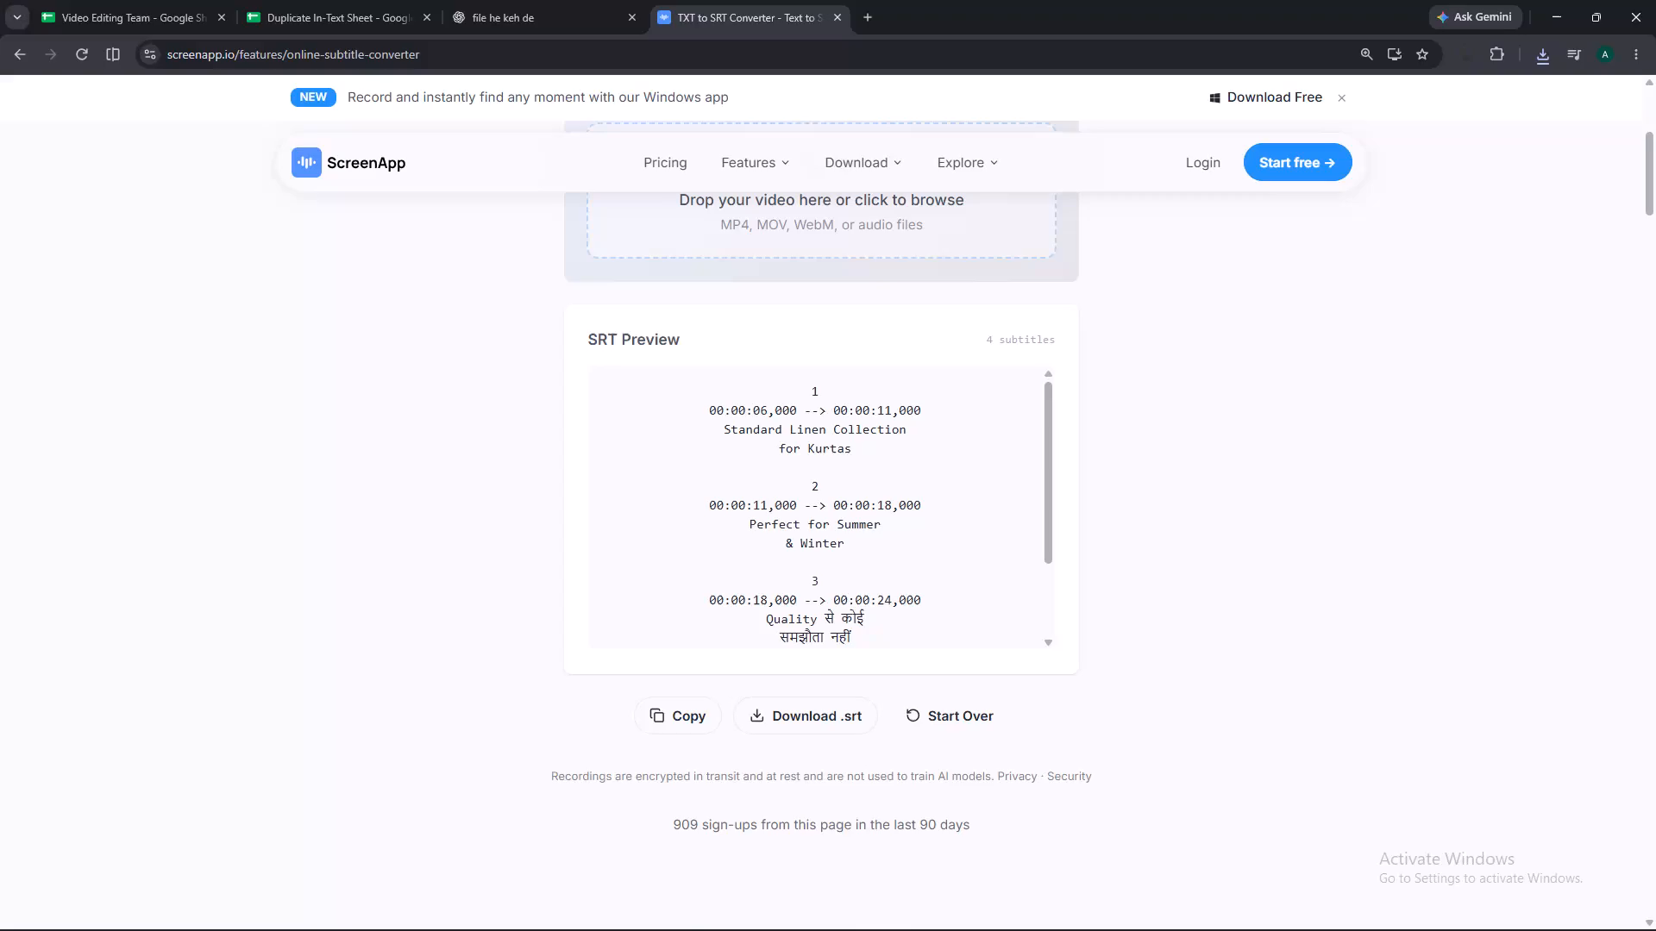
Compare the SRT preview's subtitle lines and timings with the Standard Linen Collection entries in ChatGPT and the Duplicate In-Text Sheet.
scroll(846, 537, "up", 6)
scroll(846, 534, "down", 9)
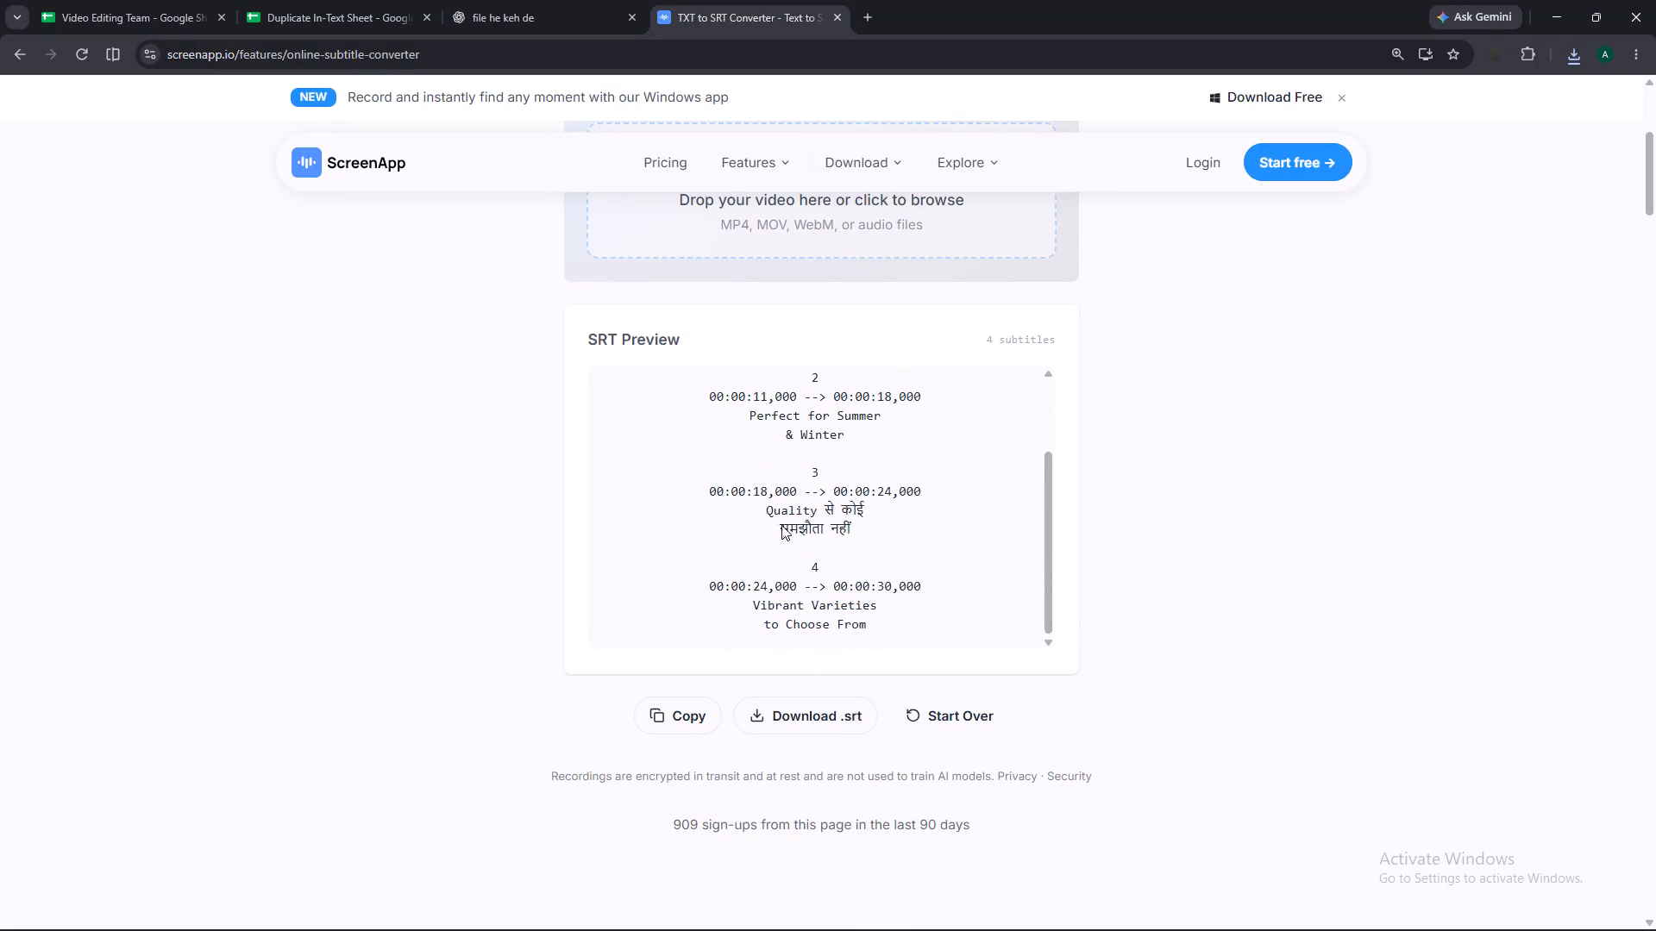
left_click(547, 0)
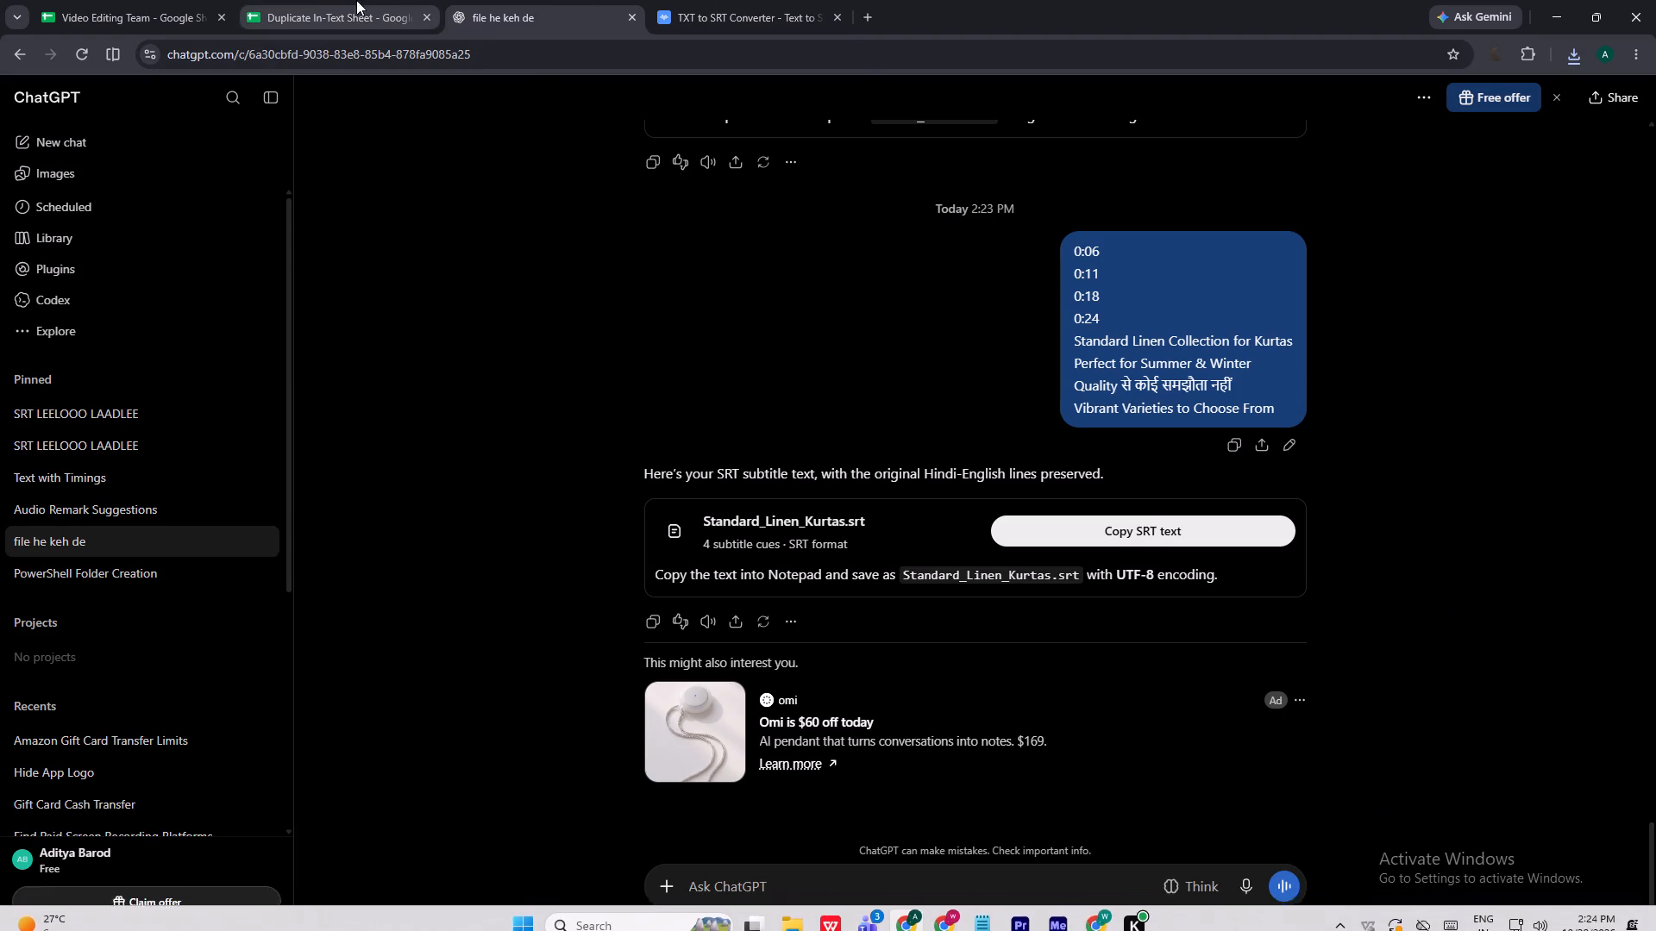
left_click(312, 0)
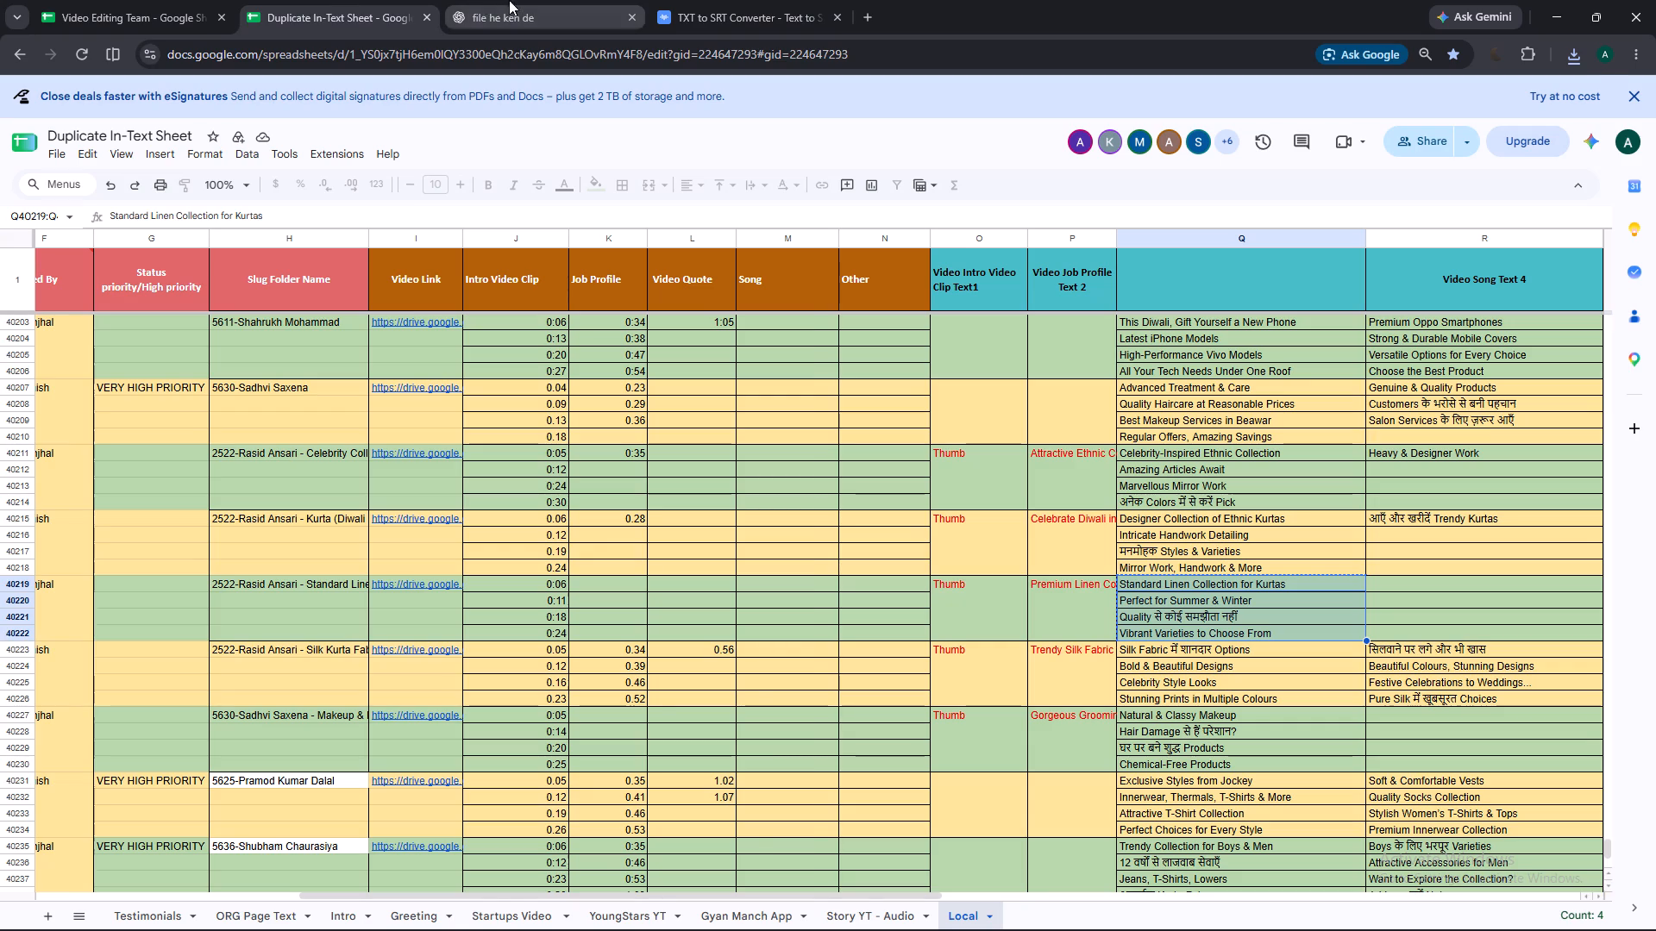
left_click(477, 0)
left_click(767, 0)
scroll(980, 538, "down", 8)
scroll(821, 456, "up", 5)
scroll(930, 520, "up", 3)
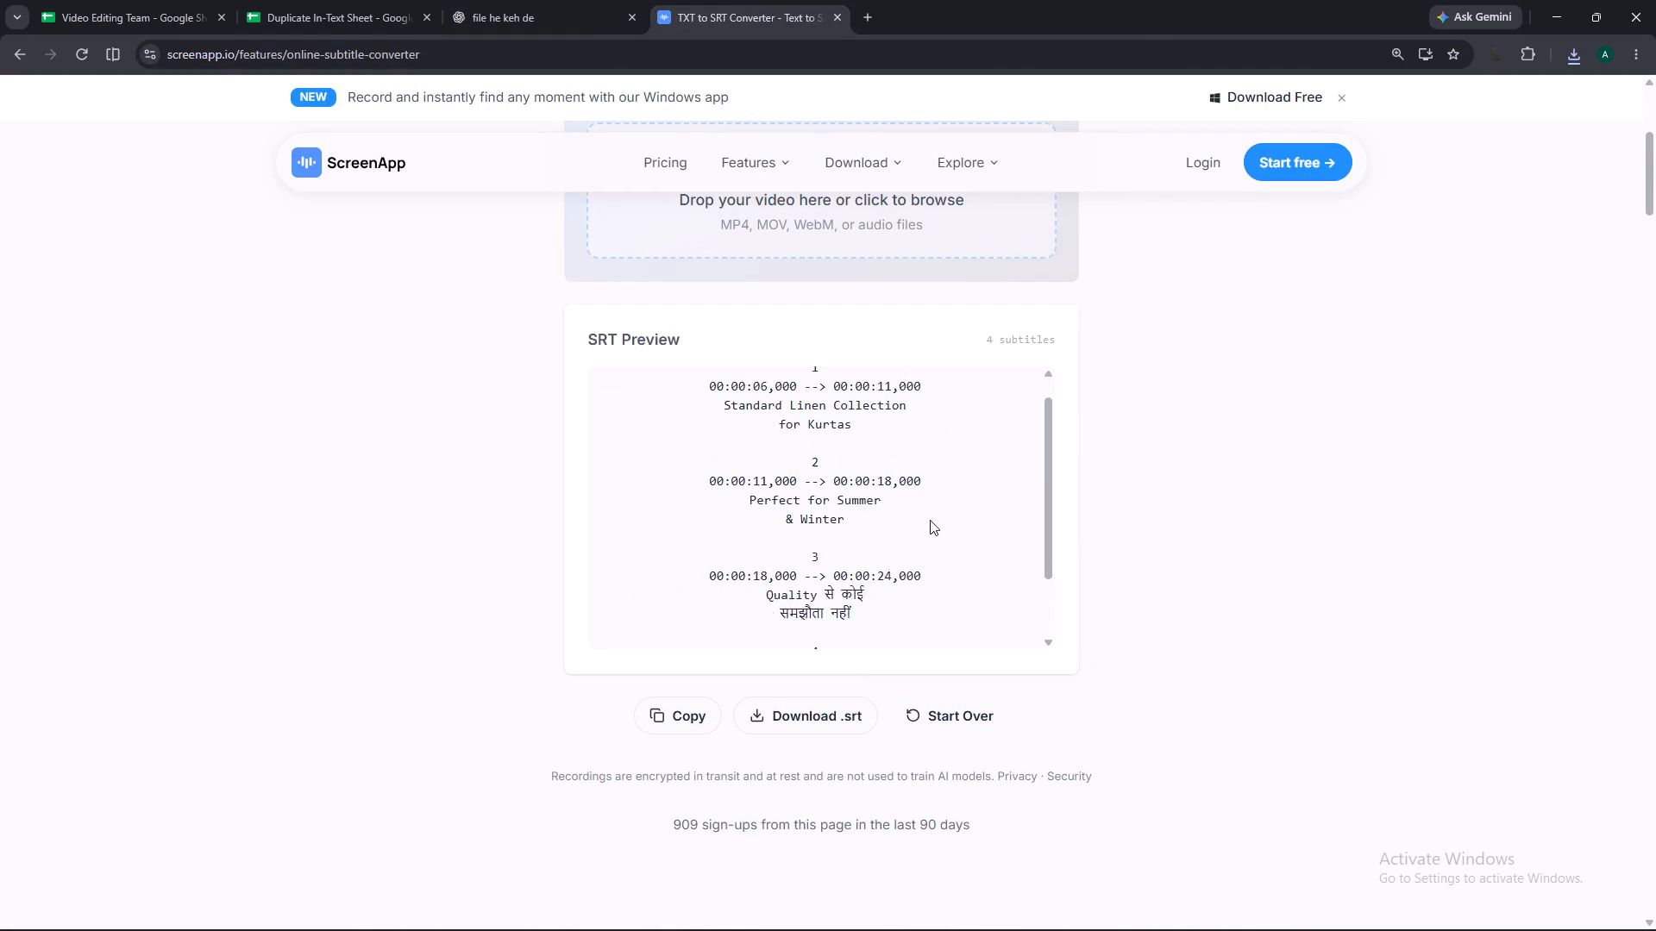
Download the converted Standard Linen Collection subtitles as an .srt file.
left_click(824, 718)
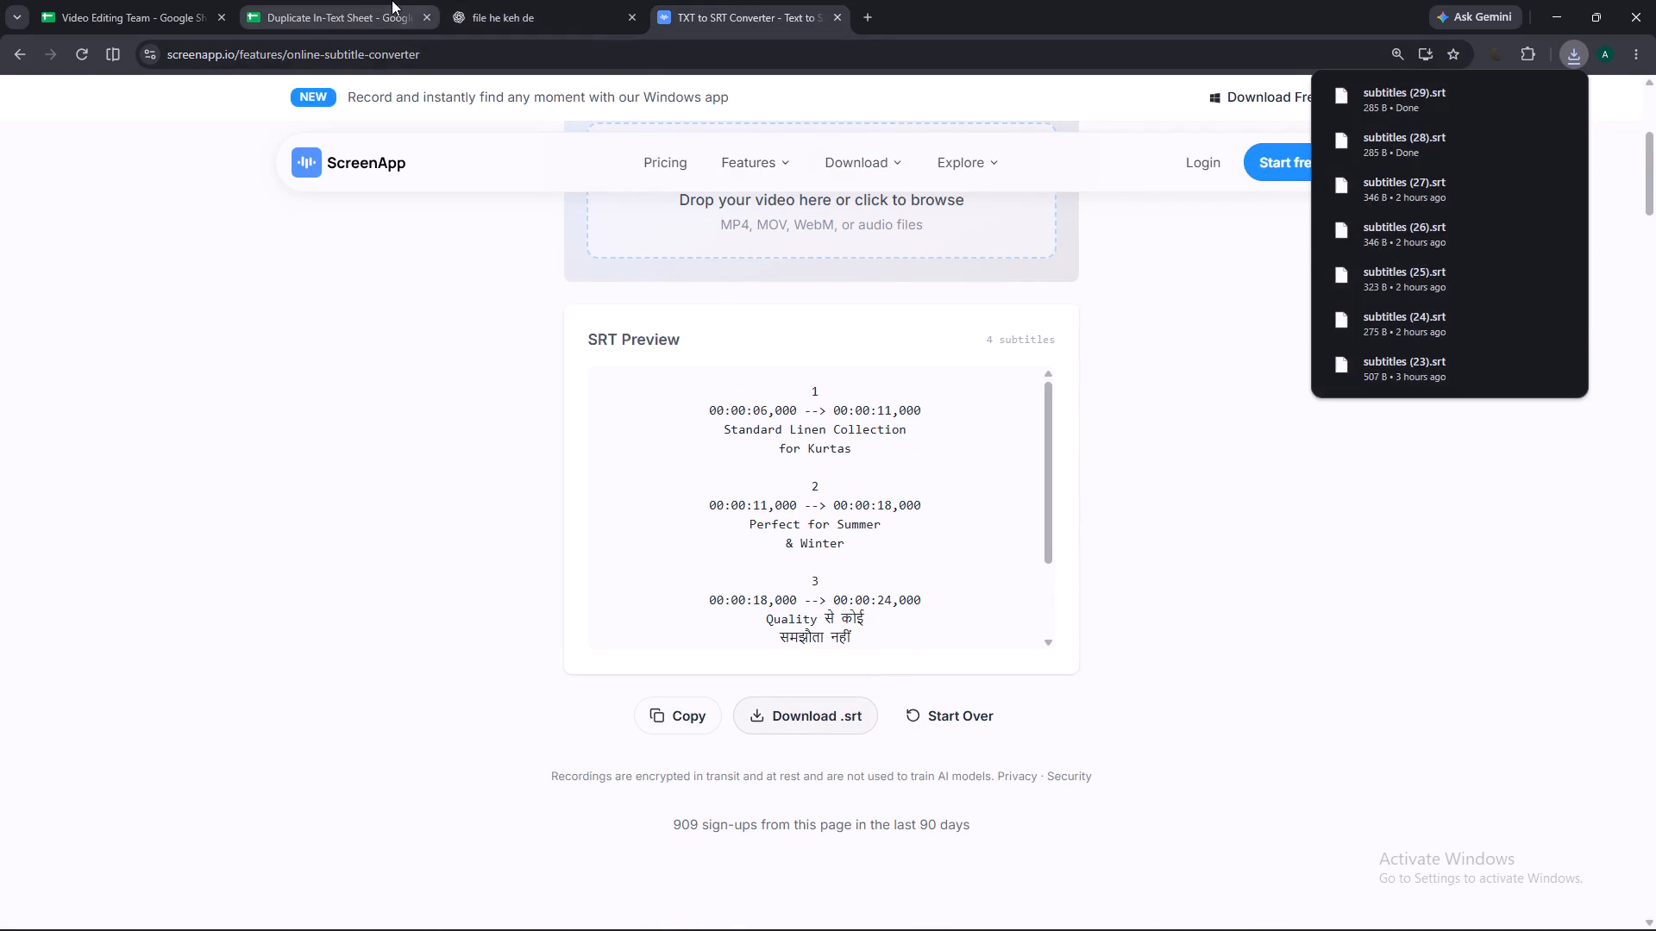
Return to the Standard Linen Collection rows in the Duplicate In-Text Sheet.
left_click(389, 0)
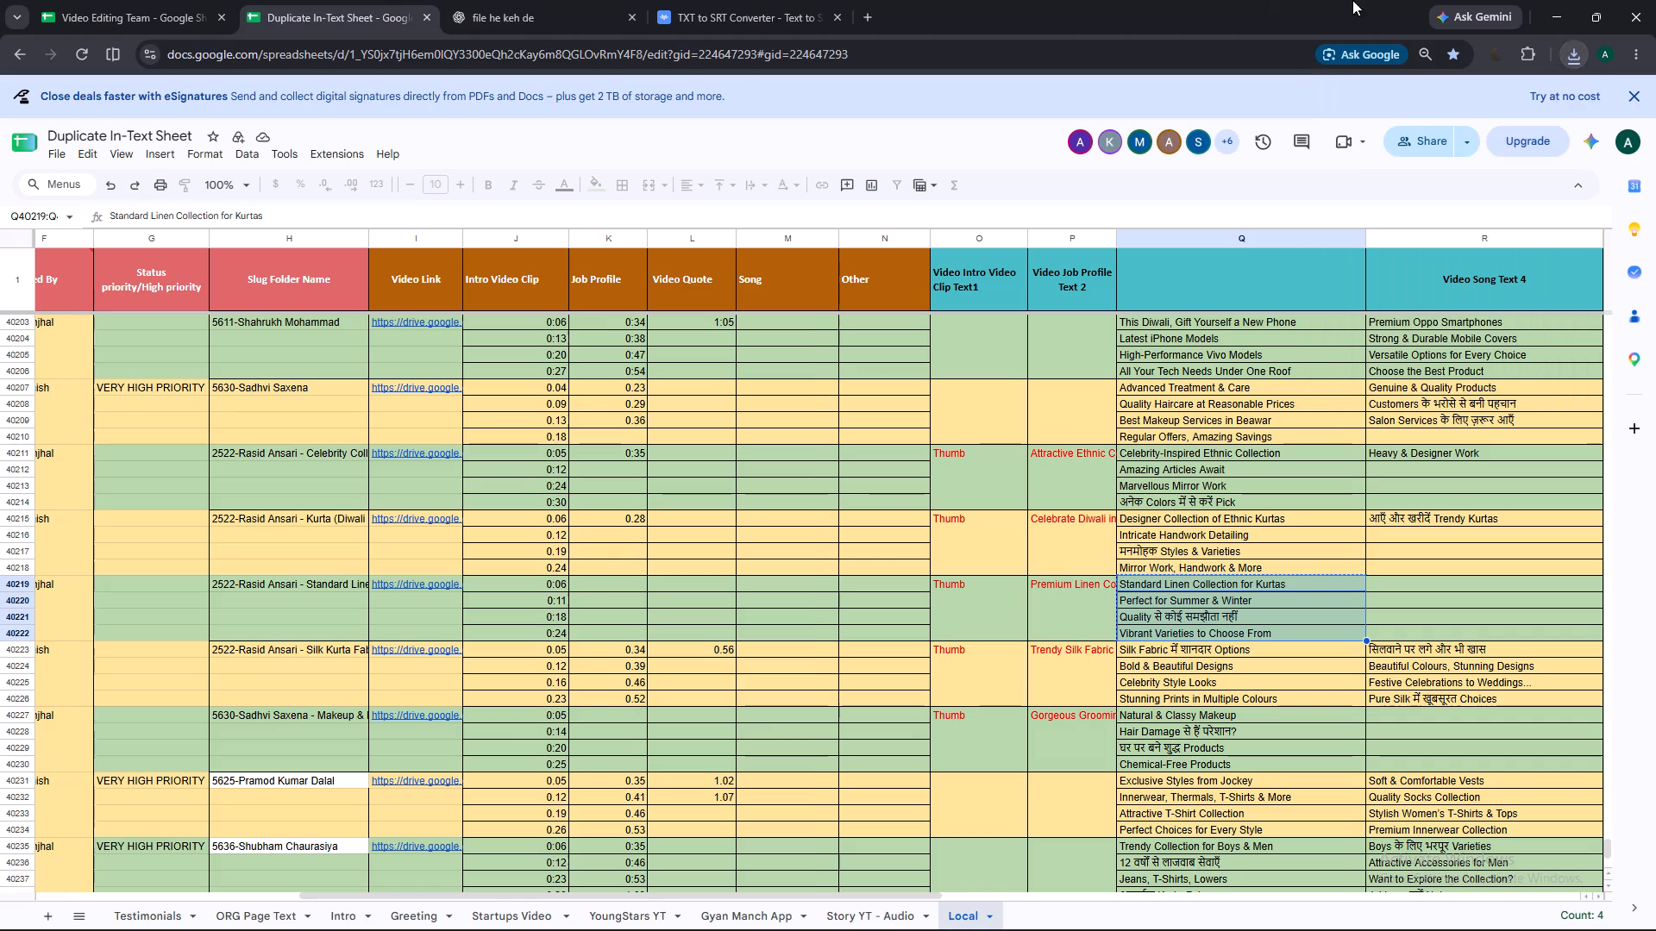
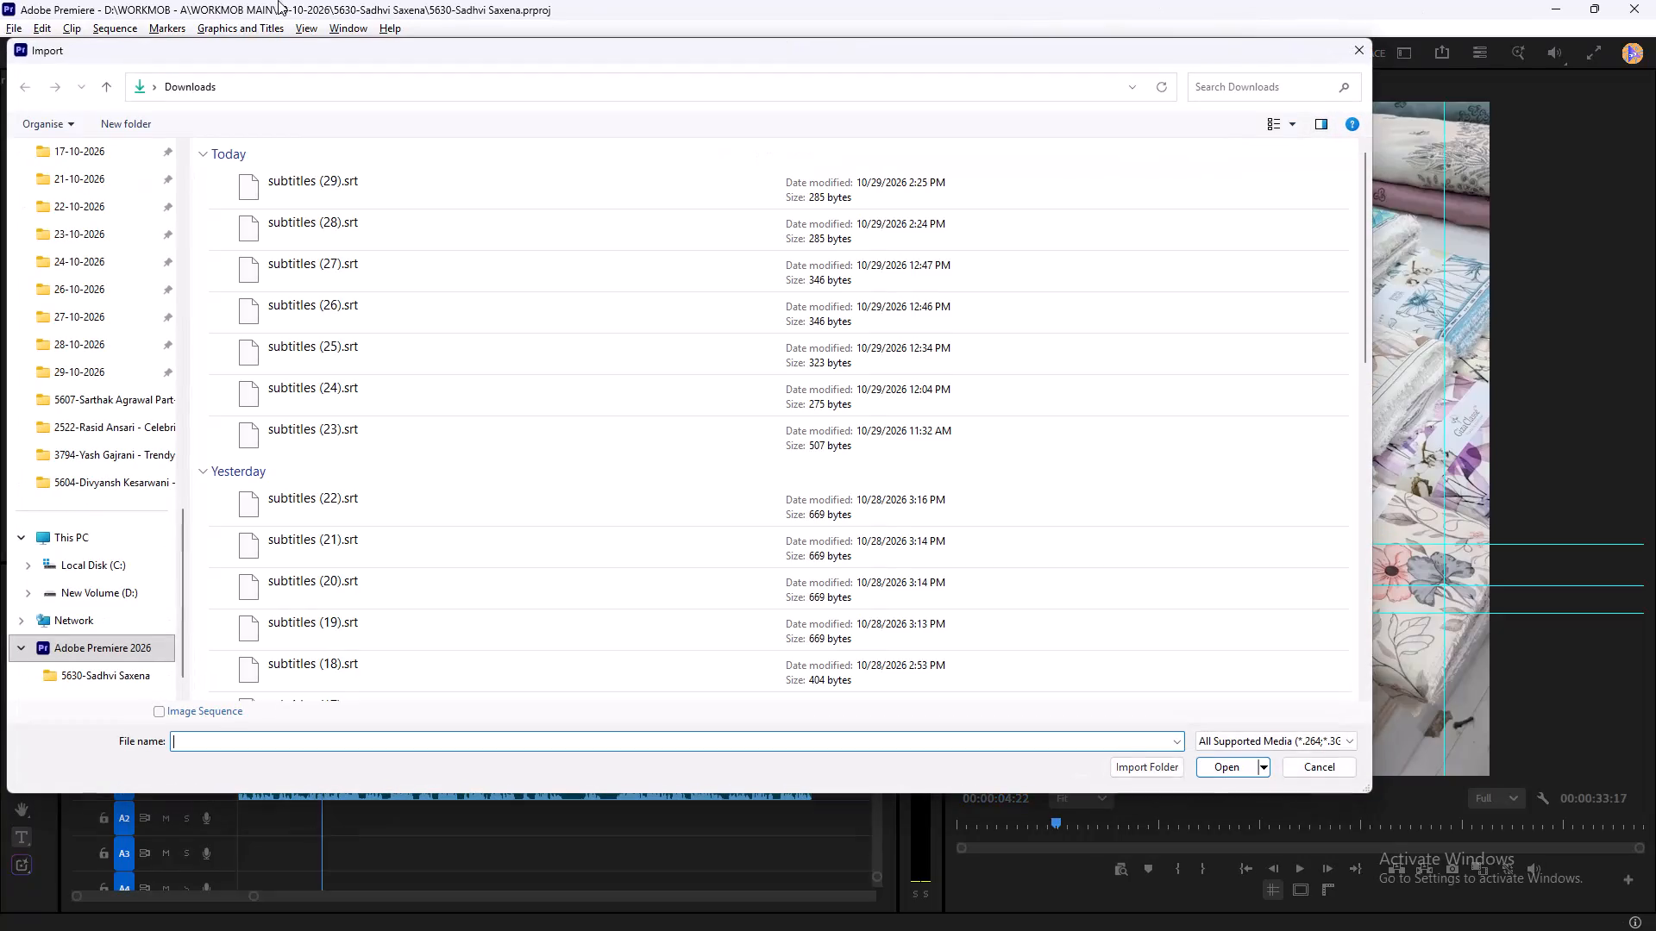
Import subtitles (29).srt and place its captions on a new subtitle track in the Standard Linen Kurta Fabric sequence.
double_click(304, 203)
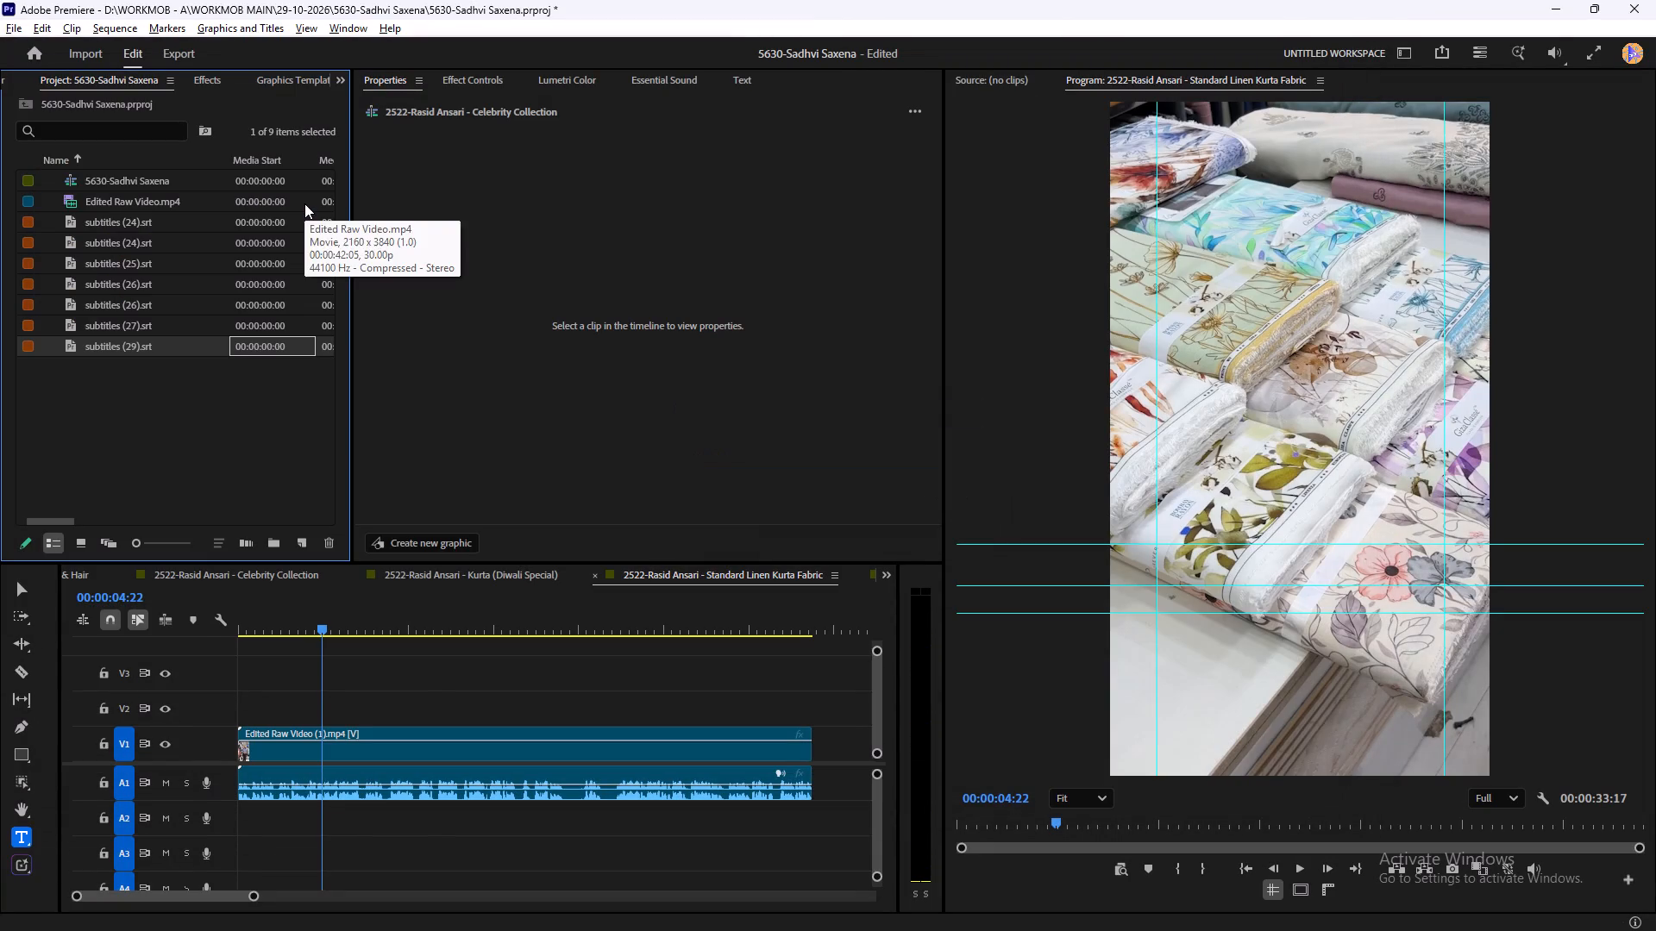
left_click_drag(141, 347, 454, 699)
left_click(837, 627)
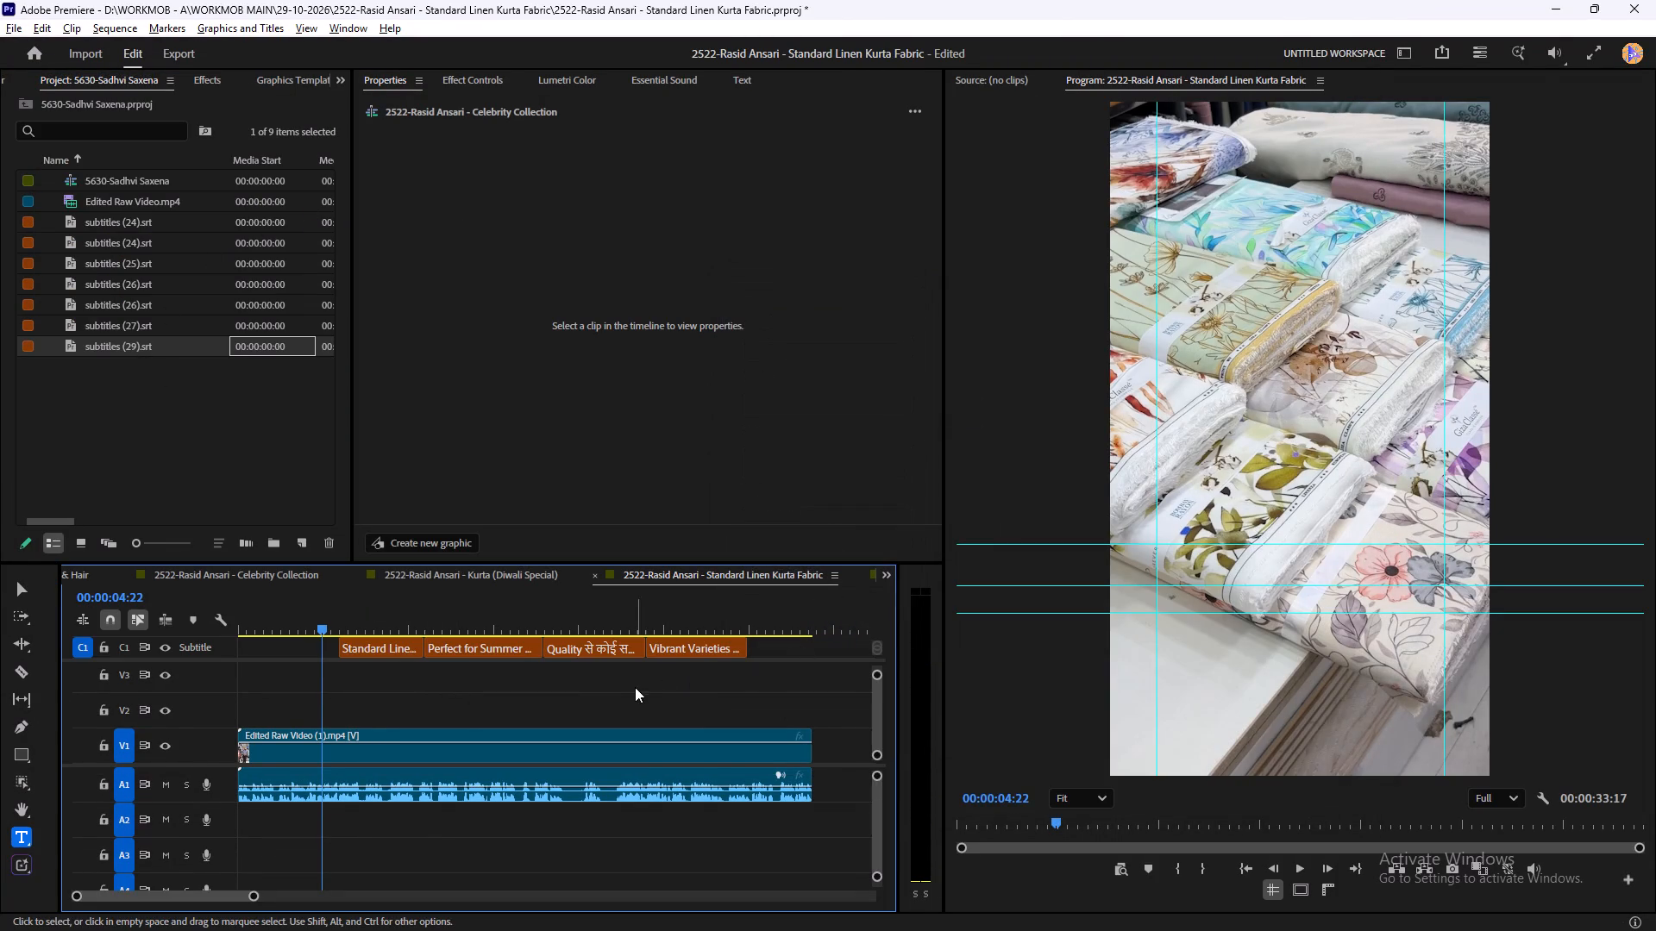
Preview the first captions against the video and shorten the end of the "Perfect for Summer & Winter" caption to slightly past 00:00:15:02.
left_click_drag(342, 613, 397, 625)
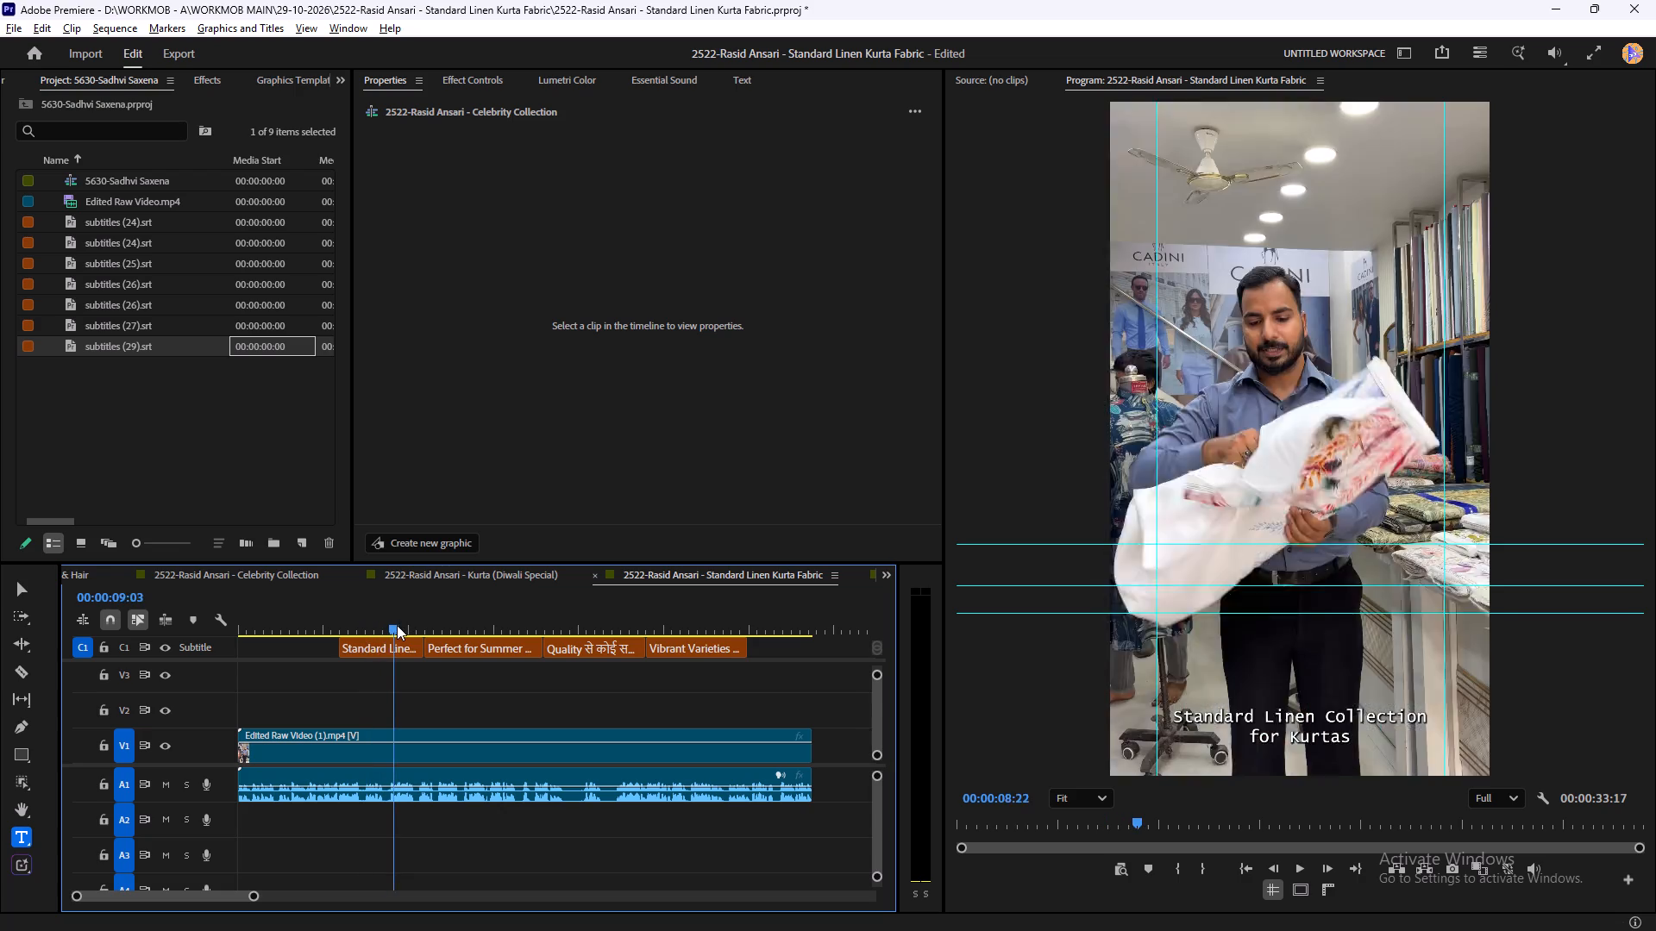
left_click_drag(397, 625, 537, 715)
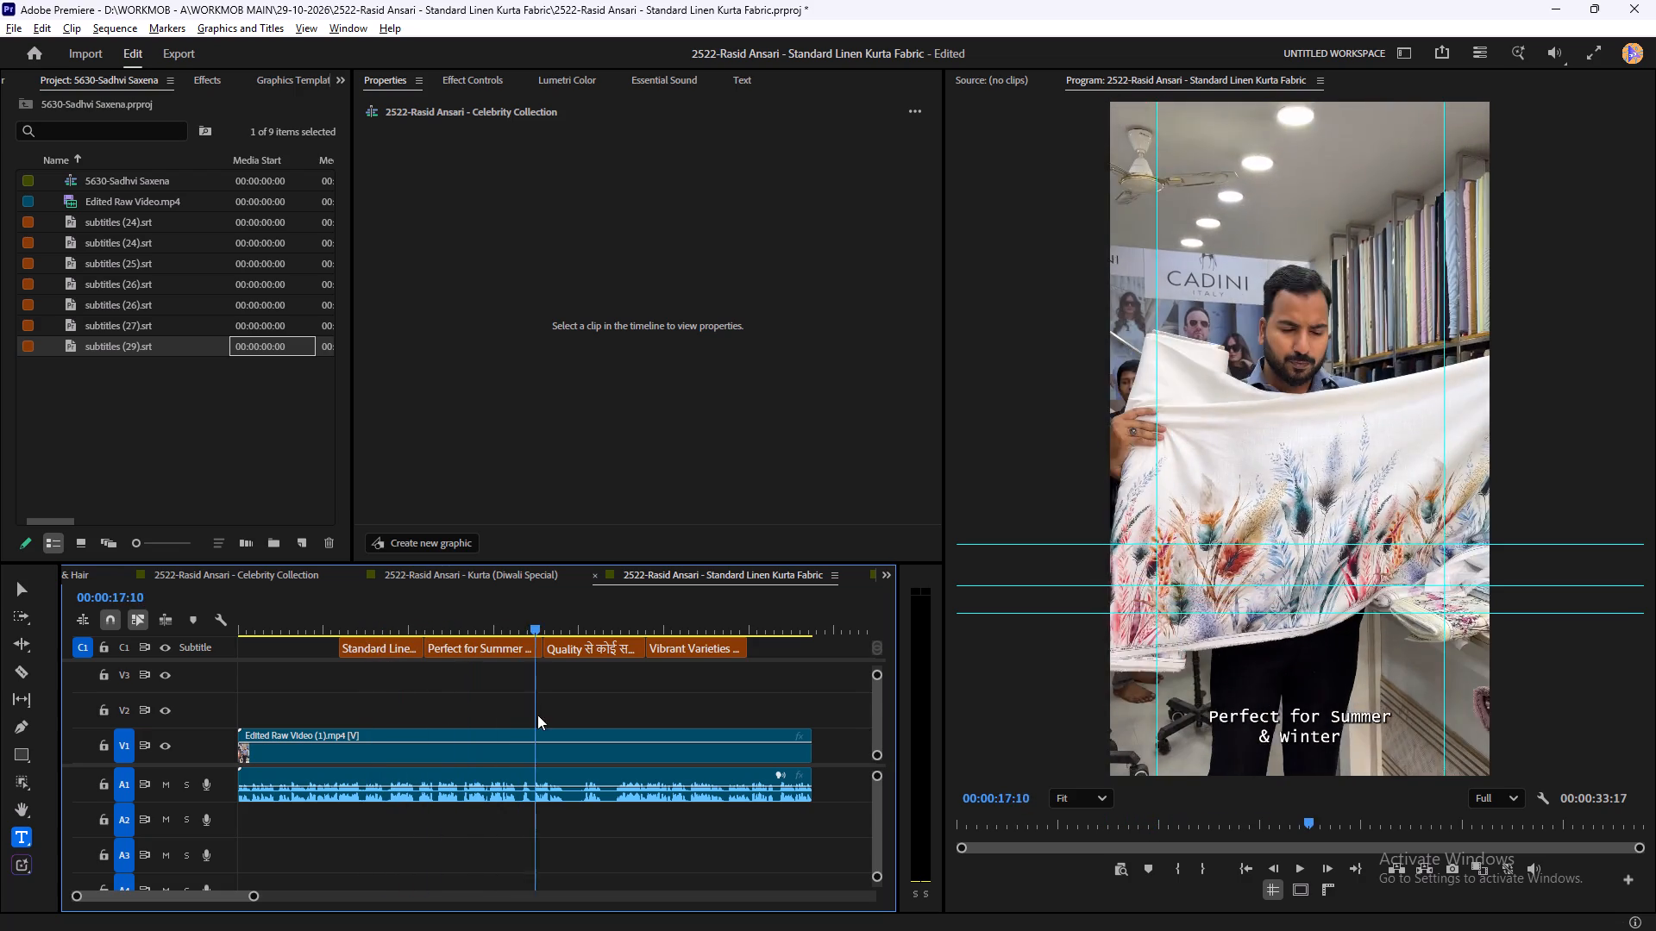
left_click_drag(537, 715, 484, 696)
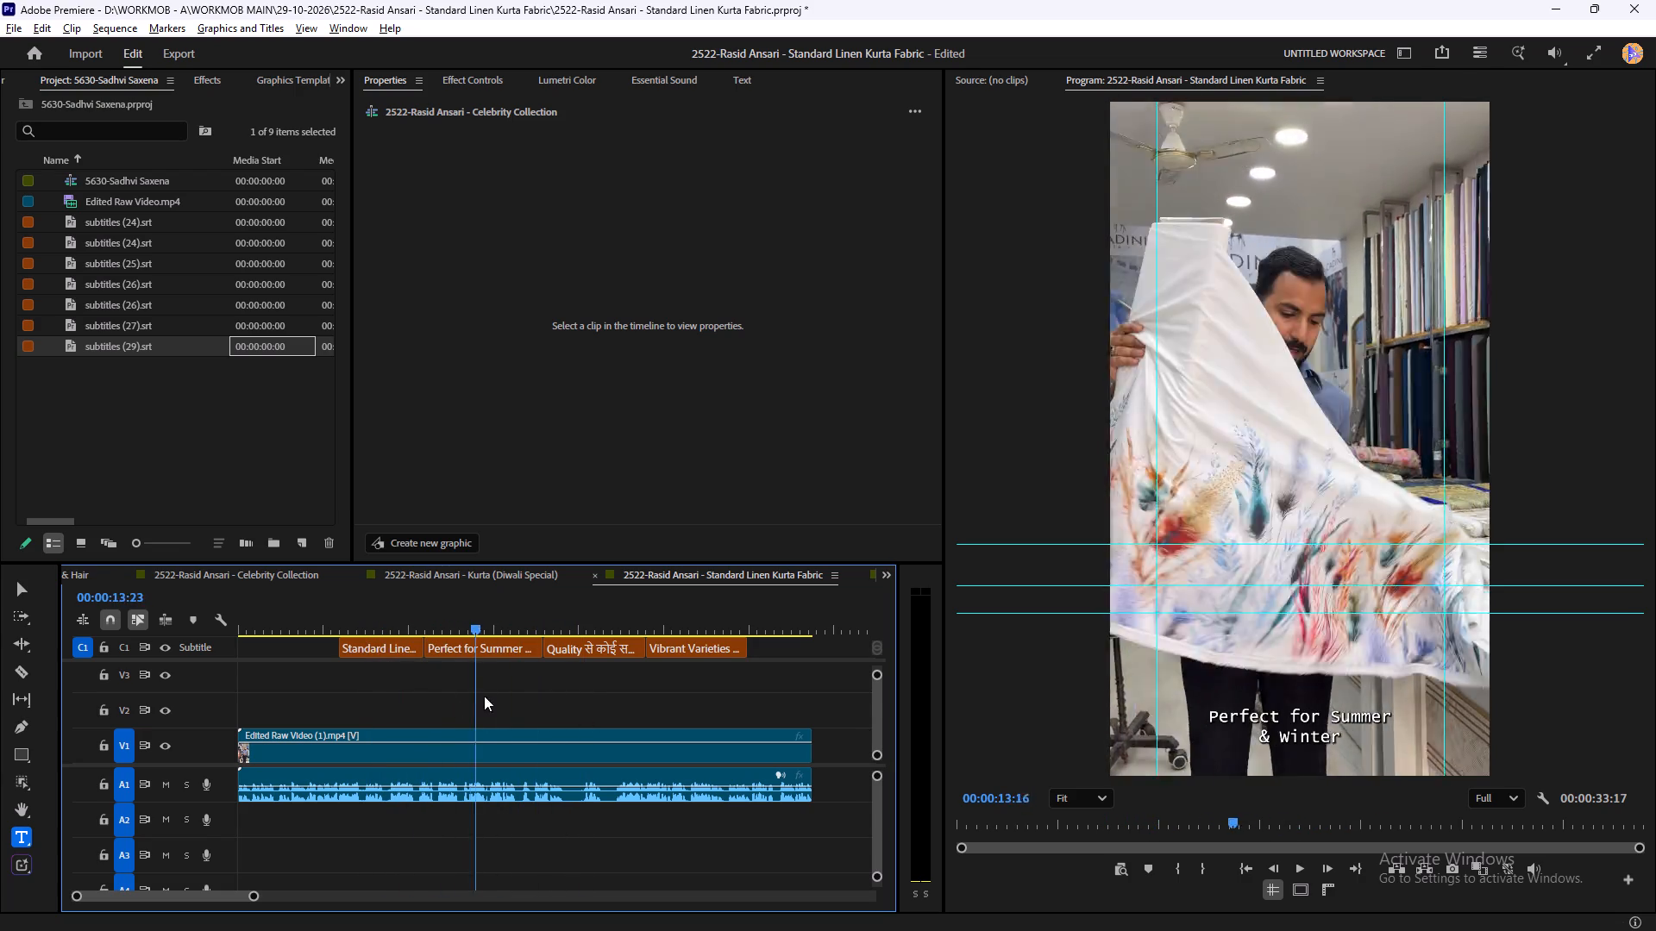
left_click_drag(484, 696, 498, 693)
left_click_drag(540, 653, 514, 655)
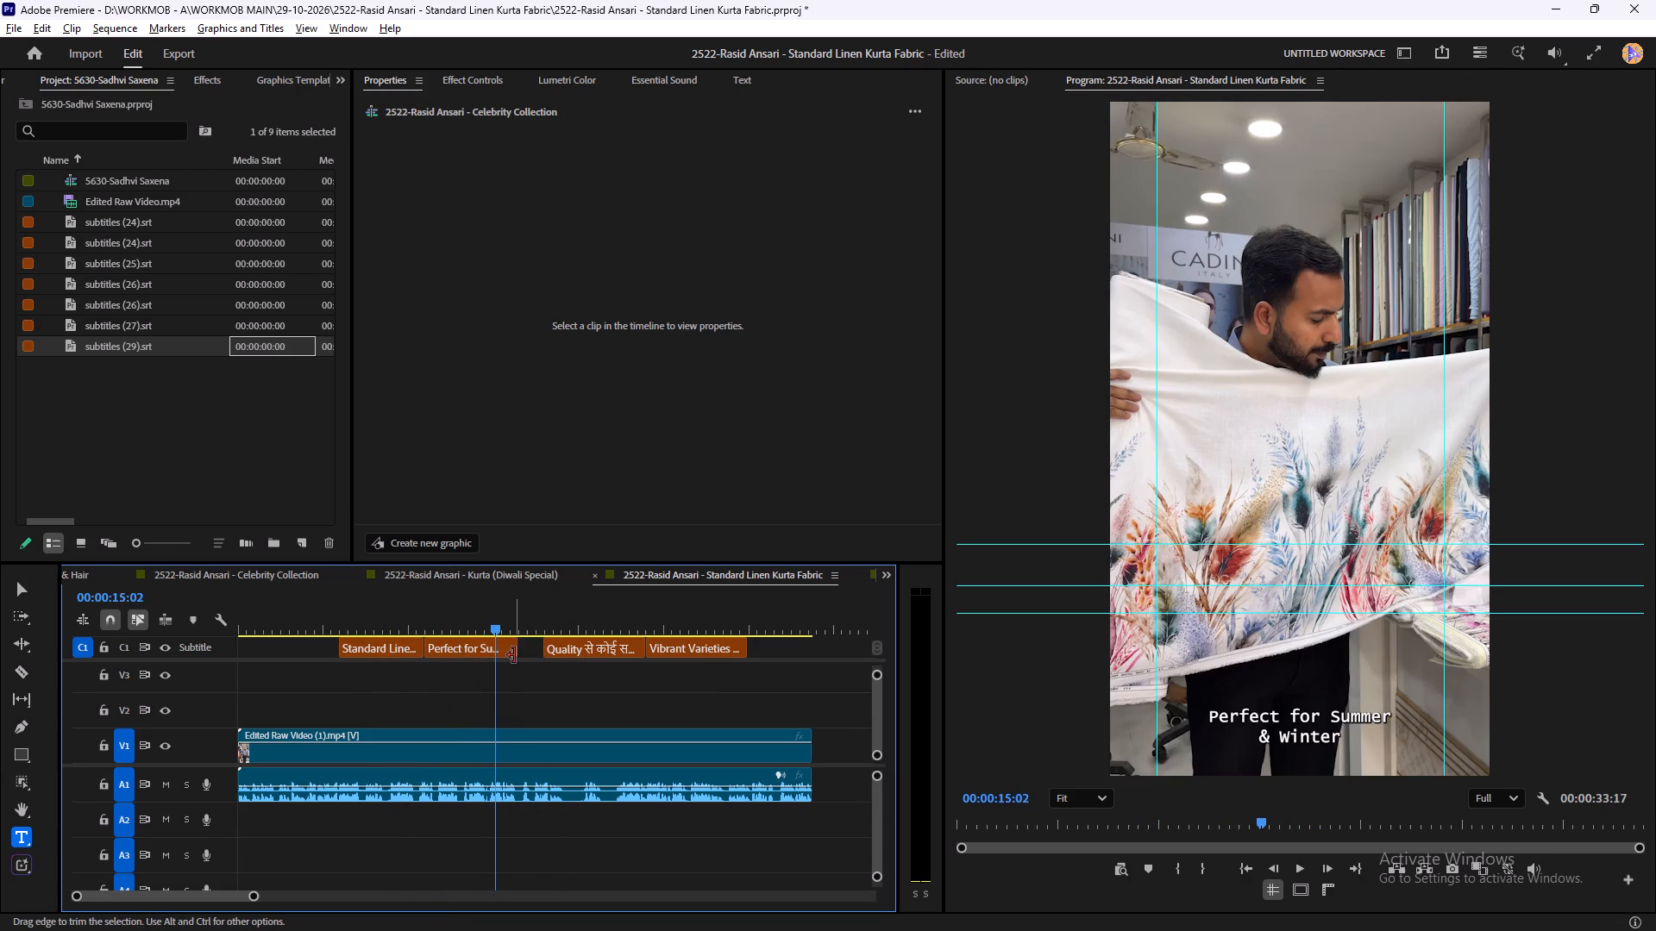
Check the styled text in the Kurta (Diwali Special) sequence, then return to the Standard Linen Kurta Fabric sequence.
left_click(485, 582)
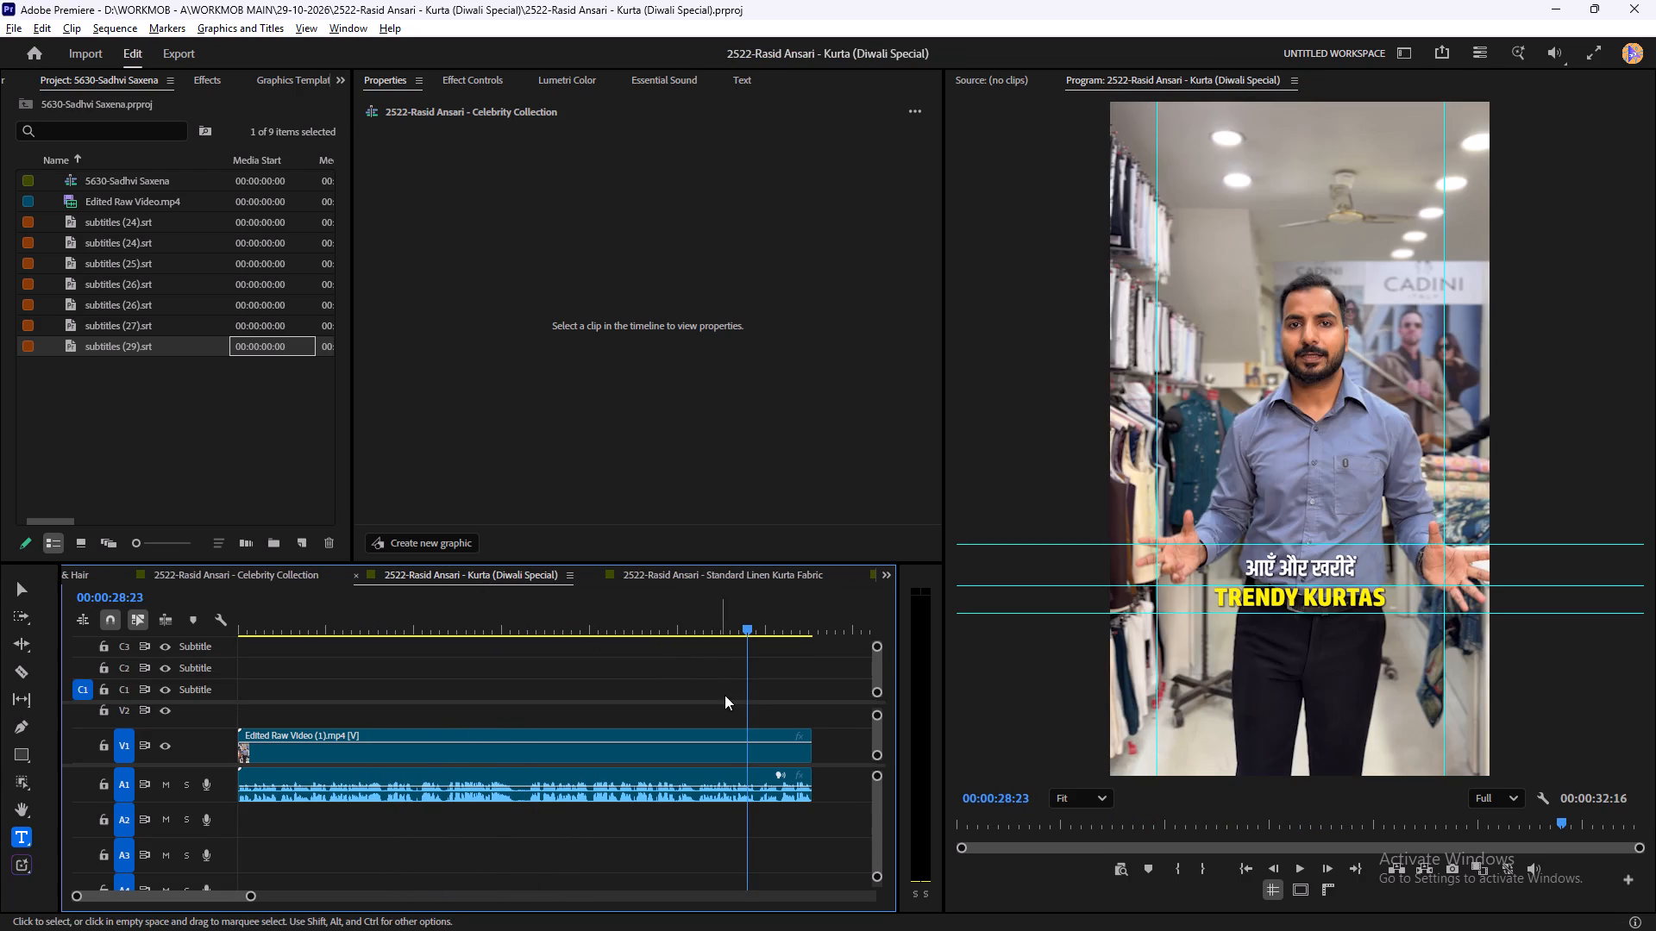
left_click(734, 572)
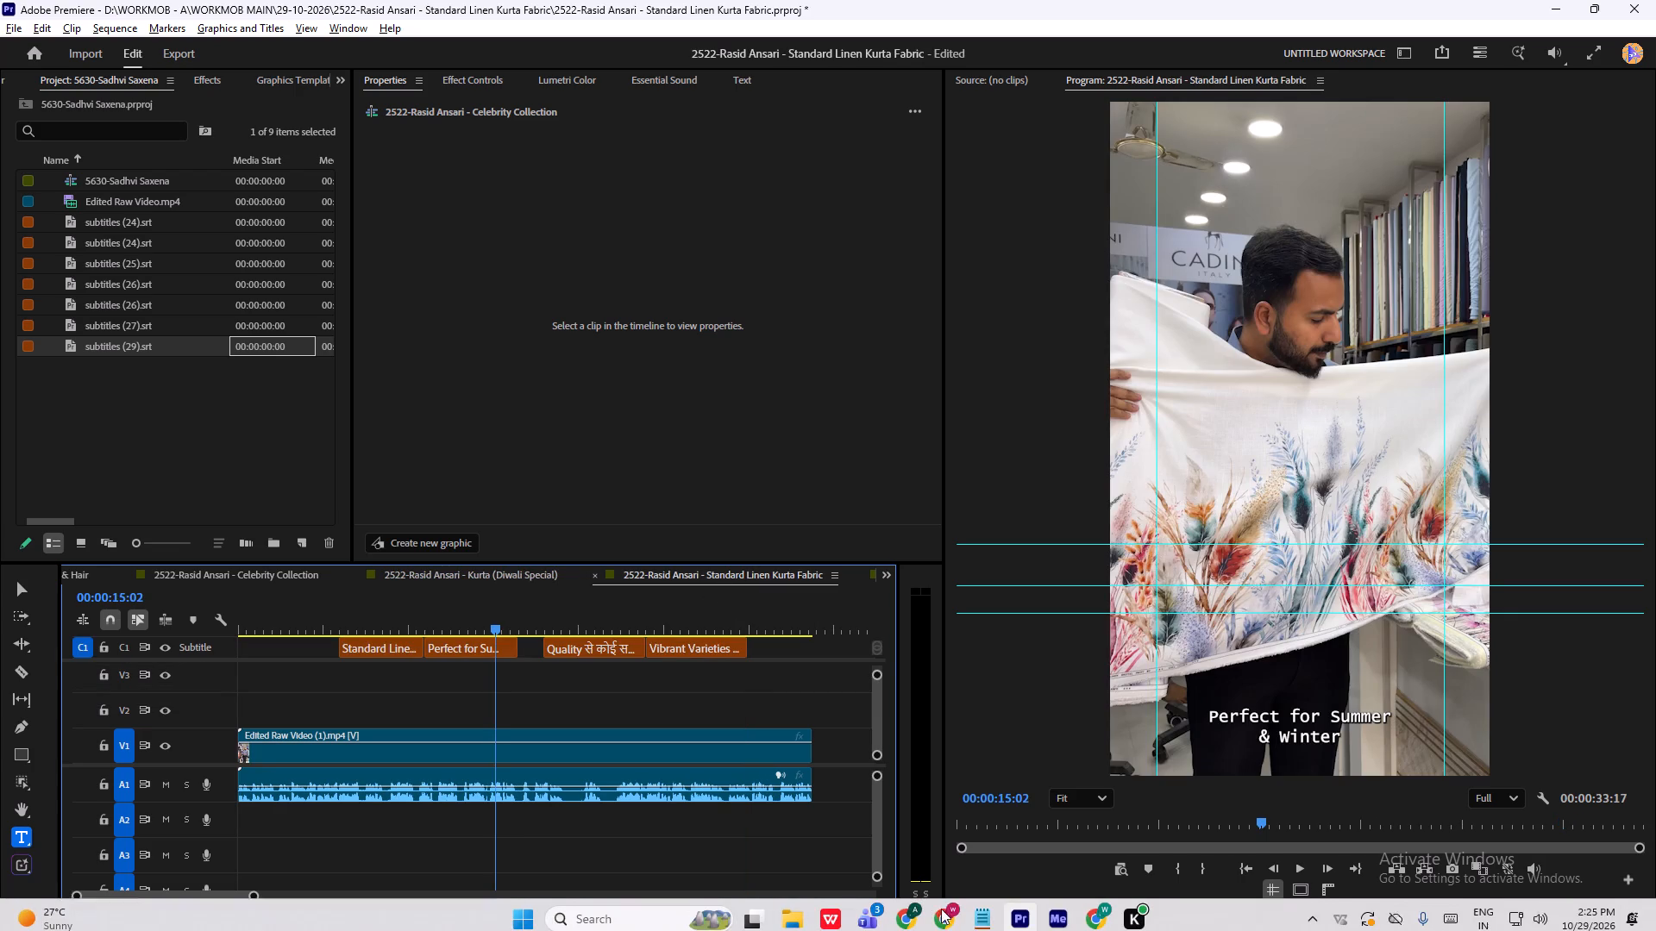
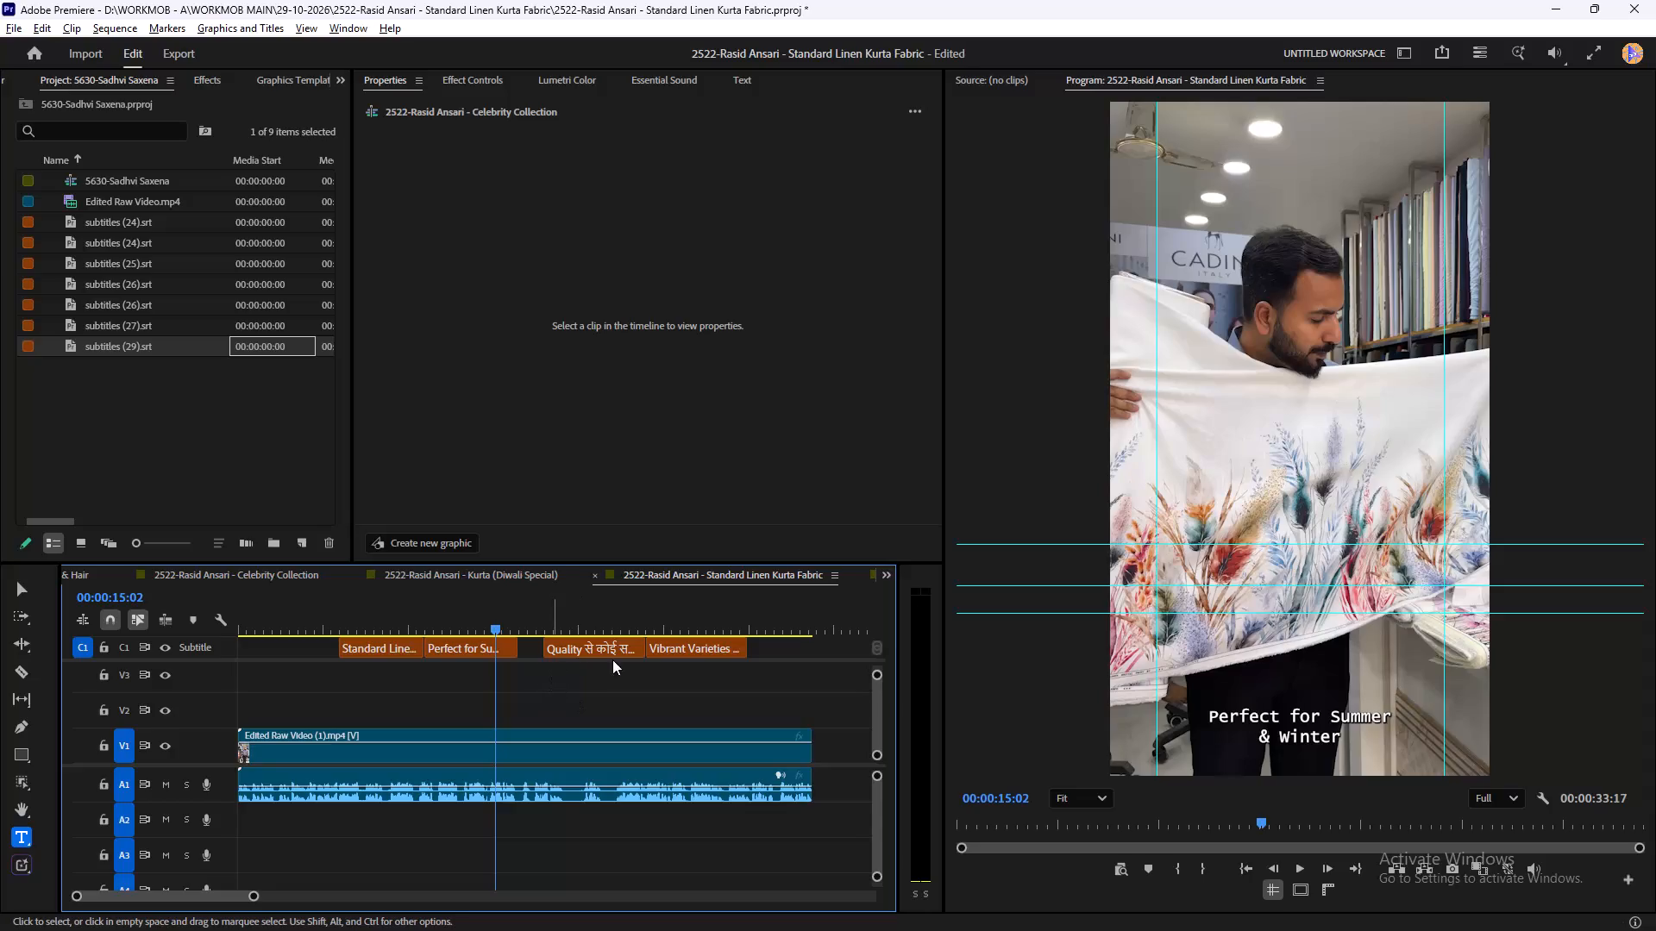
Shorten the ends of the "Quality", "Vibrant Varieties" and "Standard Linen" captions slightly on the subtitle track.
left_click_drag(637, 654, 617, 653)
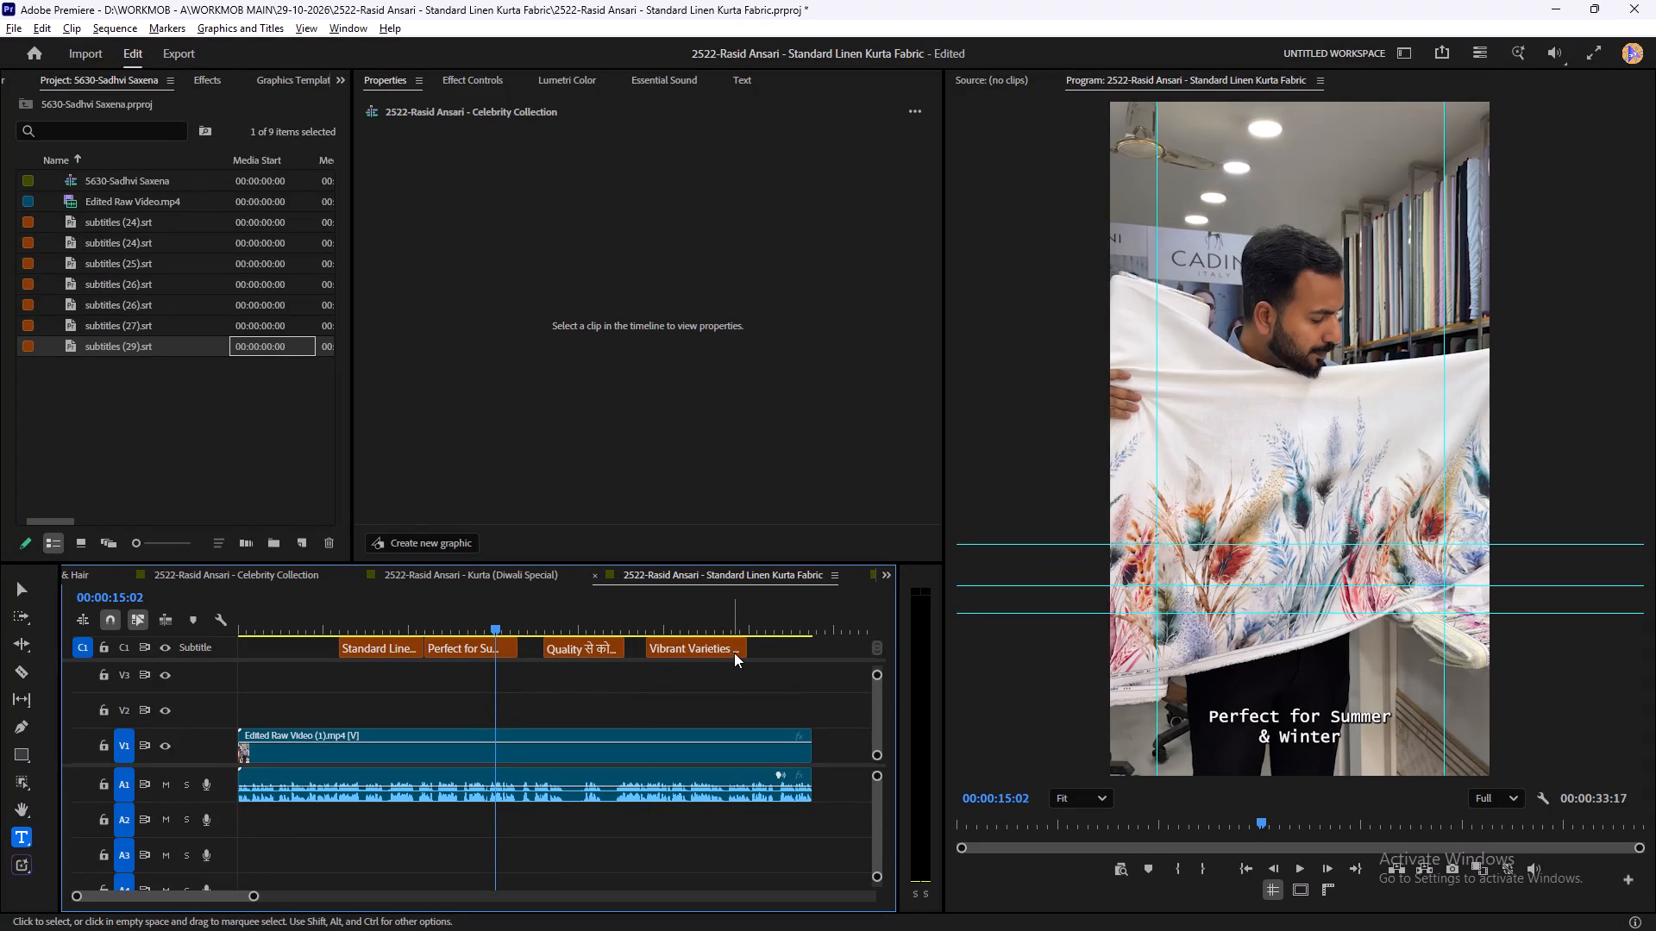
left_click_drag(742, 653, 726, 654)
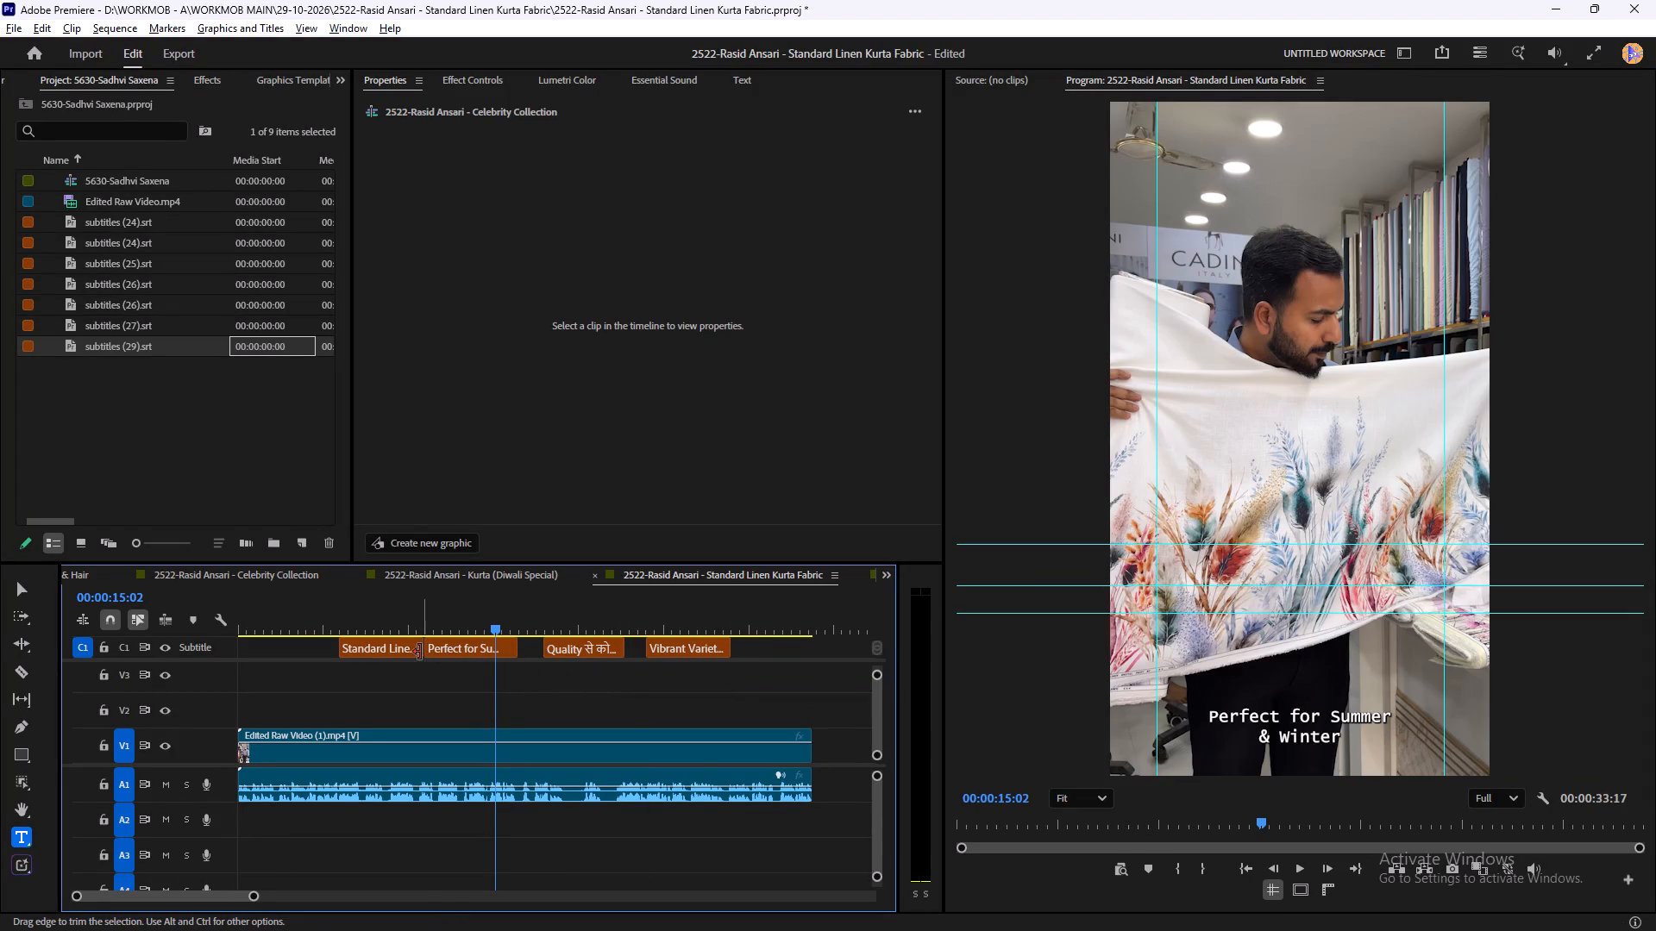
left_click_drag(420, 652, 411, 653)
Style all four captions in HP Simplified Bold, all caps, at font size 64, previewing on the "Standard Linen Collection for Kurtas" caption.
left_click_drag(482, 607, 379, 643)
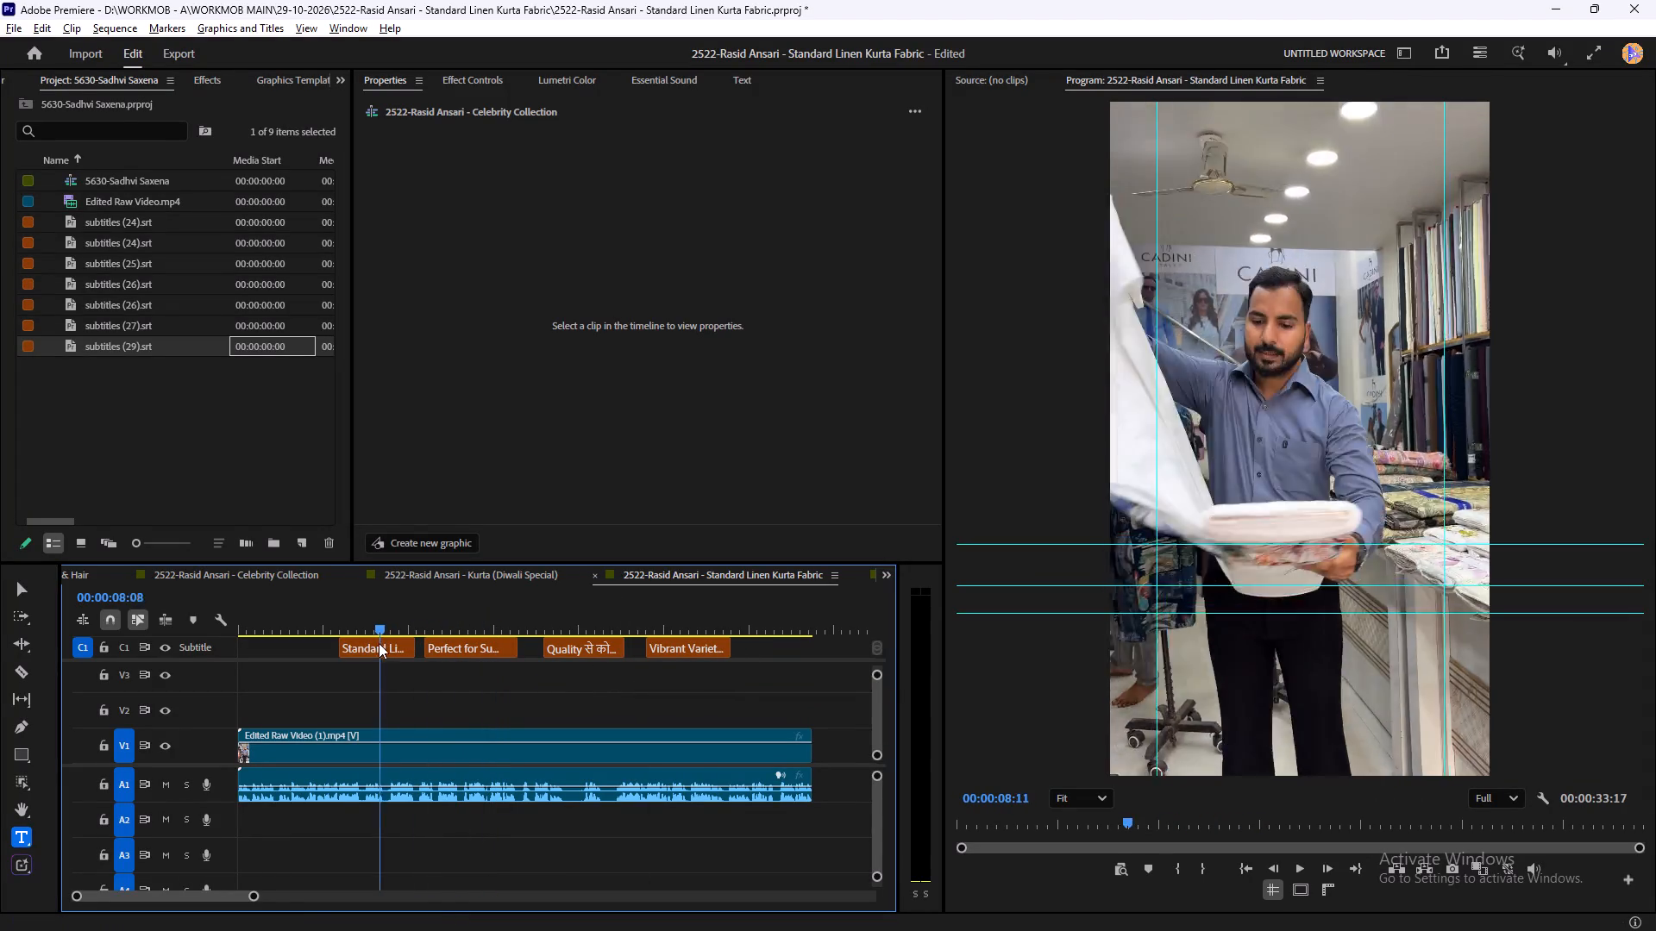
left_click_drag(379, 643, 369, 647)
left_click_drag(718, 677, 288, 639)
left_click(471, 291)
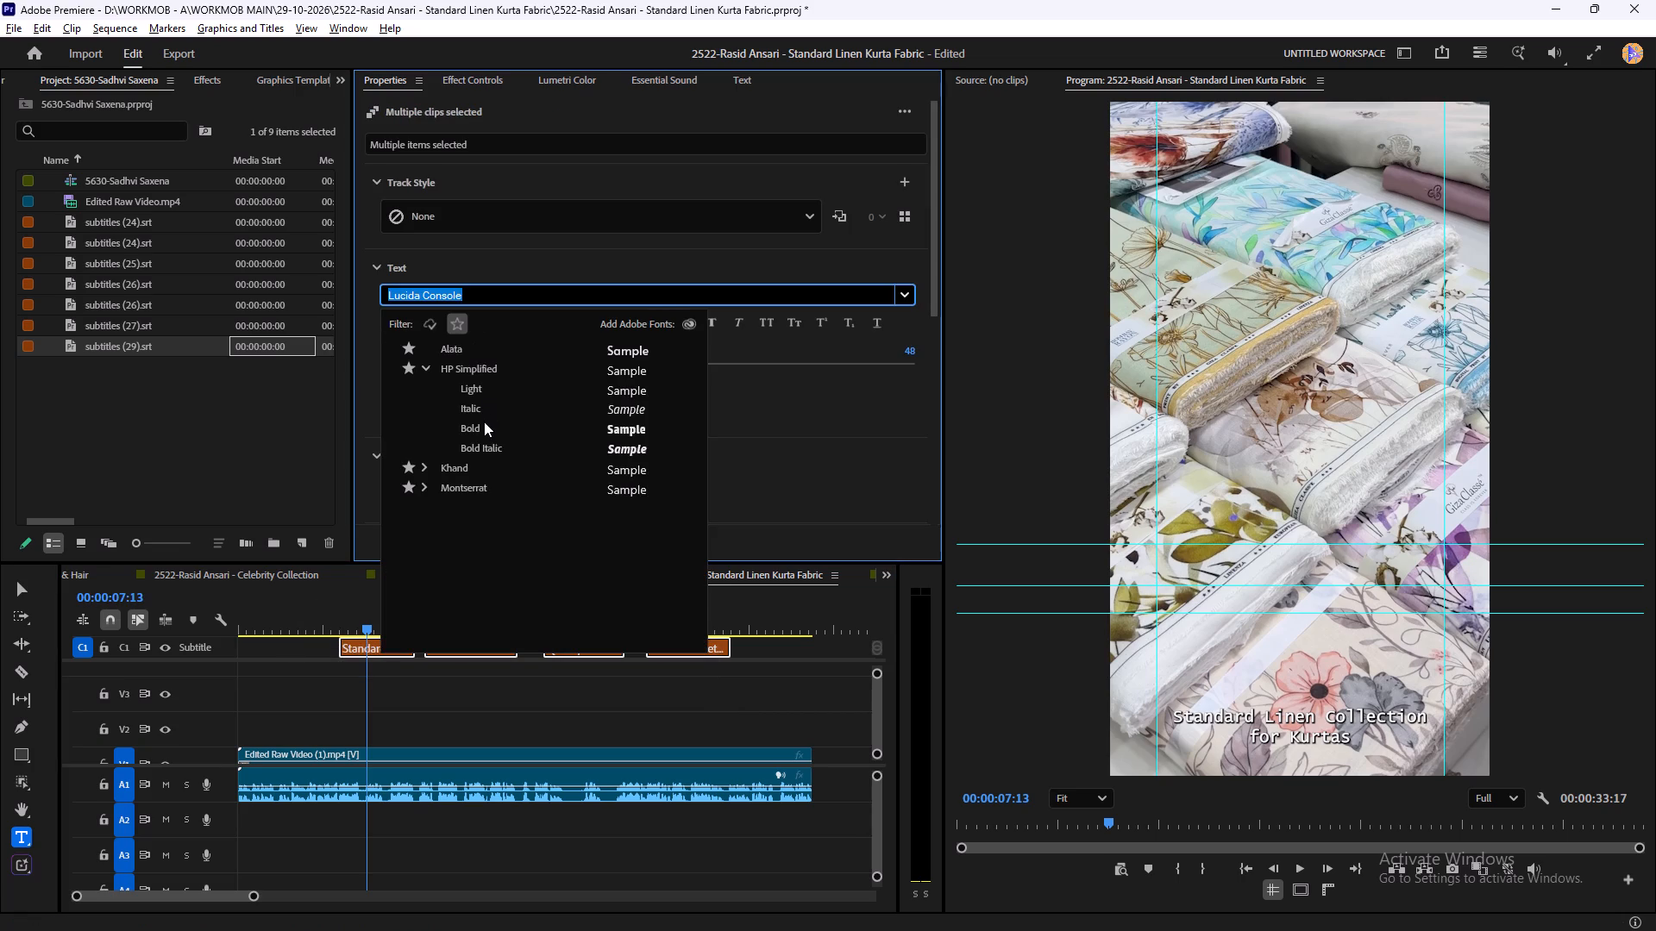
left_click(484, 422)
left_click(775, 320)
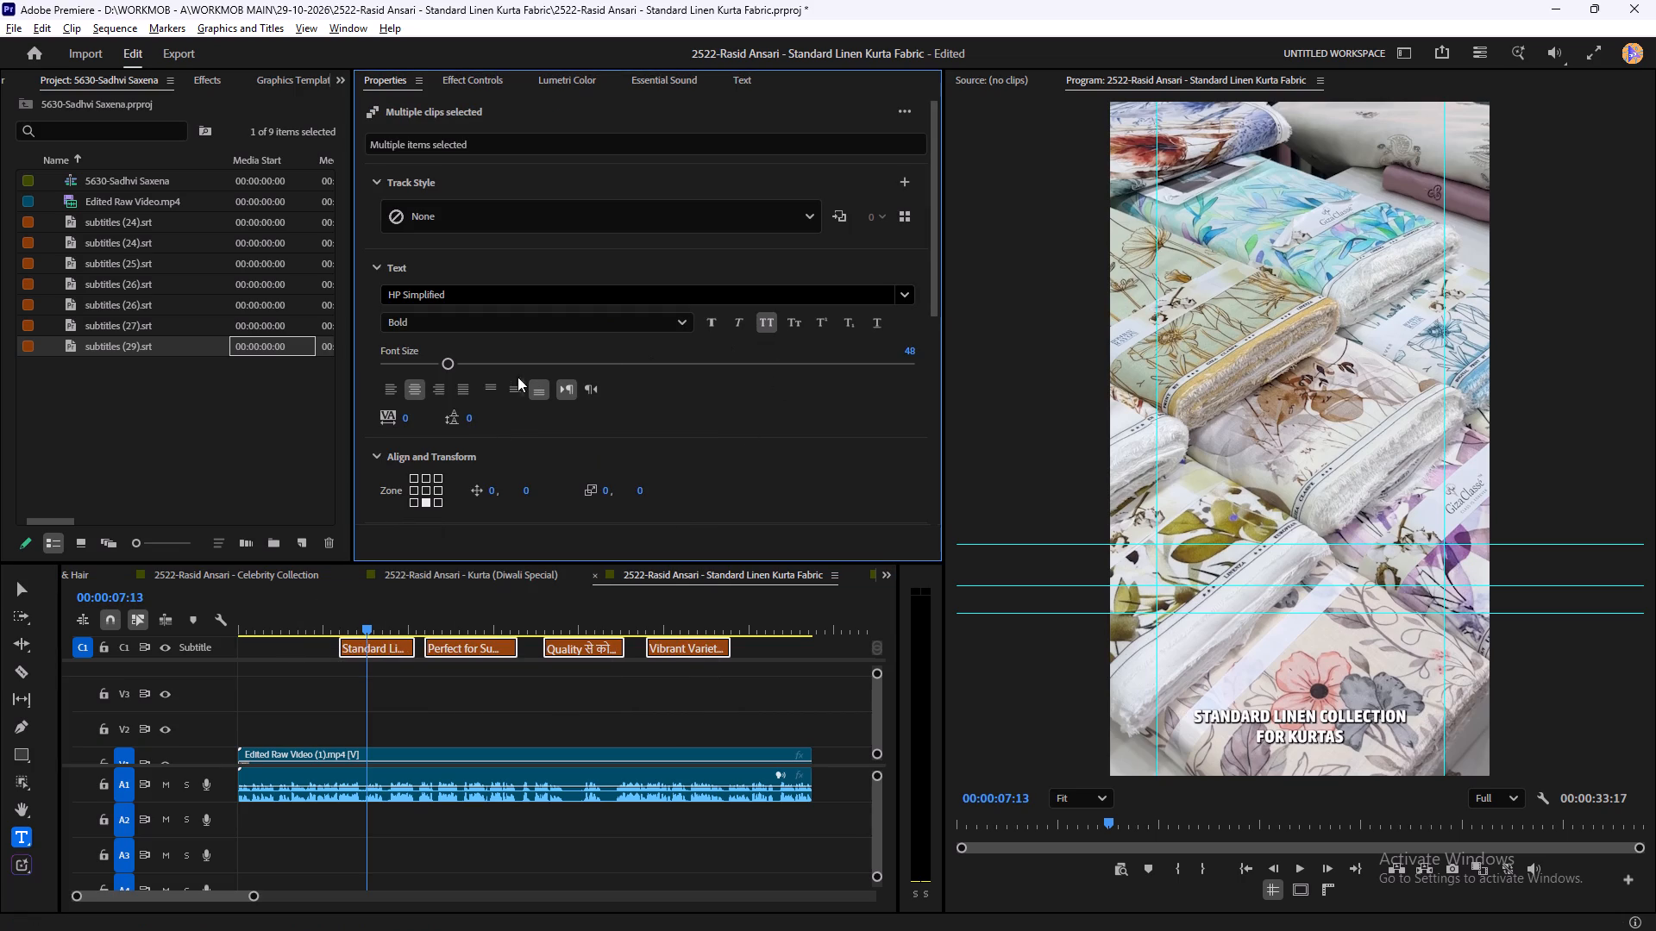
left_click_drag(451, 361, 474, 360)
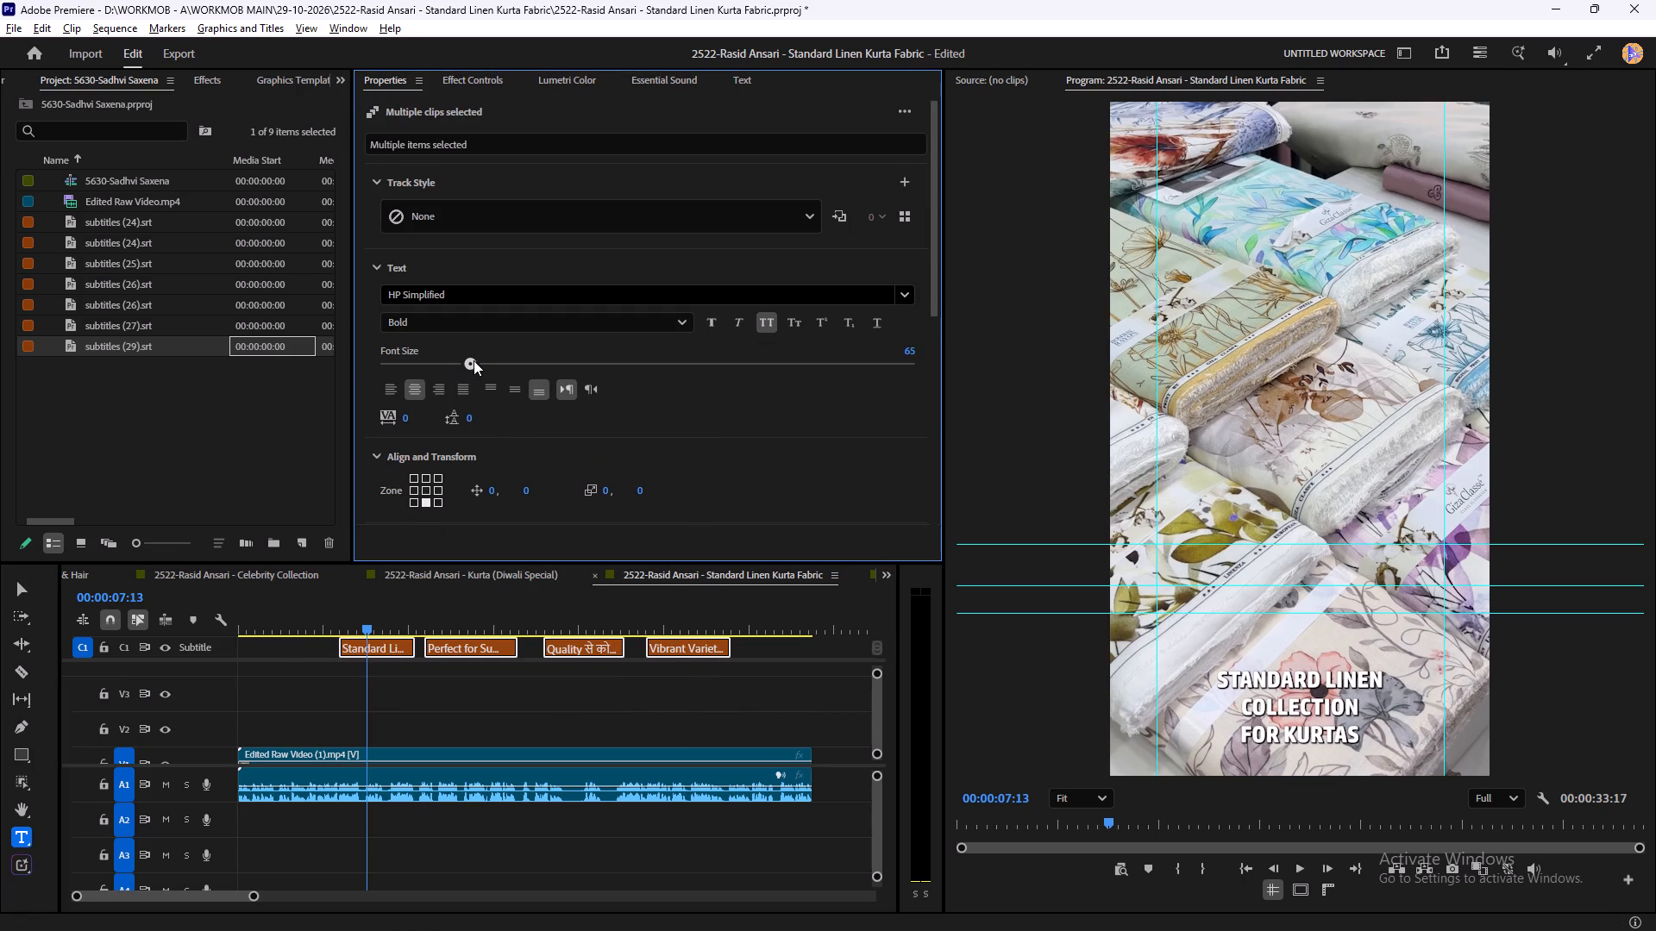
left_click_drag(474, 360, 472, 360)
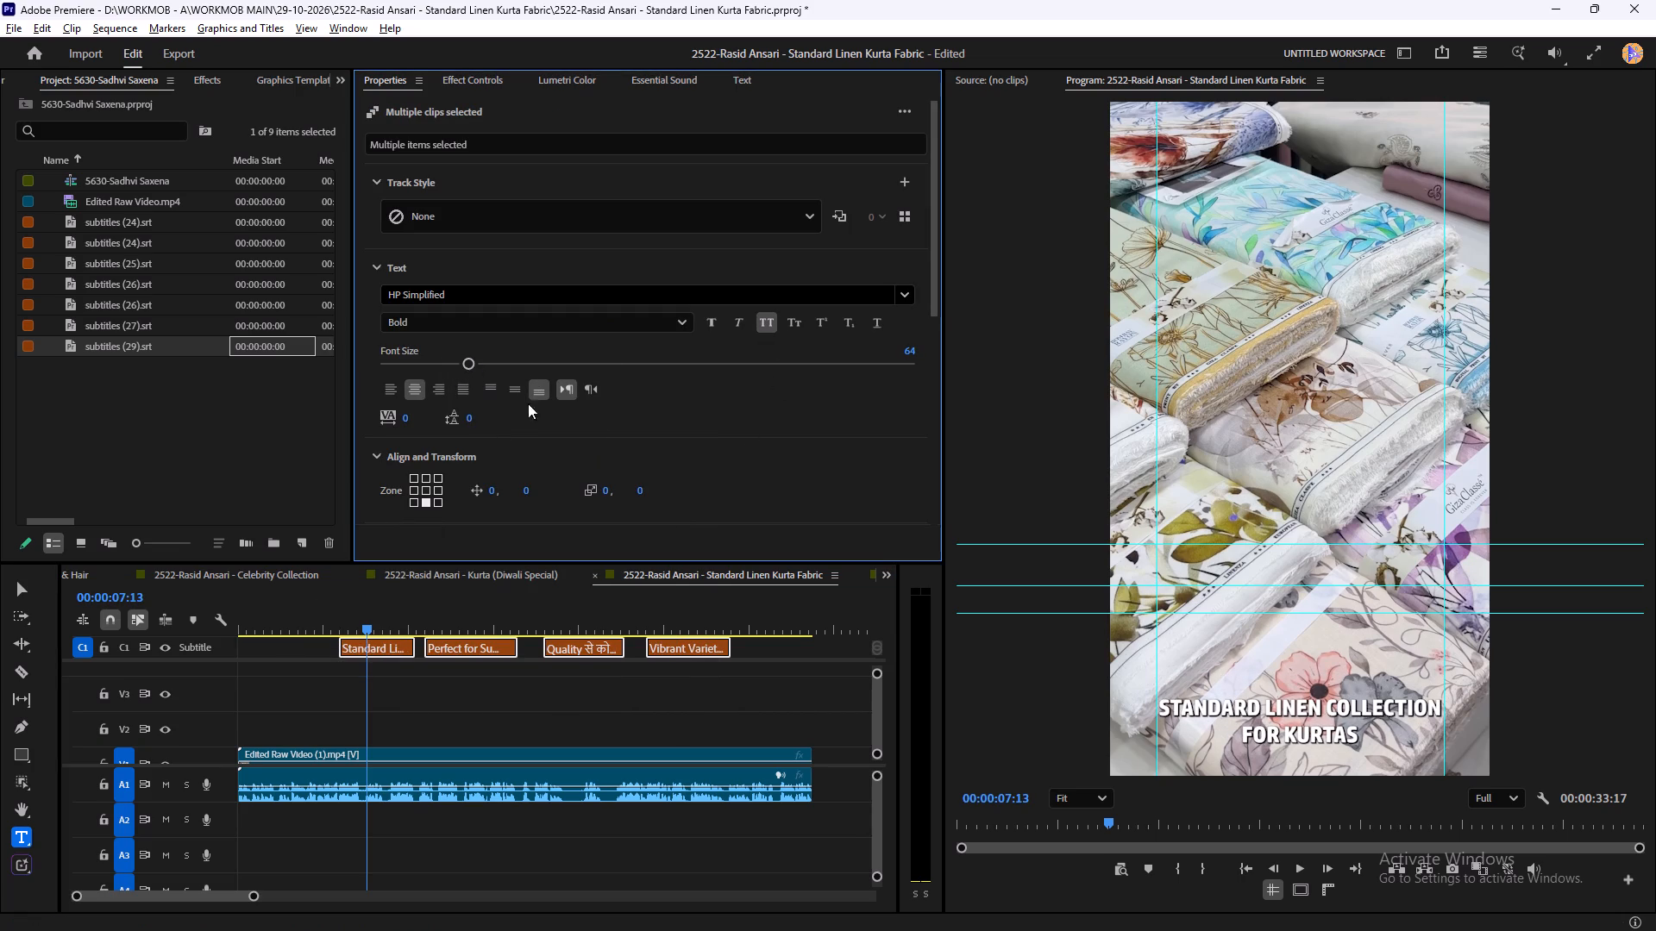
Align all four captions to the centre zone of the frame and set their vertical offset to 410.
left_click(431, 490)
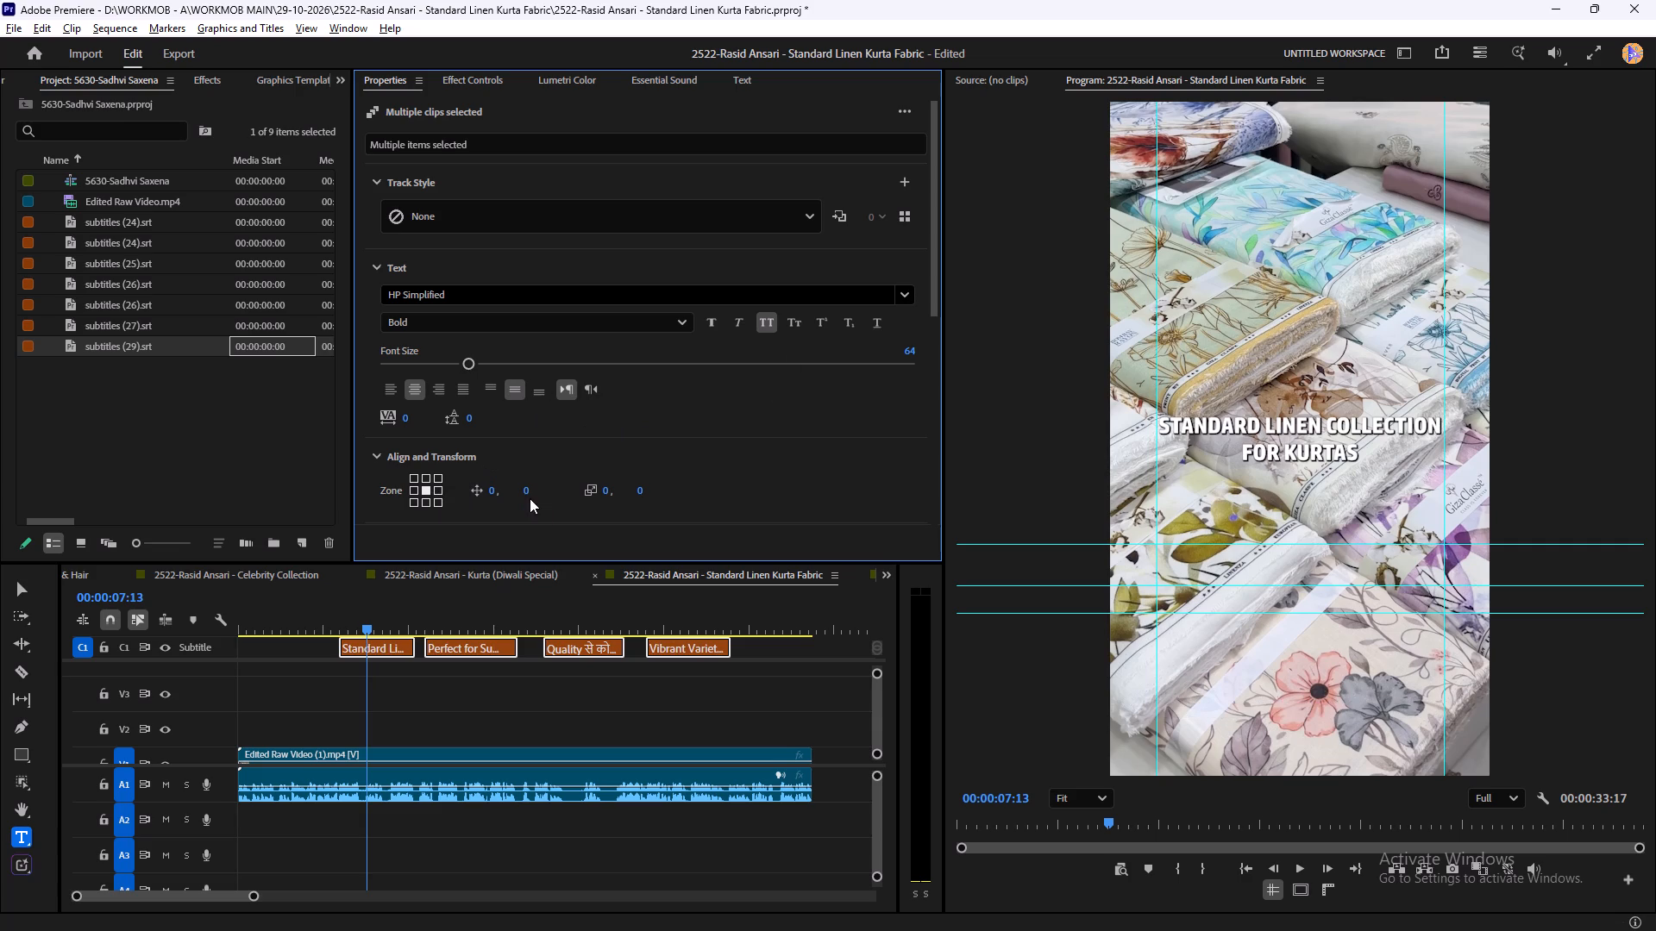
left_click(529, 490)
type("410")
Change the text fill of all four captions to yellow FFF000.
scroll(757, 468, "down", 5)
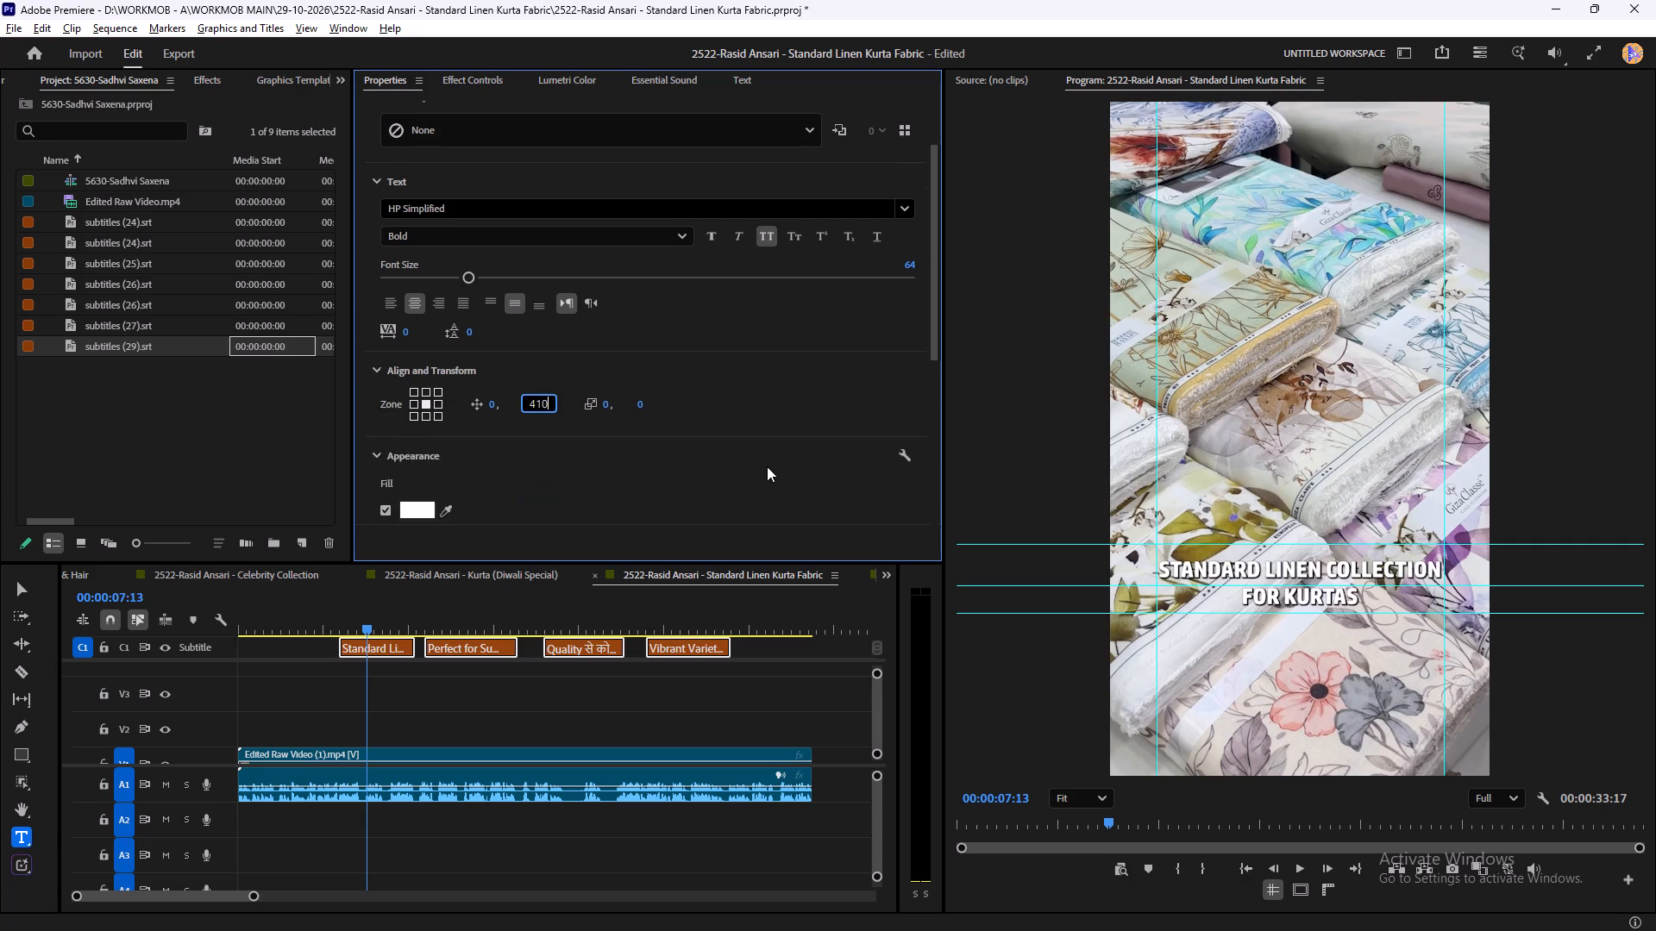
scroll(767, 466, "down", 6)
left_click(429, 409)
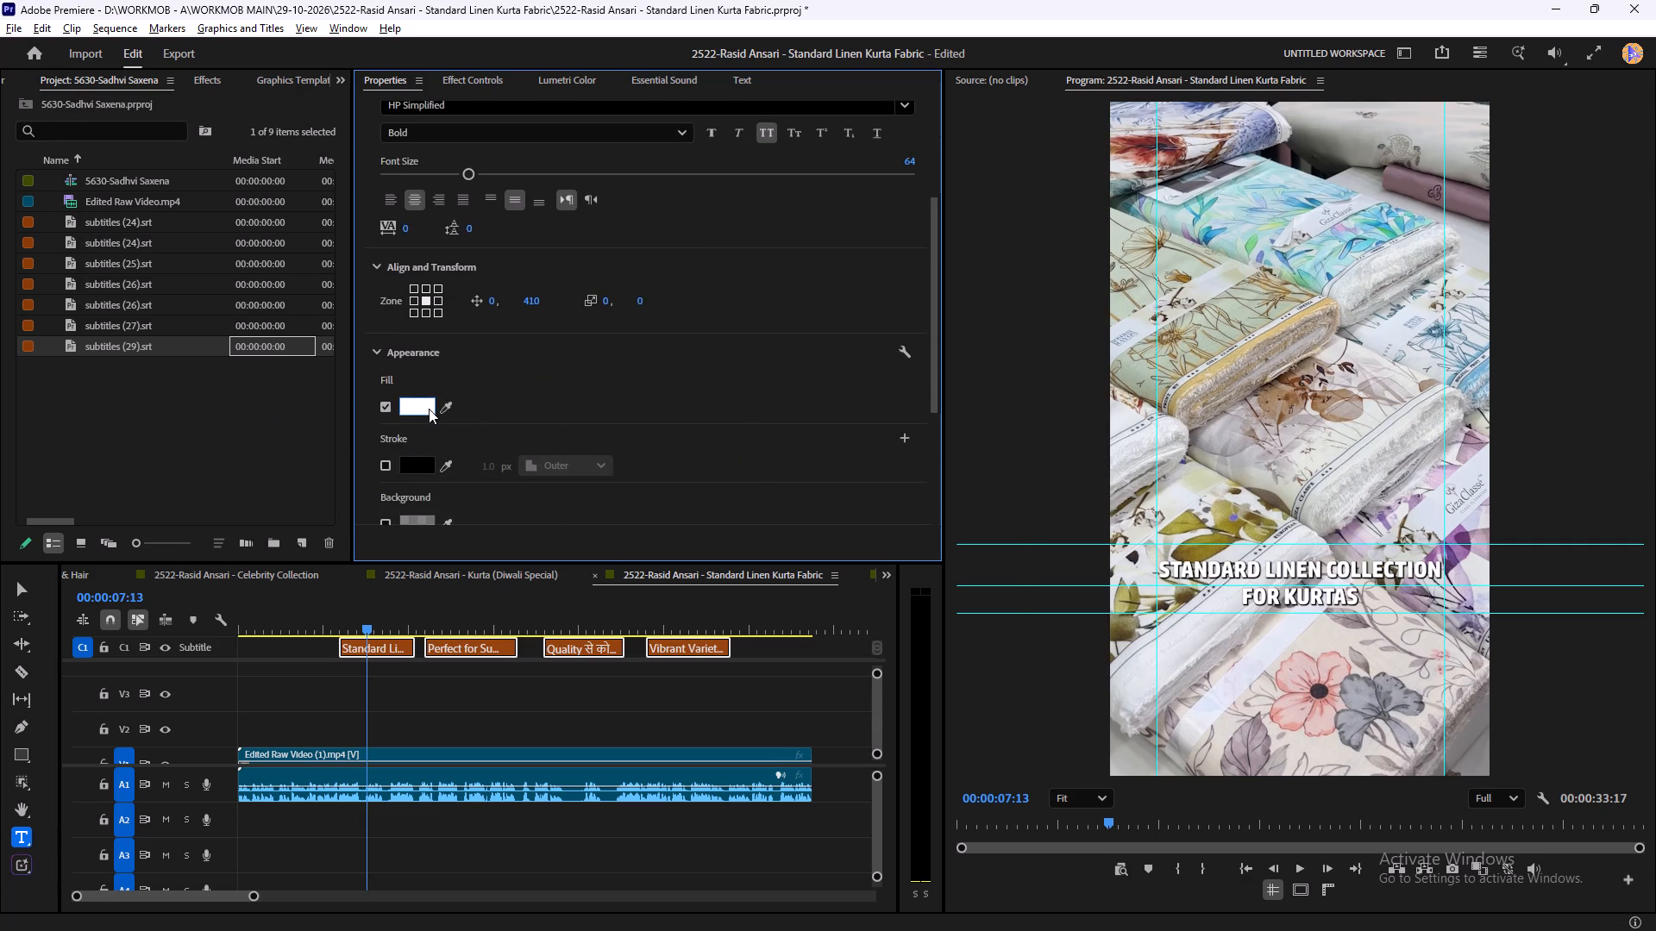
left_click_drag(925, 578, 963, 578)
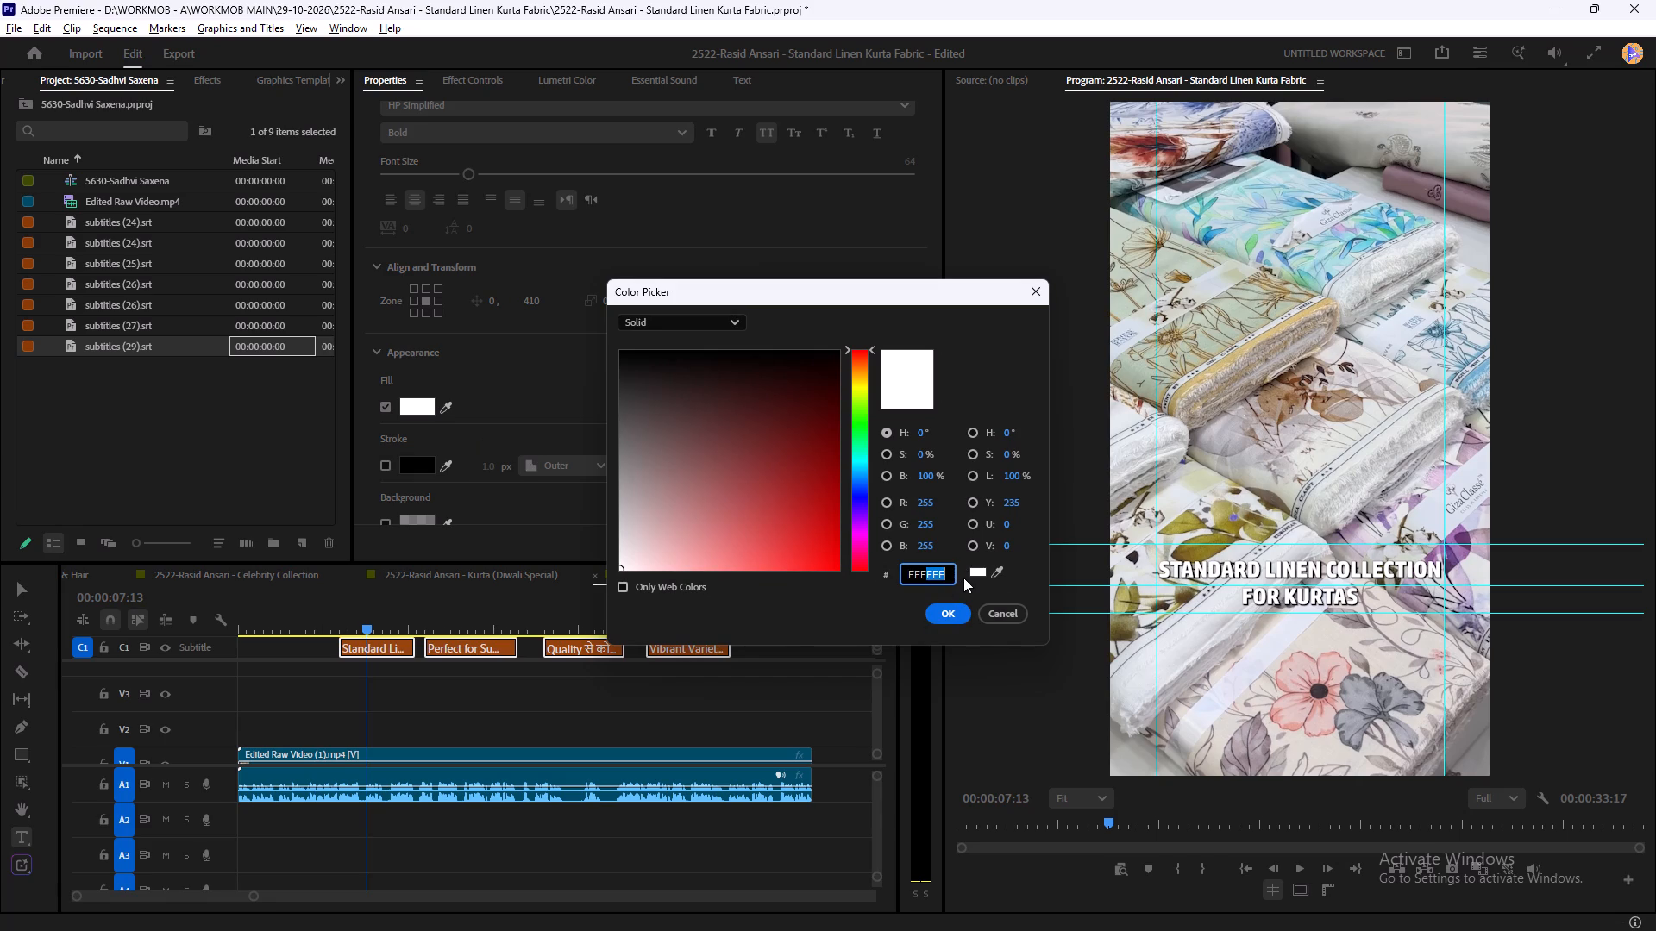
type("000")
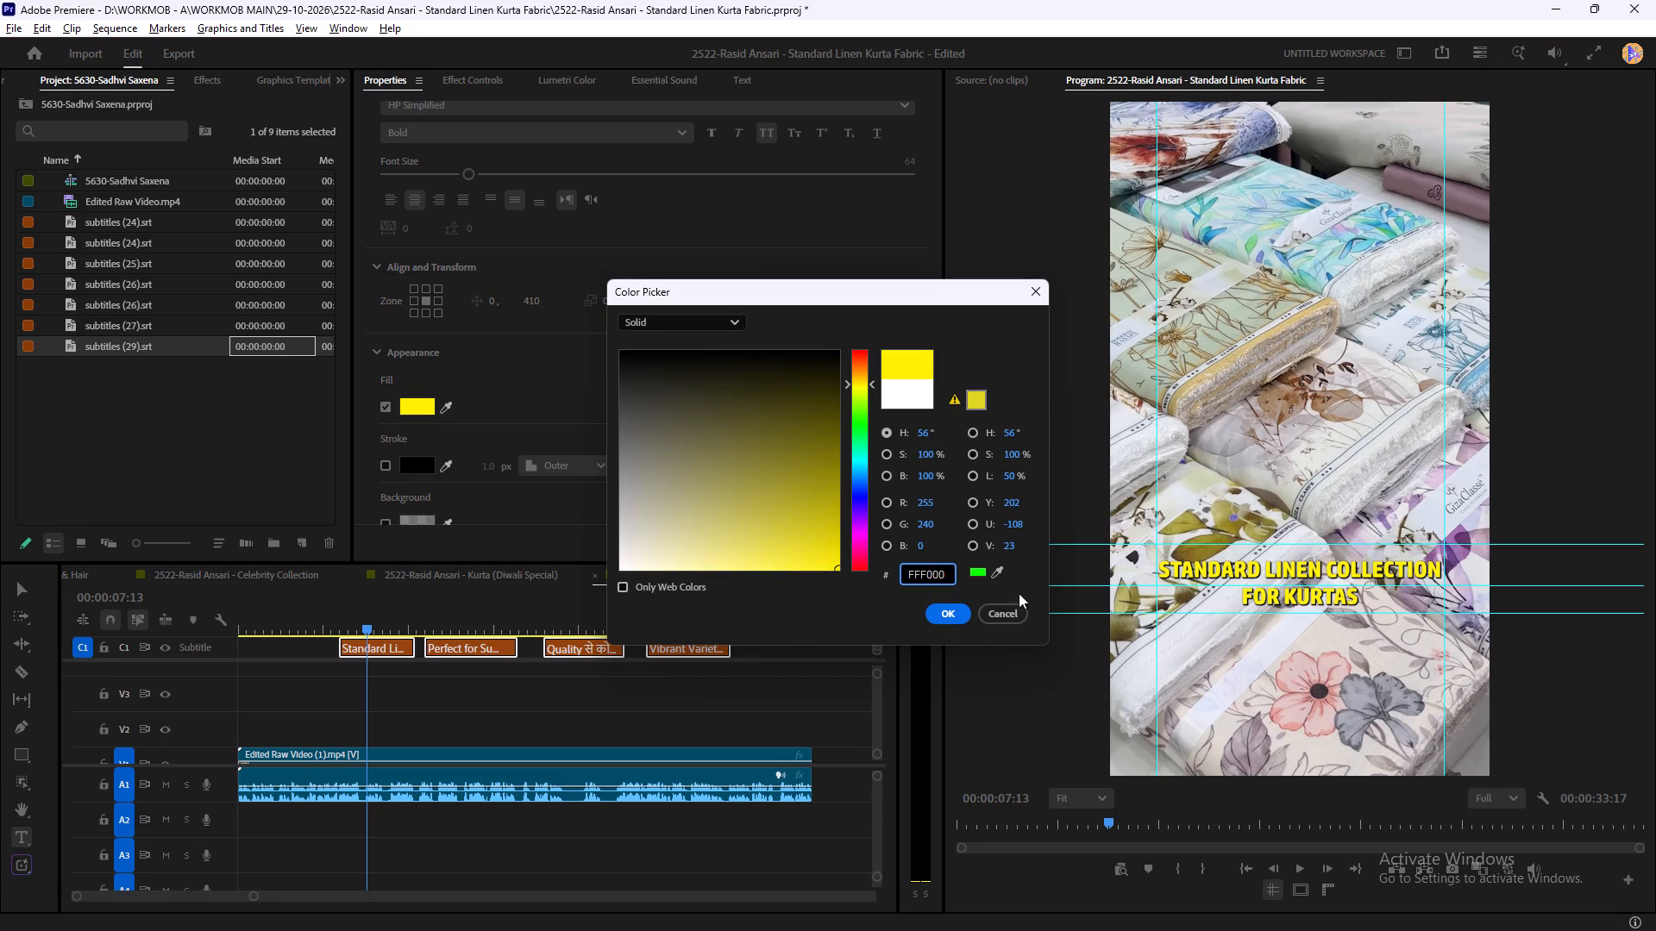
left_click(938, 608)
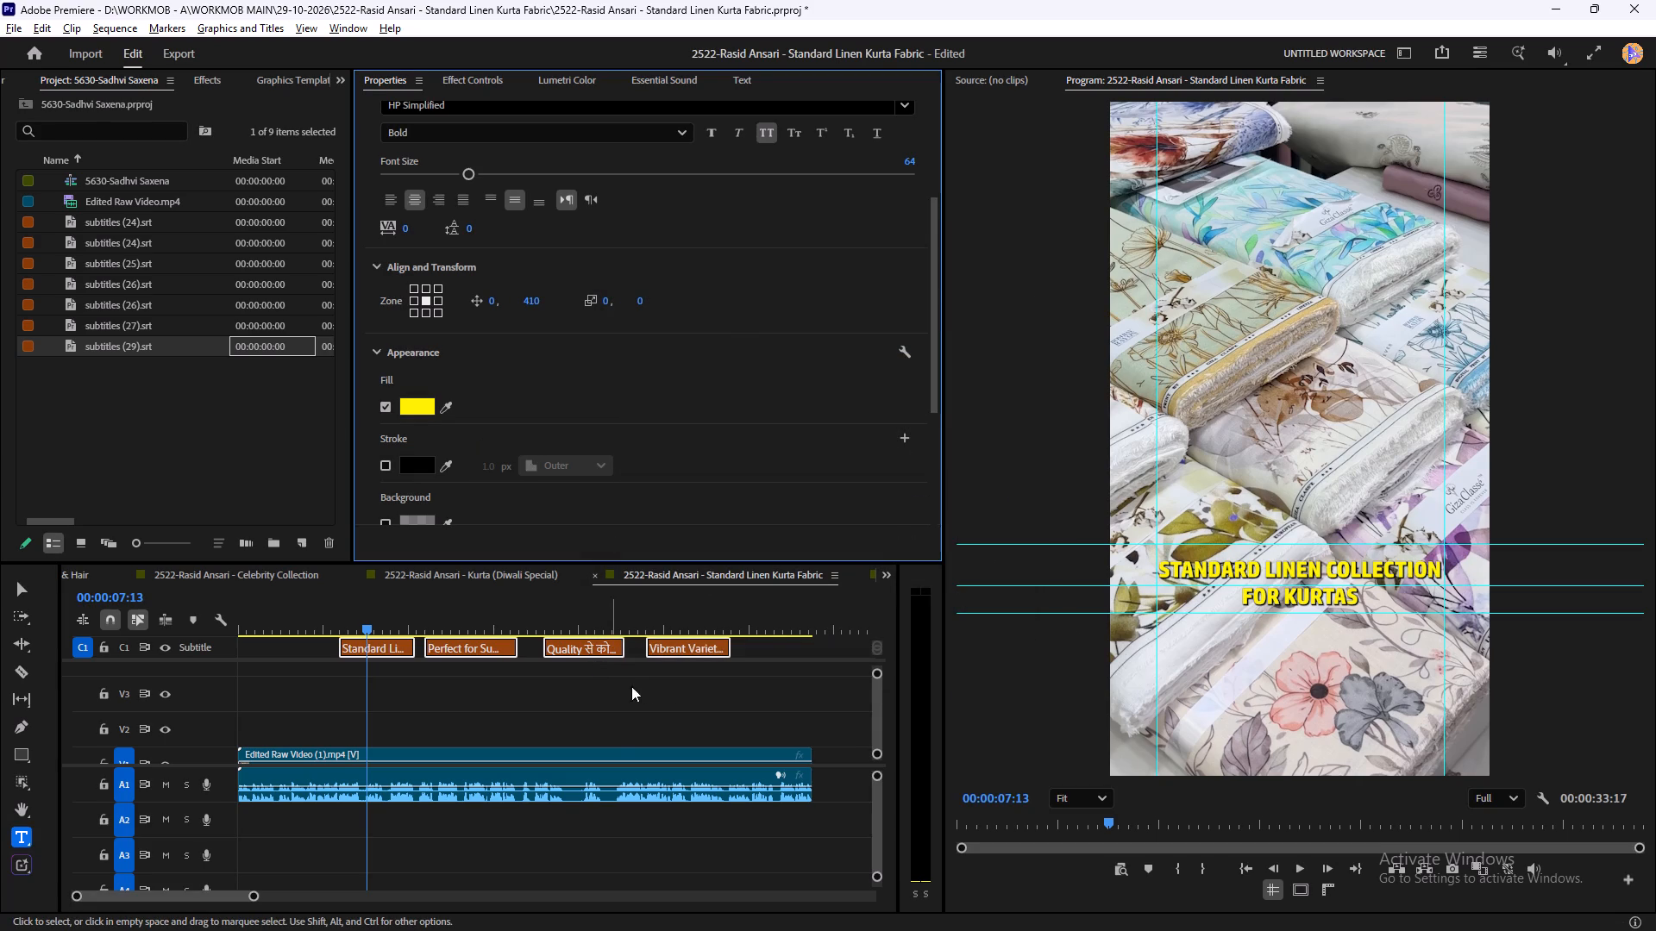
Reselect all four captions on the subtitle track and open their appearance settings.
left_click_drag(660, 695, 322, 649)
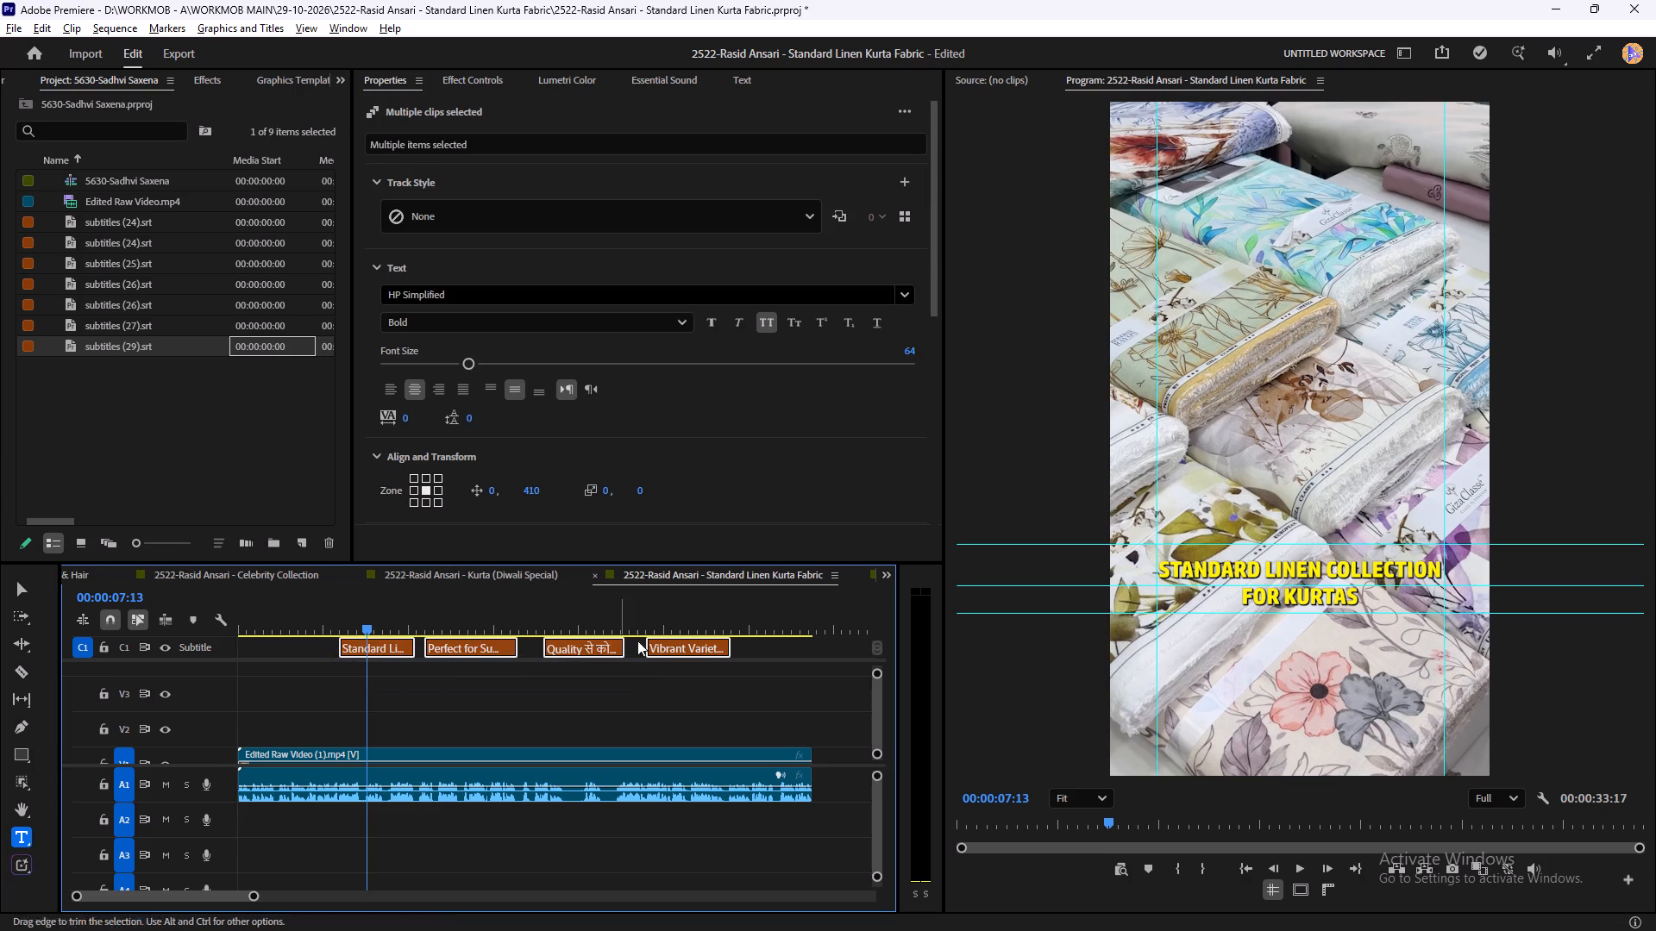
scroll(769, 452, "down", 2)
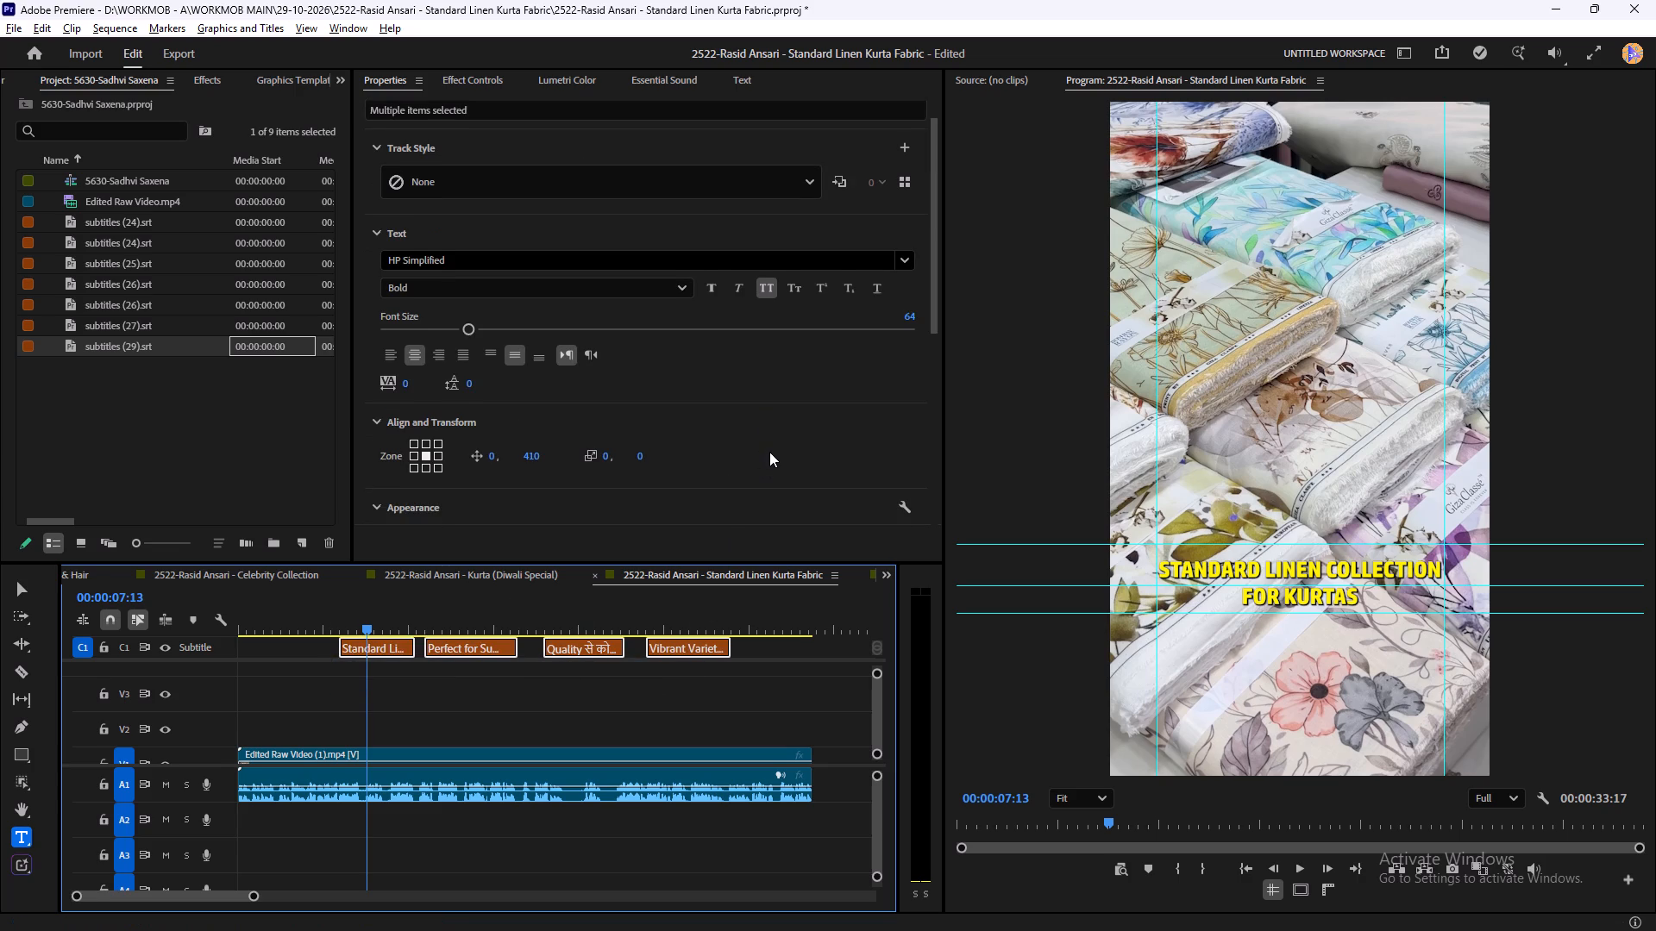
scroll(774, 453, "down", 3)
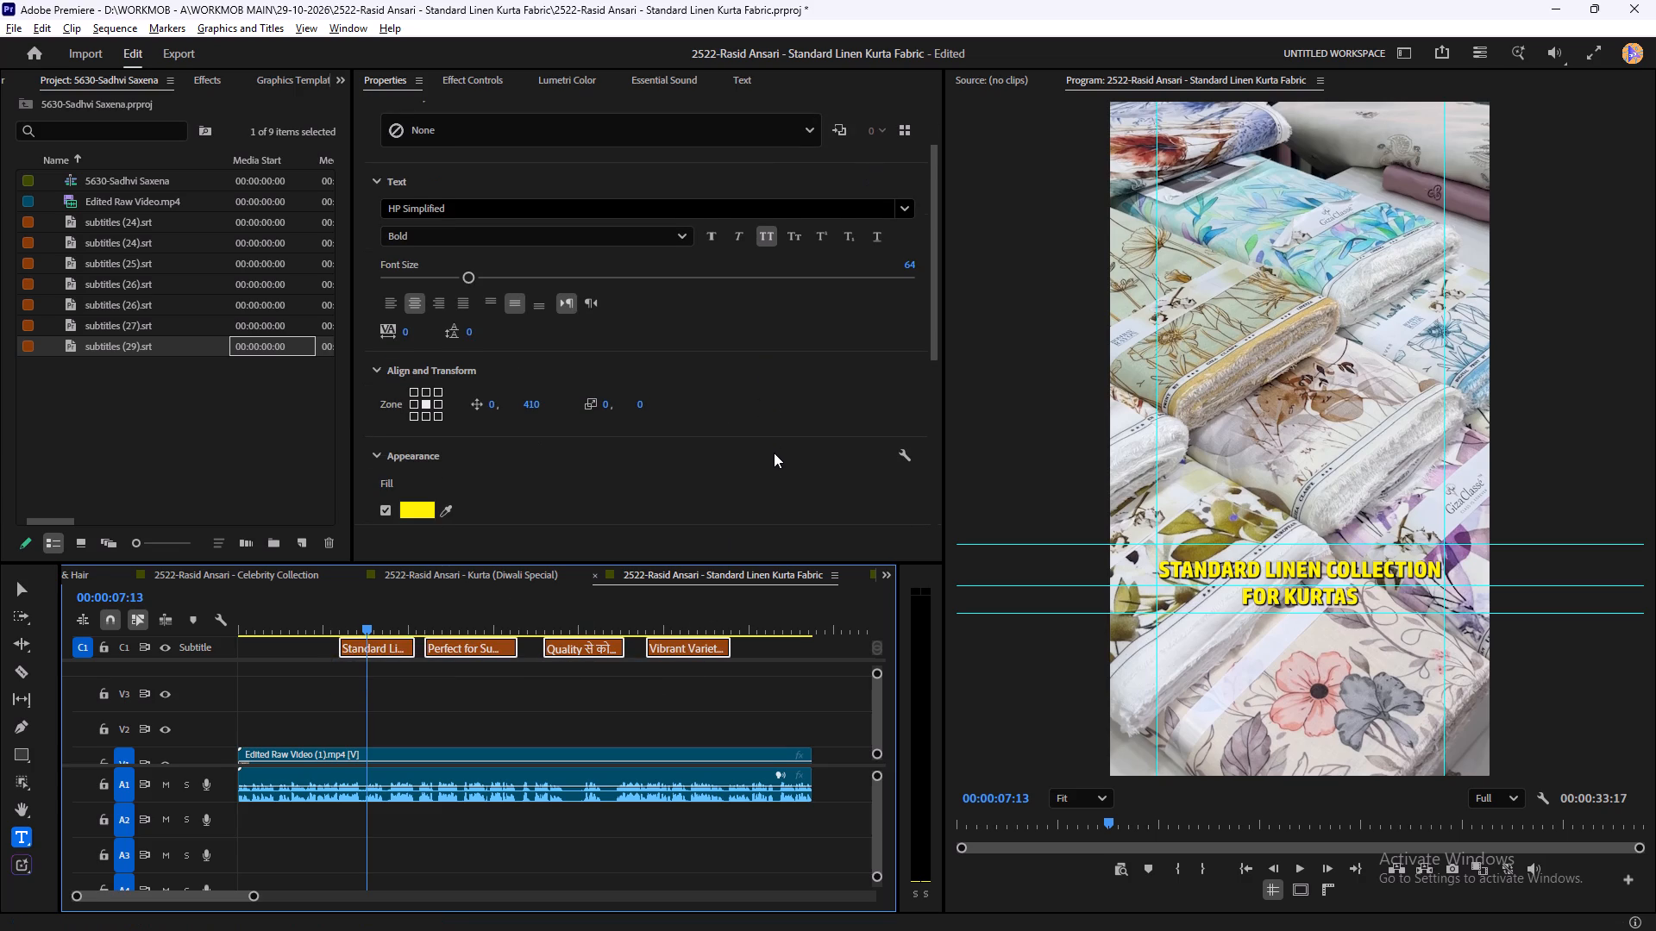
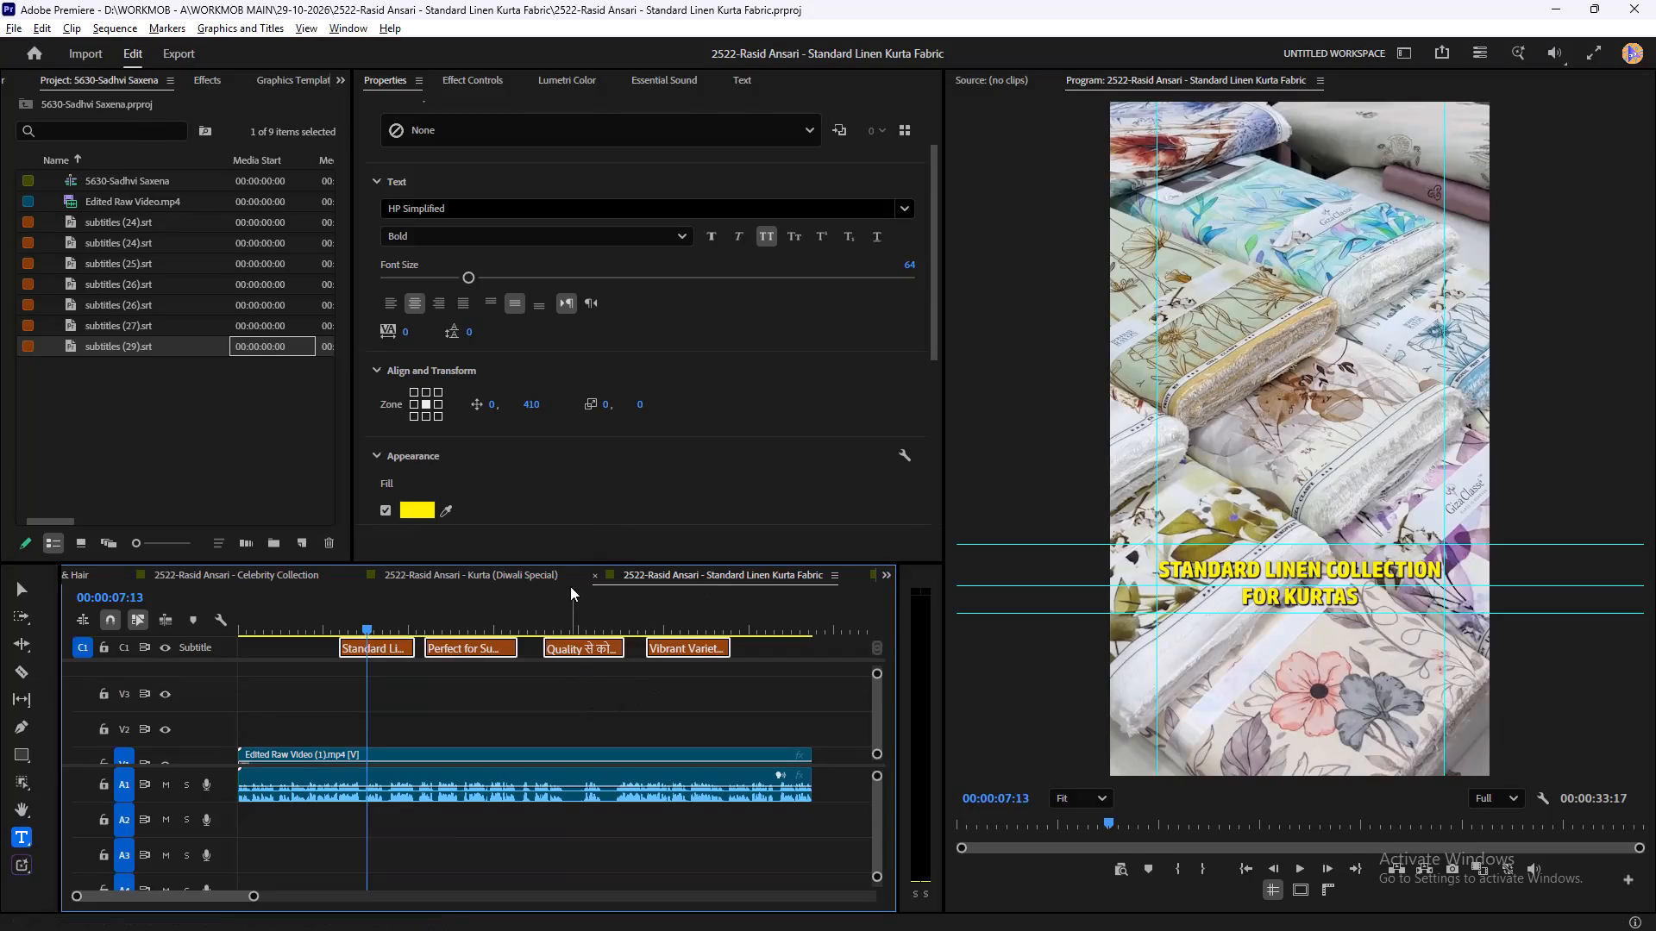
Lower the shadow opacity of all four captions to 76.
scroll(827, 411, "down", 15)
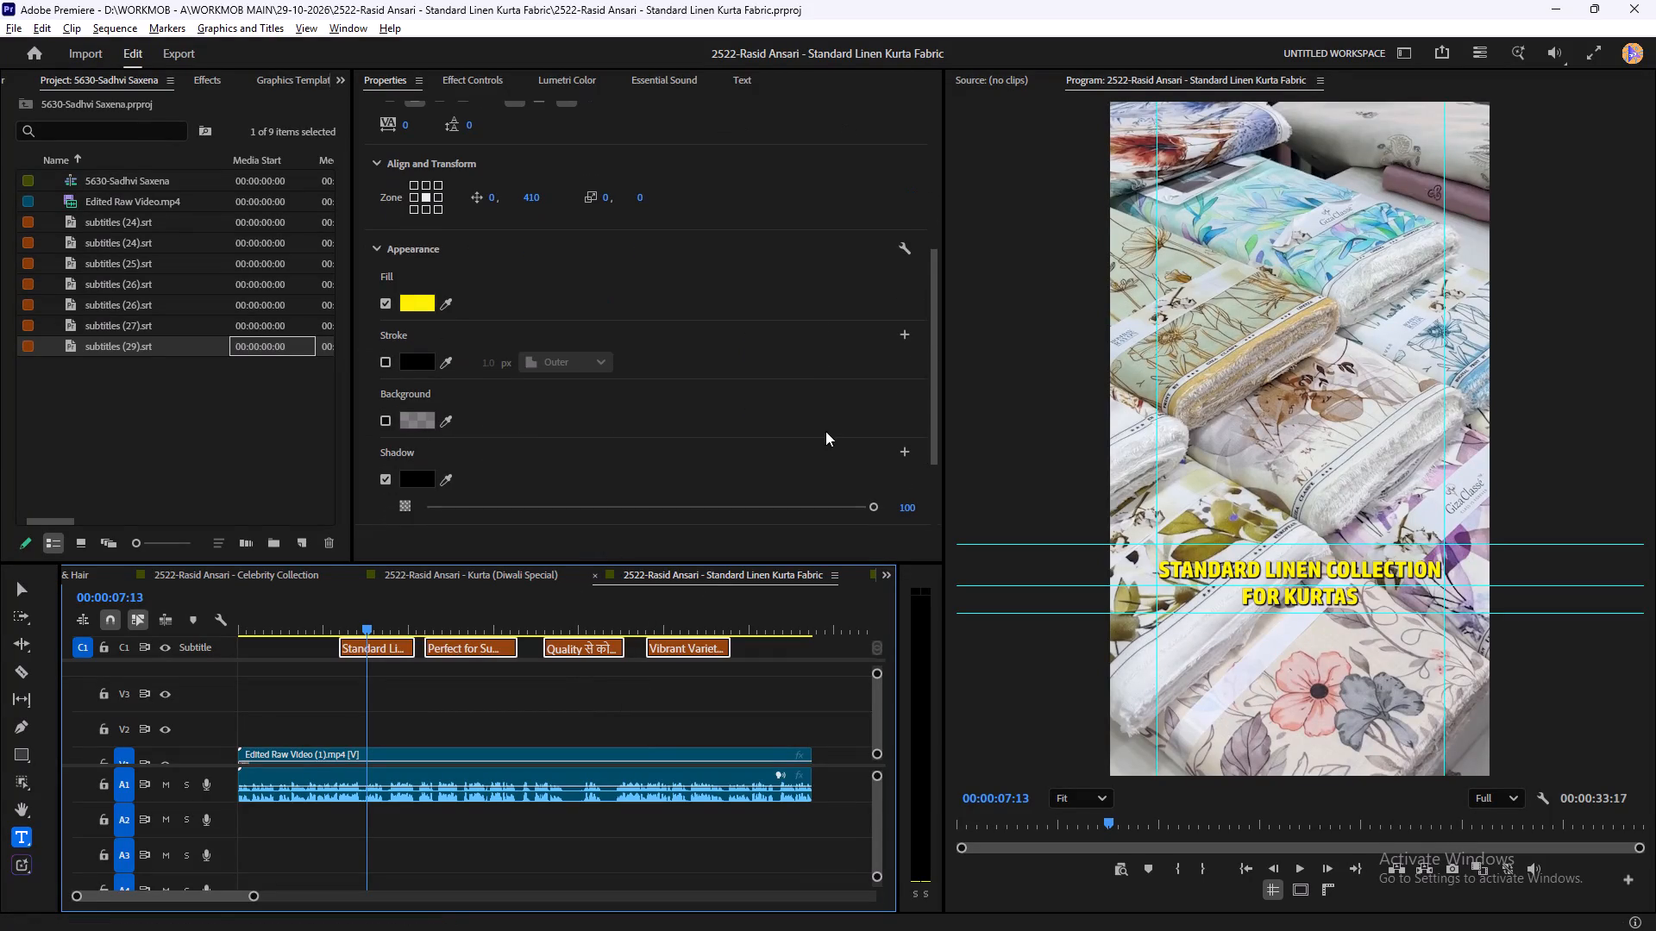
left_click_drag(824, 459, 767, 461)
scroll(716, 316, "down", 4)
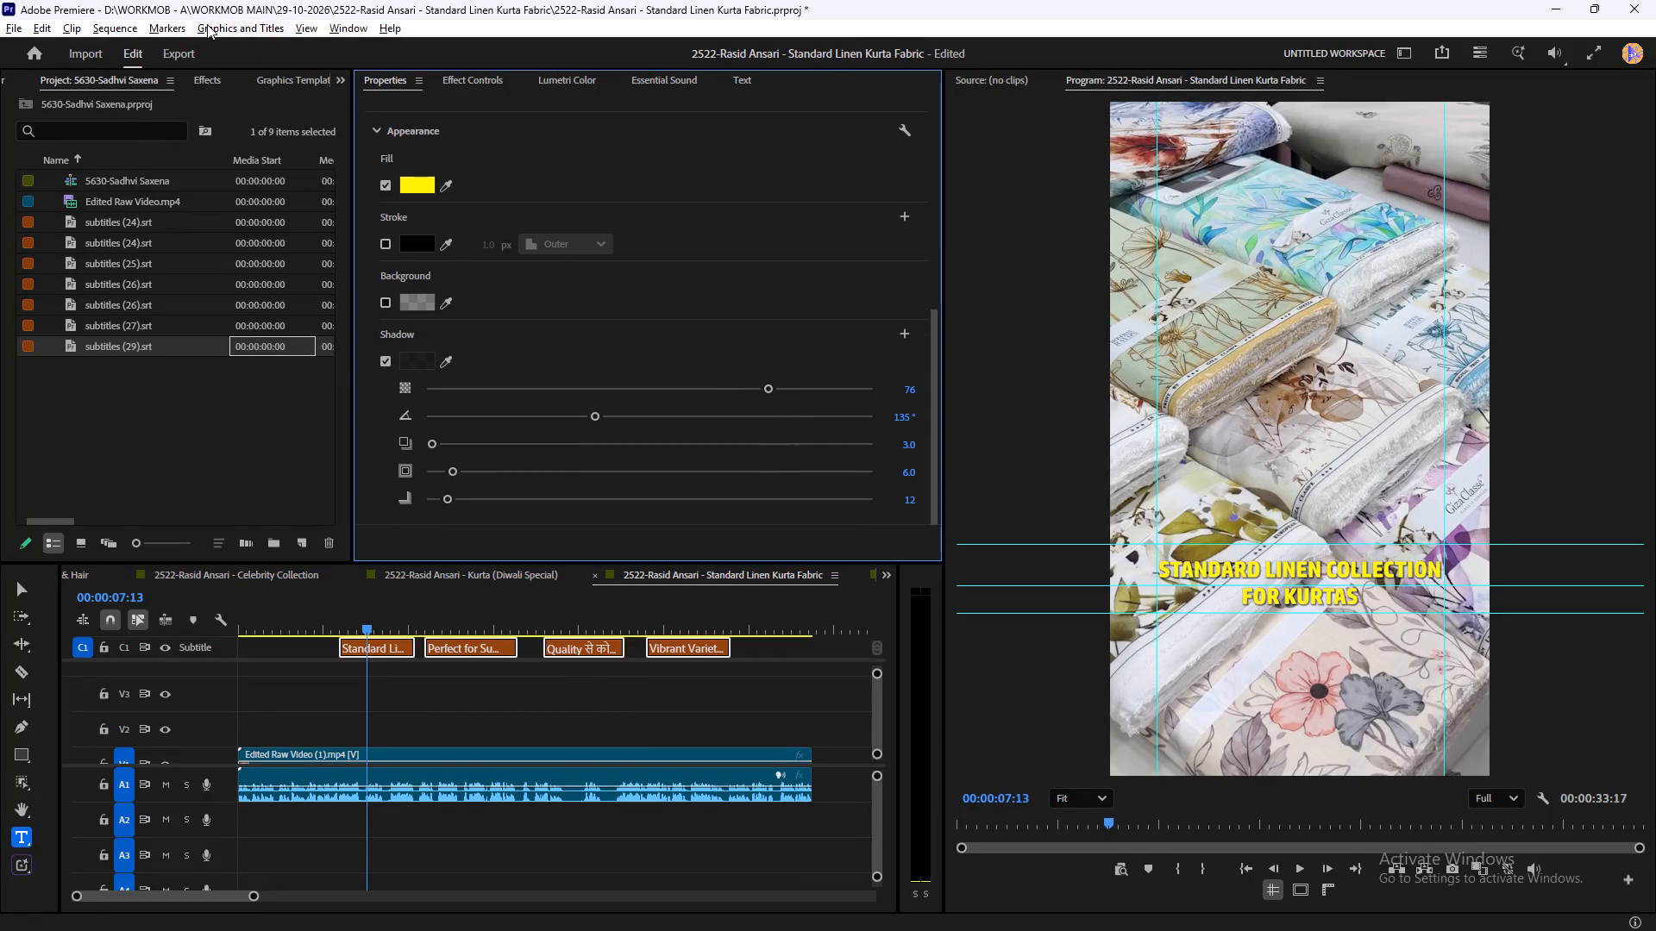
Upgrade the four captions on the subtitle track to editable graphic clips.
left_click(207, 24)
left_click(321, 264)
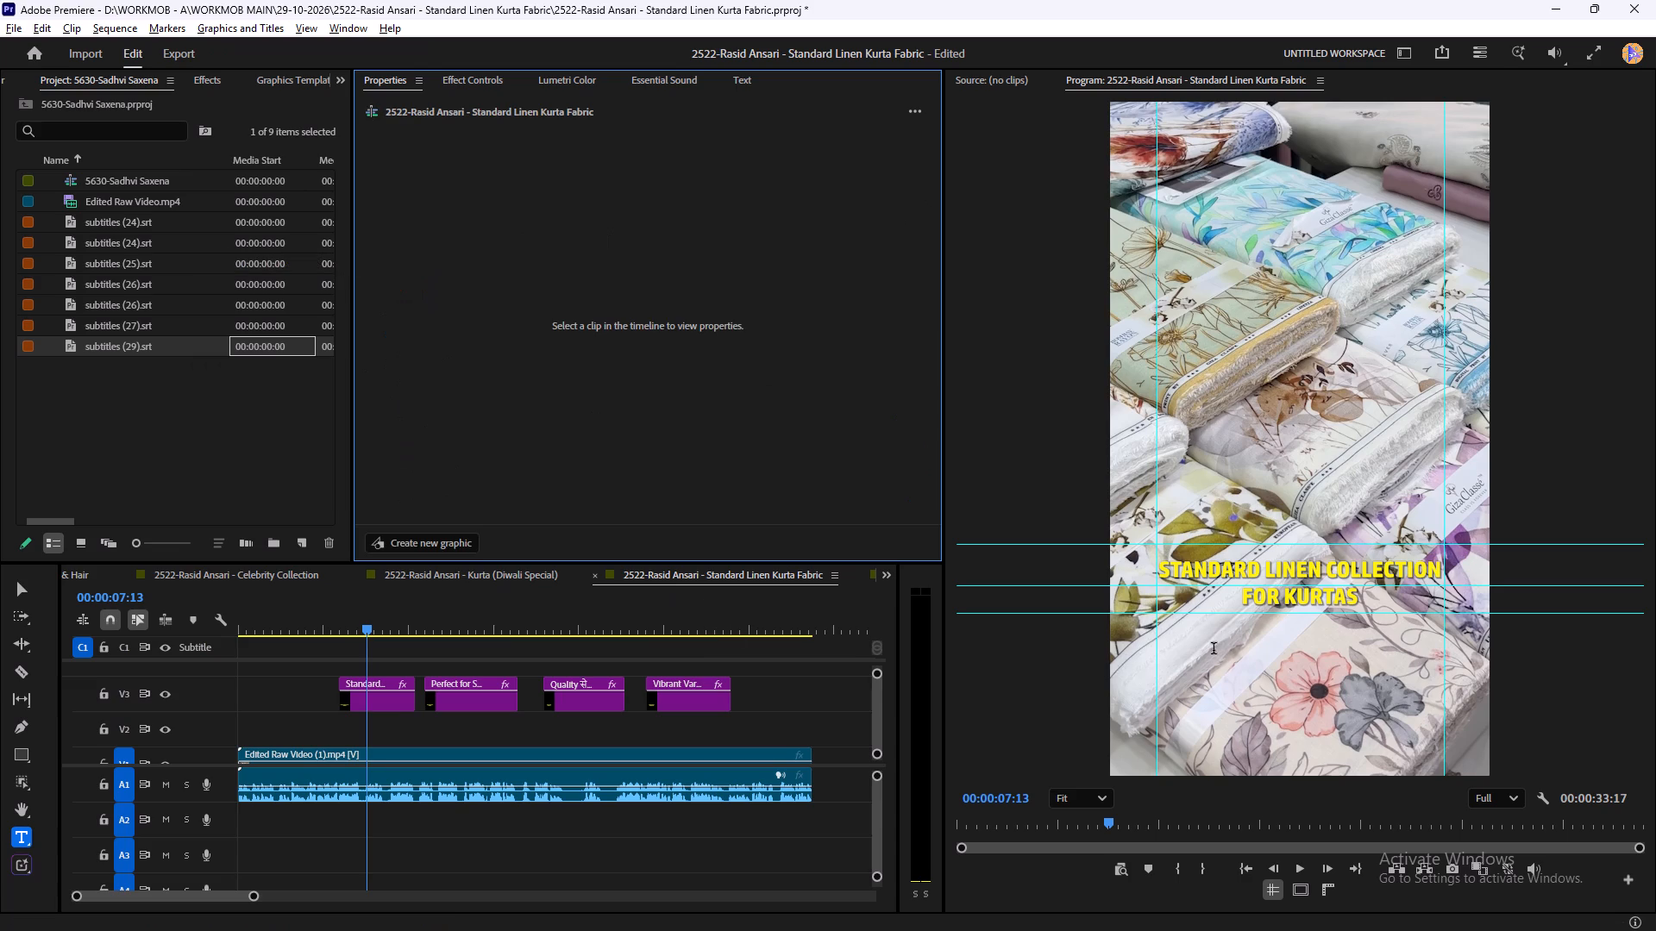
Rebreak the first title into two lines reading "Standard Linen" and "Collection for Kurtas".
left_click(1333, 559)
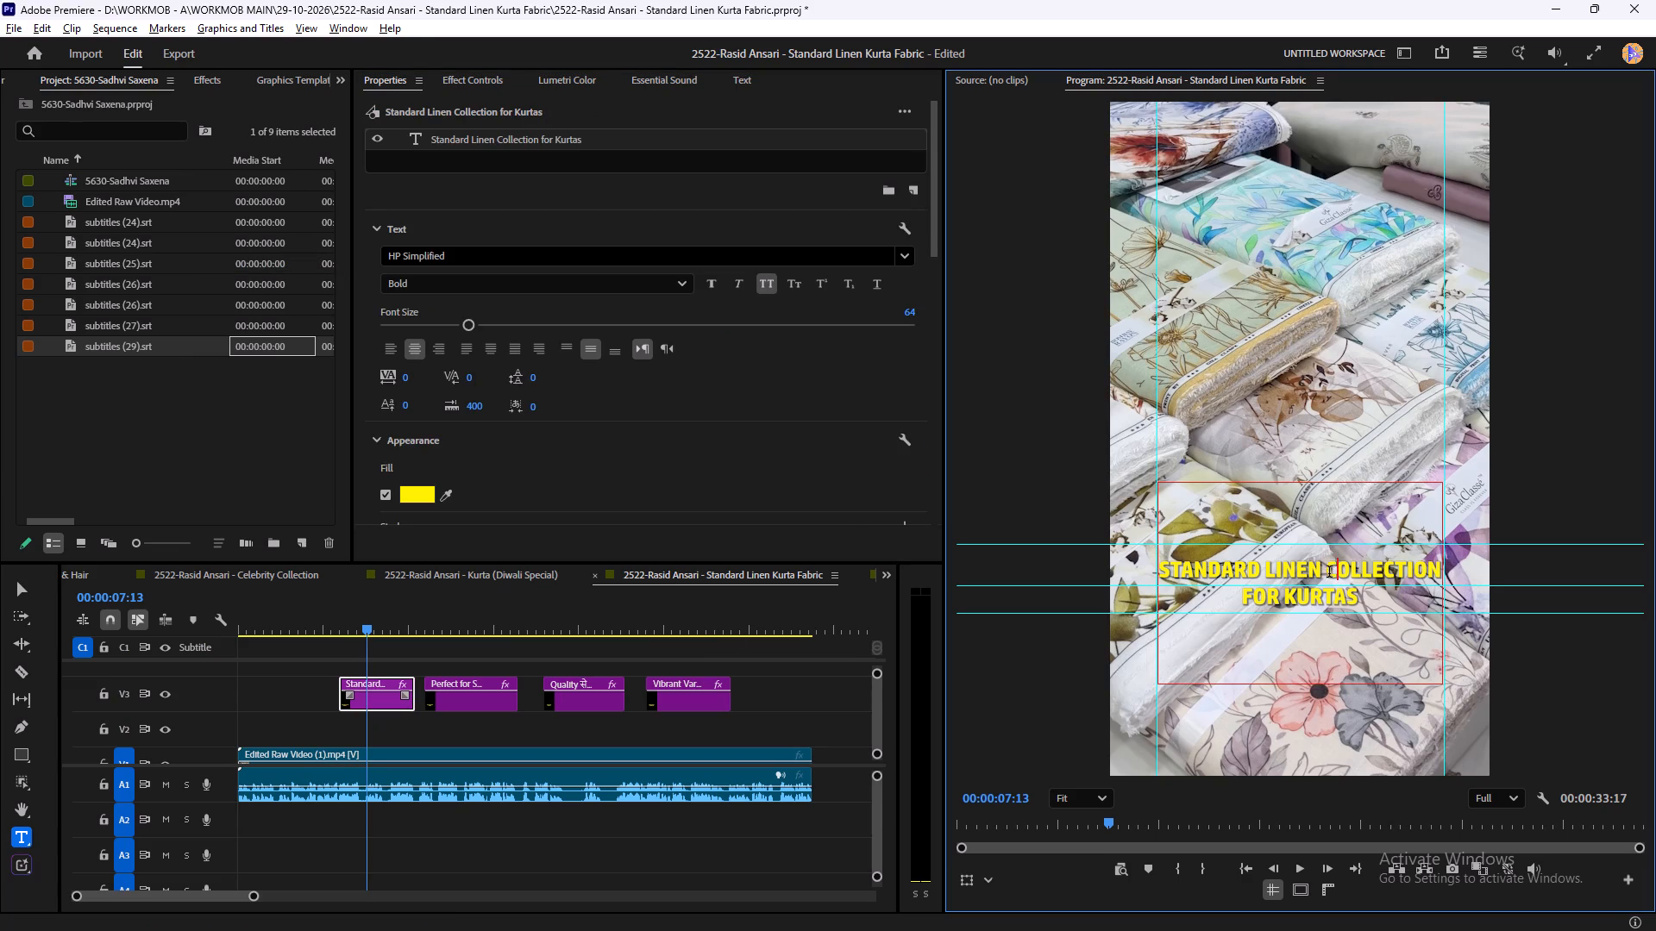
left_click(1329, 573)
key("BackSpace")
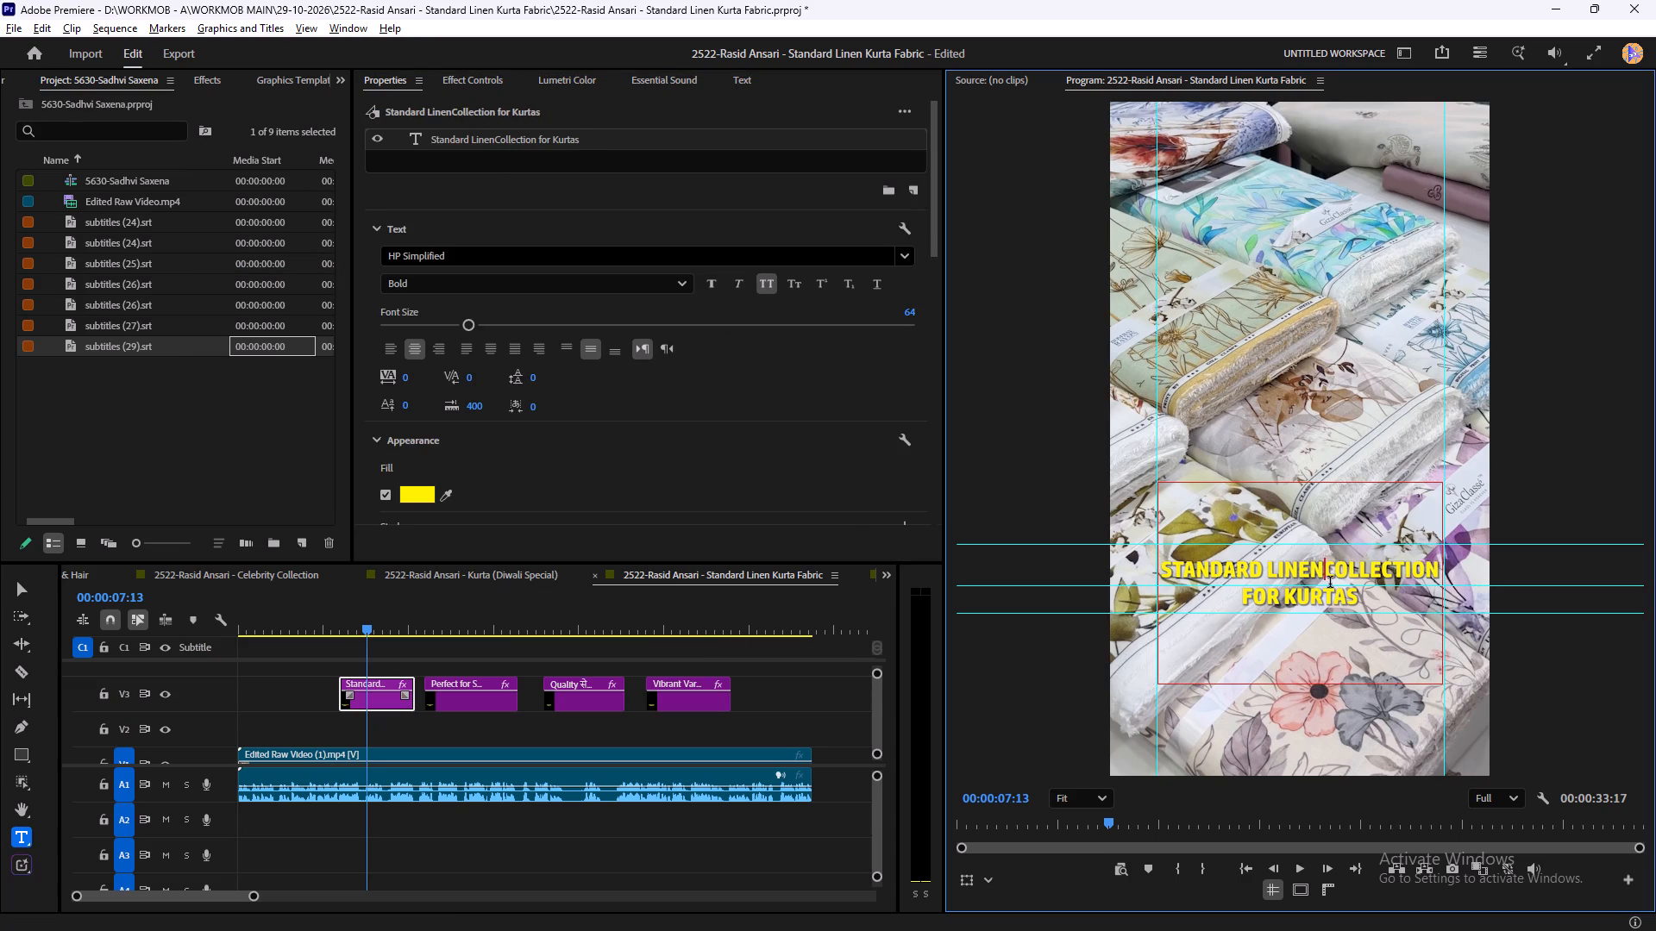
key("Return")
left_click(1245, 618)
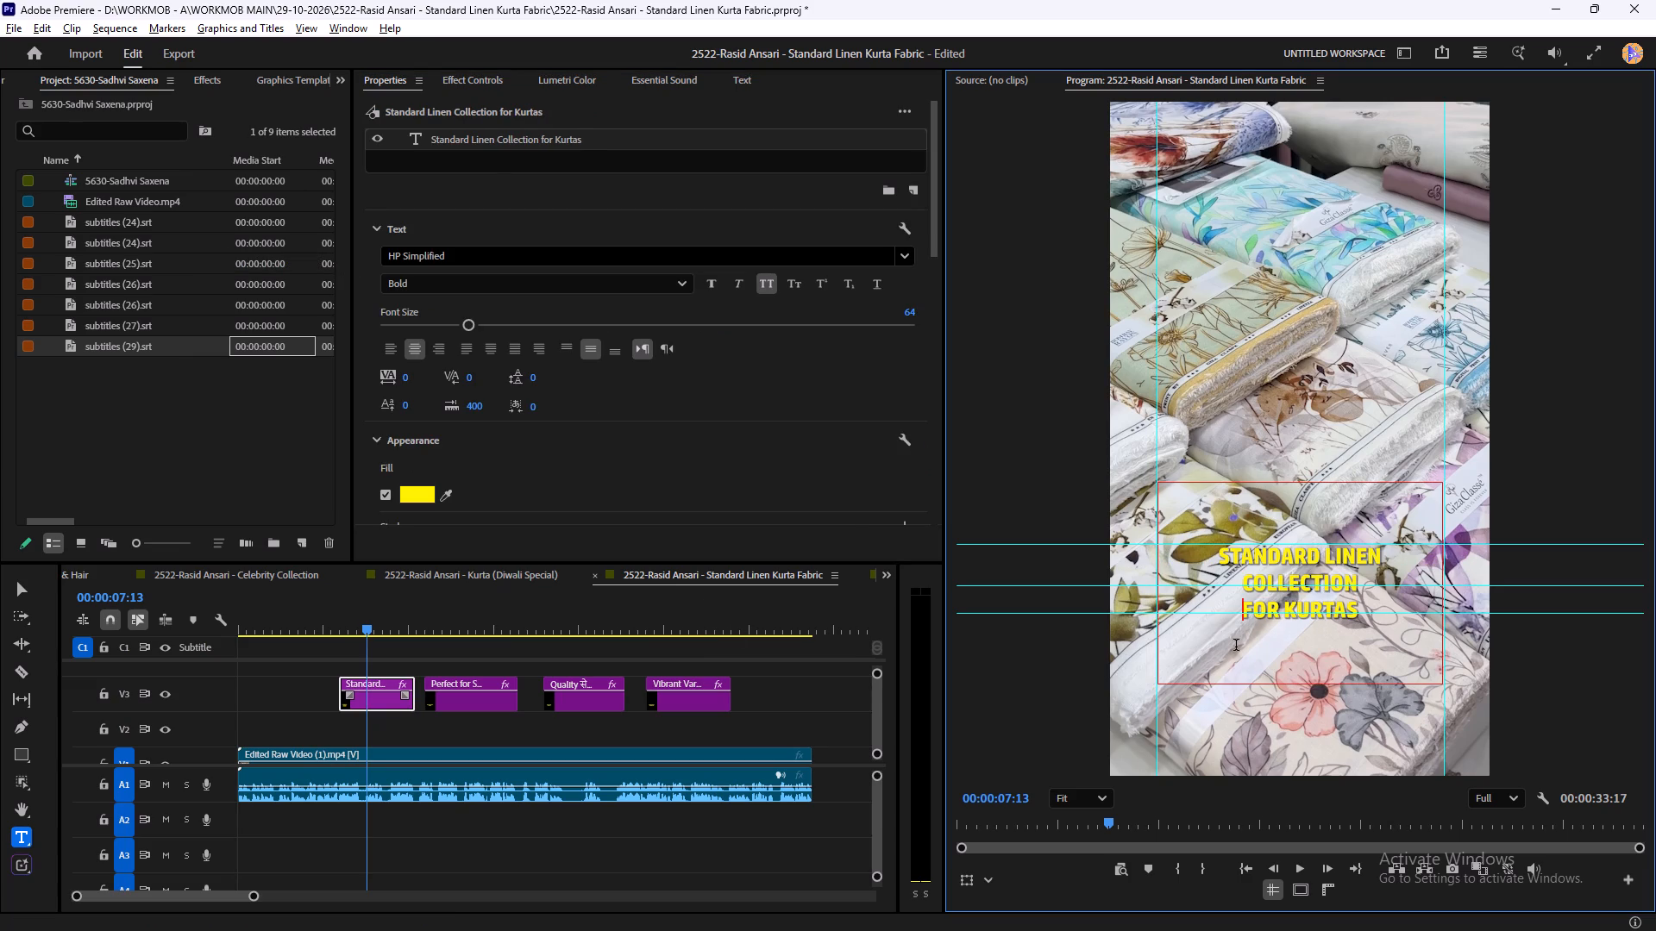
key("BackSpace")
key("space")
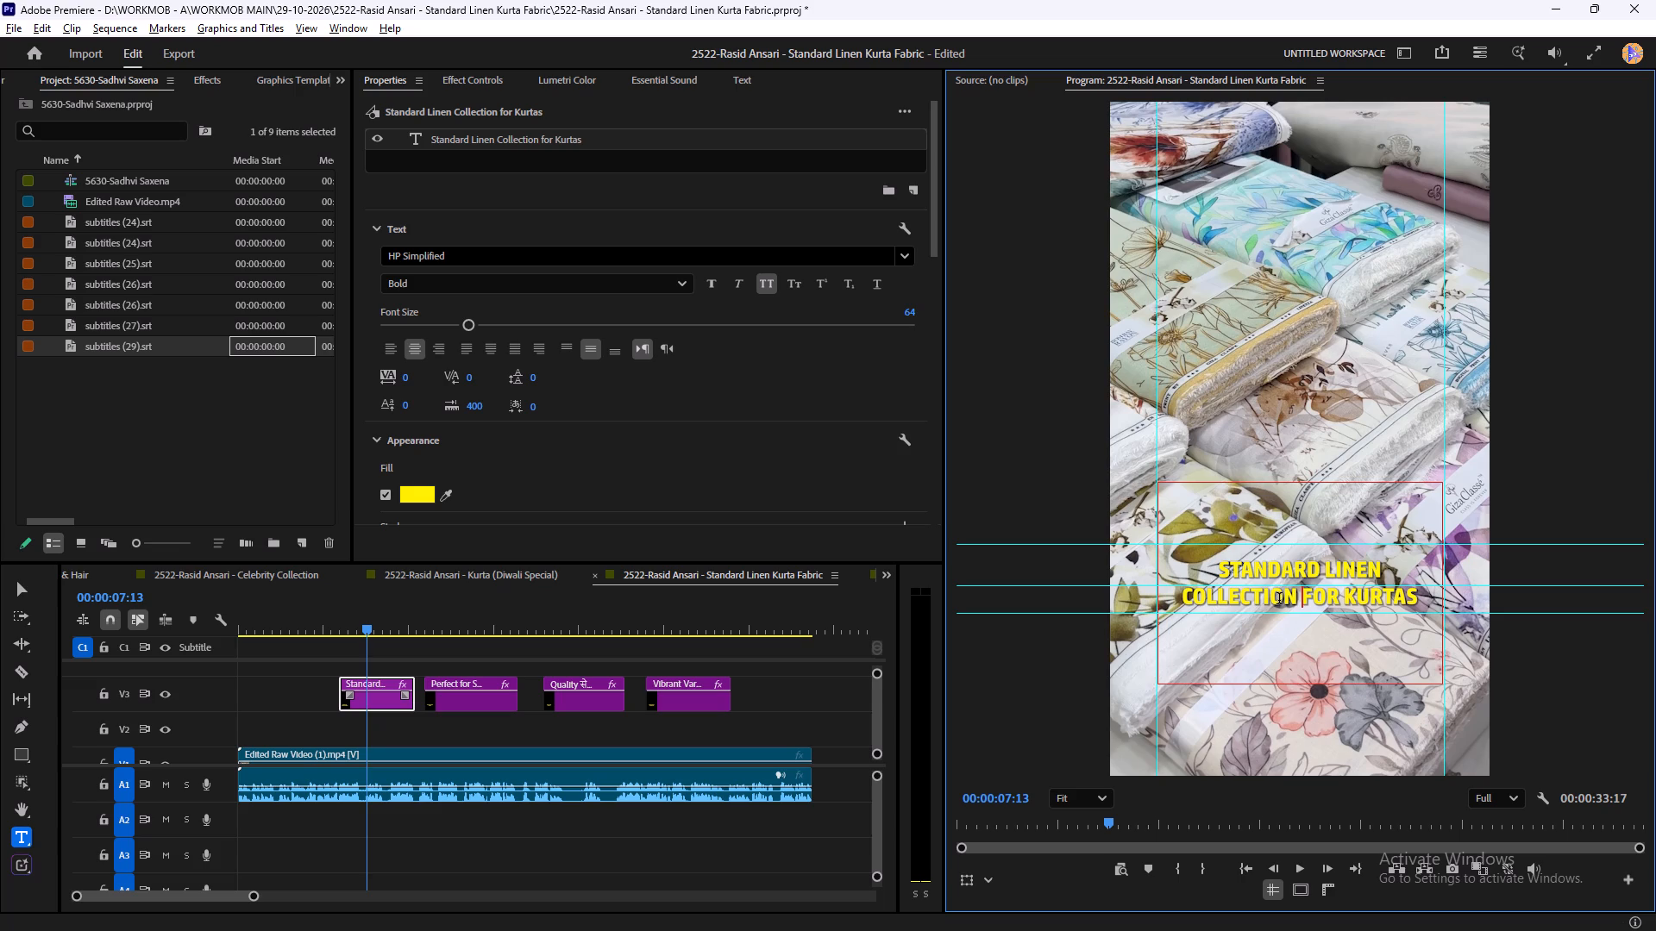
Enlarge the "Standard Linen" line of the first title to font size 76.
double_click(1279, 600)
double_click(1280, 574)
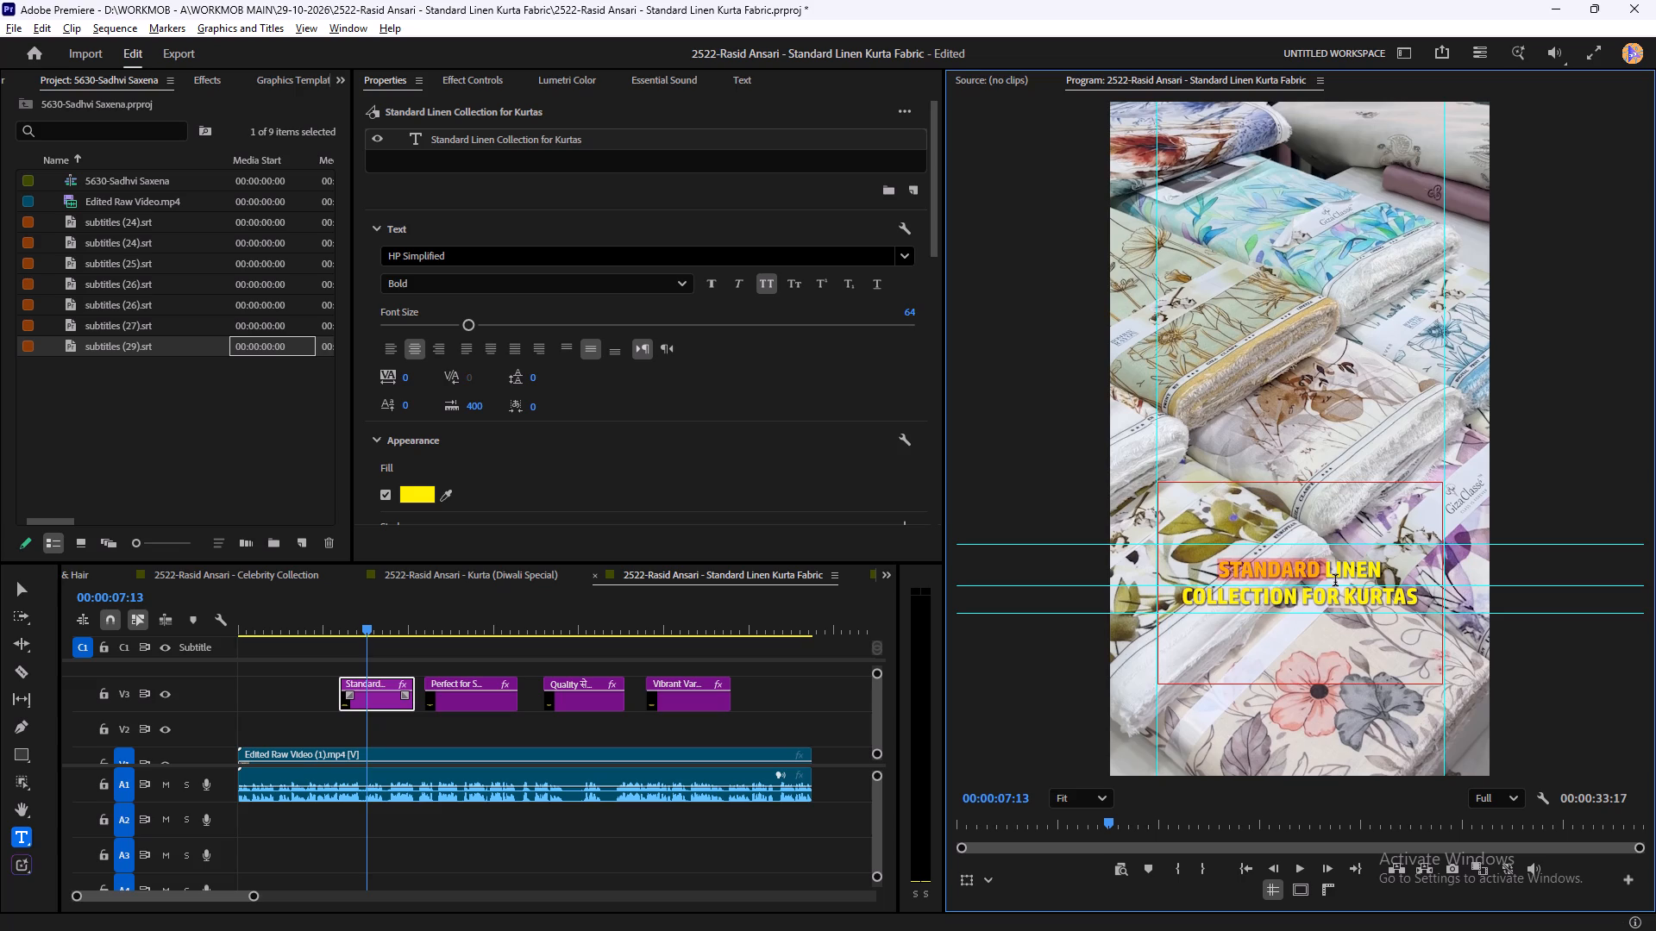
triple_click(1306, 563)
left_click_drag(467, 320, 483, 322)
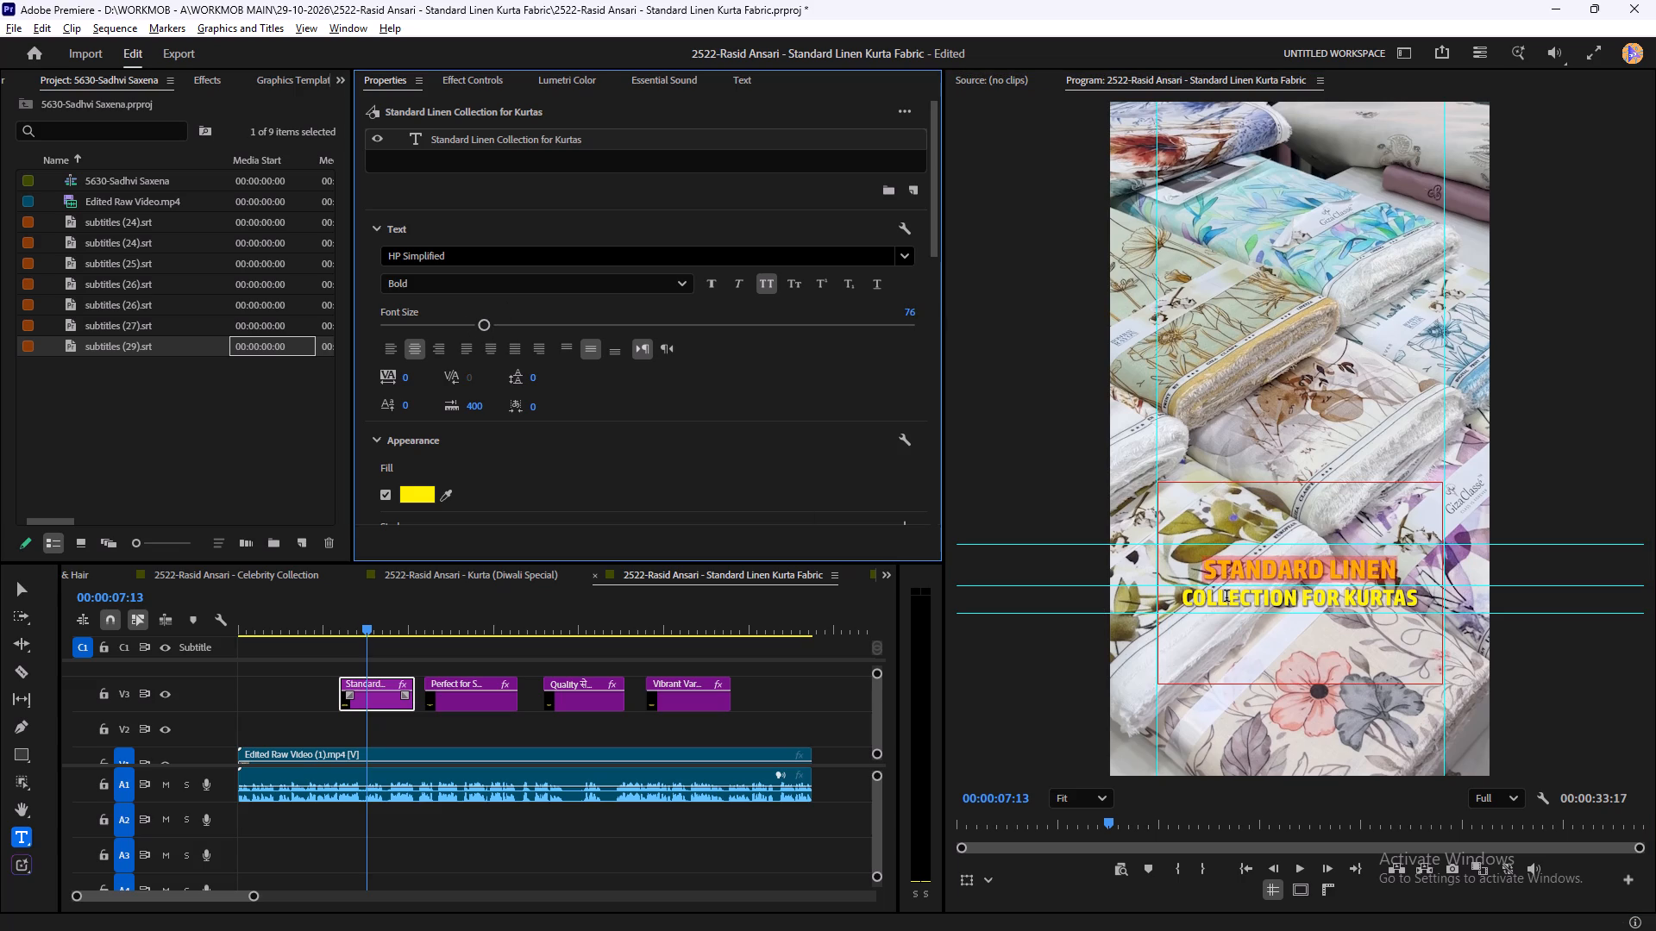
Restyle the "Collection for Kurtas" line to font size 59, white fill and Bold Italic.
triple_click(1226, 597)
left_click(471, 326)
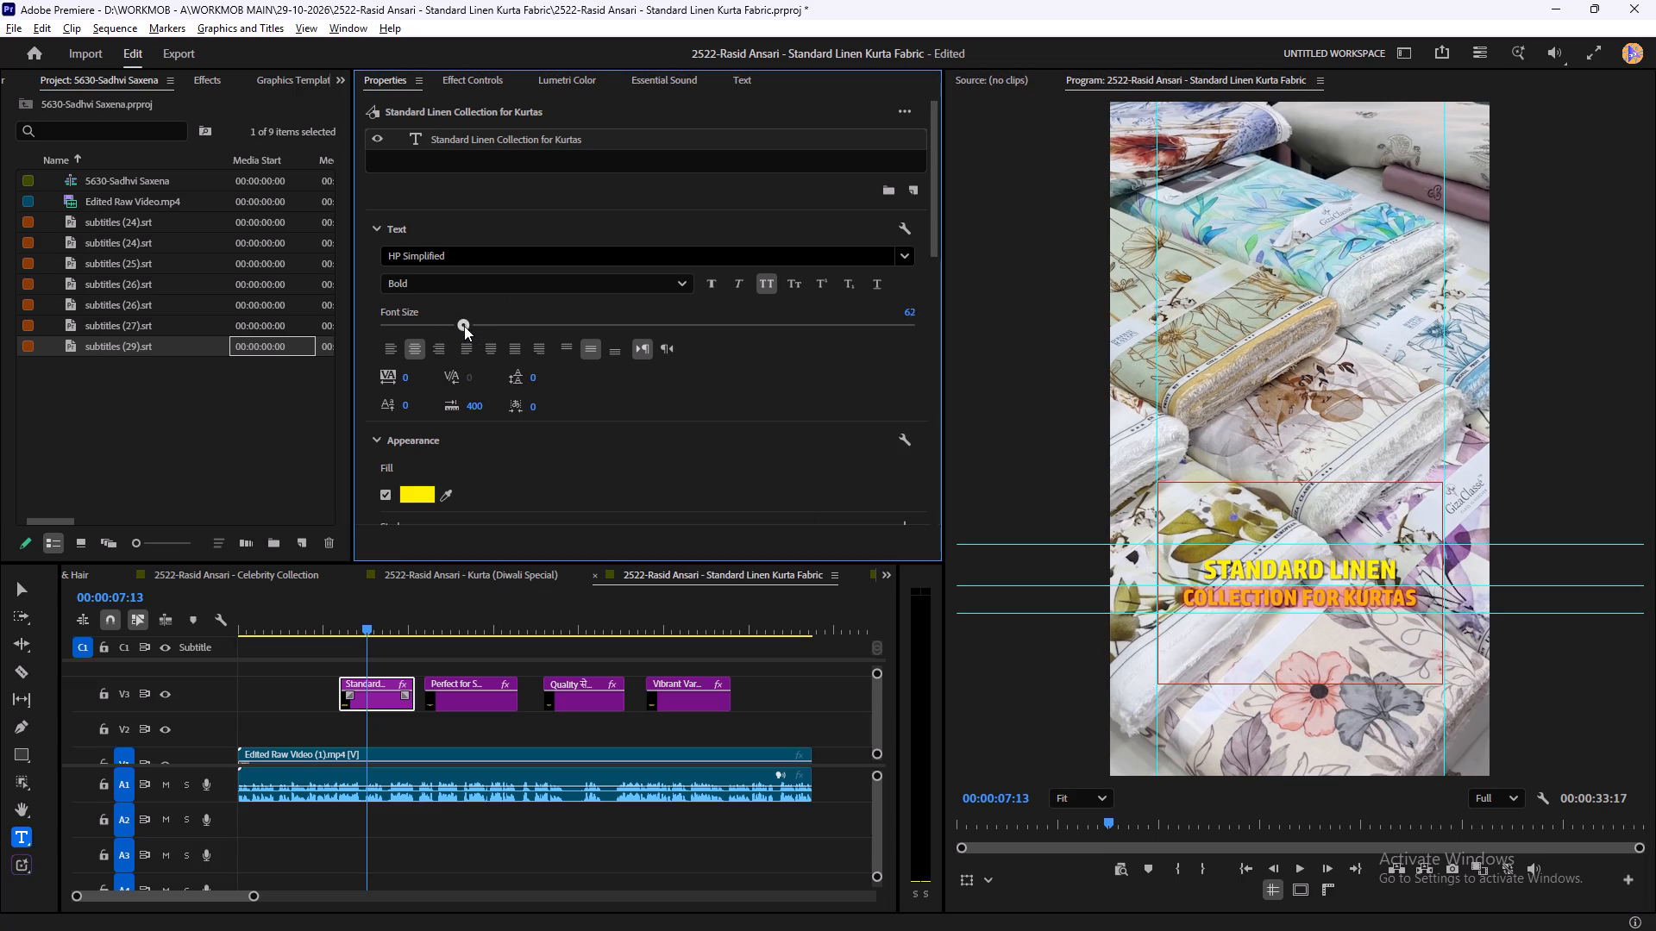
left_click(417, 497)
left_click_drag(689, 537, 574, 653)
left_click(950, 609)
left_click(473, 281)
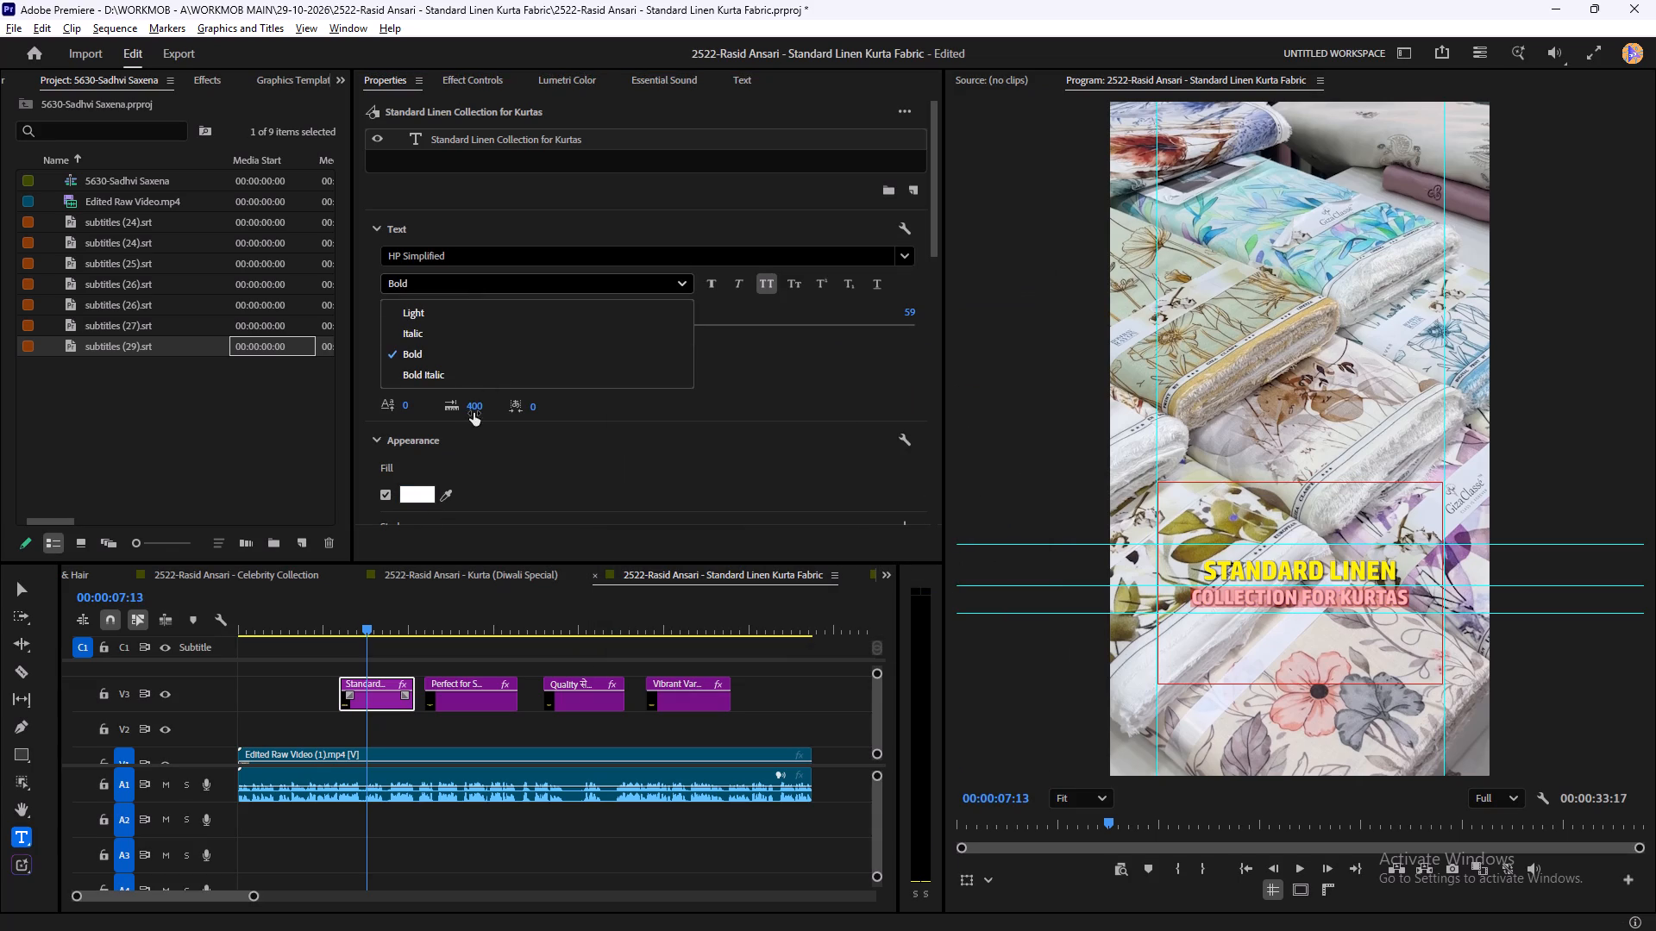
left_click(458, 373)
Rebreak the second title, around 00:00:13:12, into two lines reading "Perfect for" and "Summer & Winter".
left_click_drag(399, 621, 455, 626)
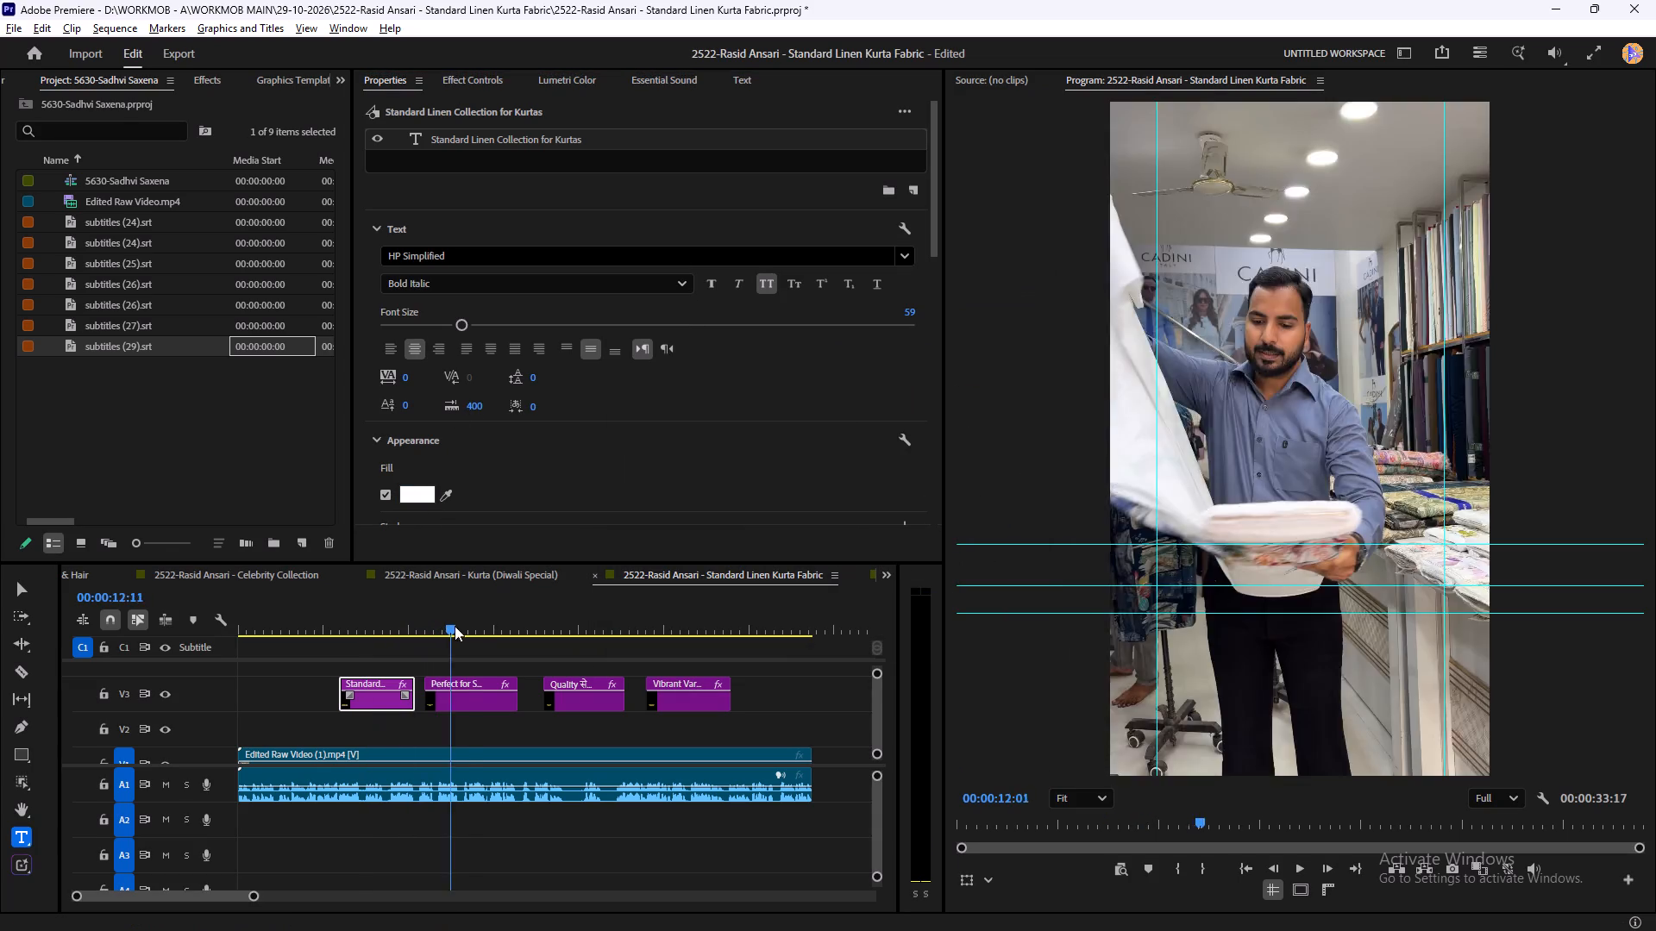
left_click_drag(455, 626, 470, 624)
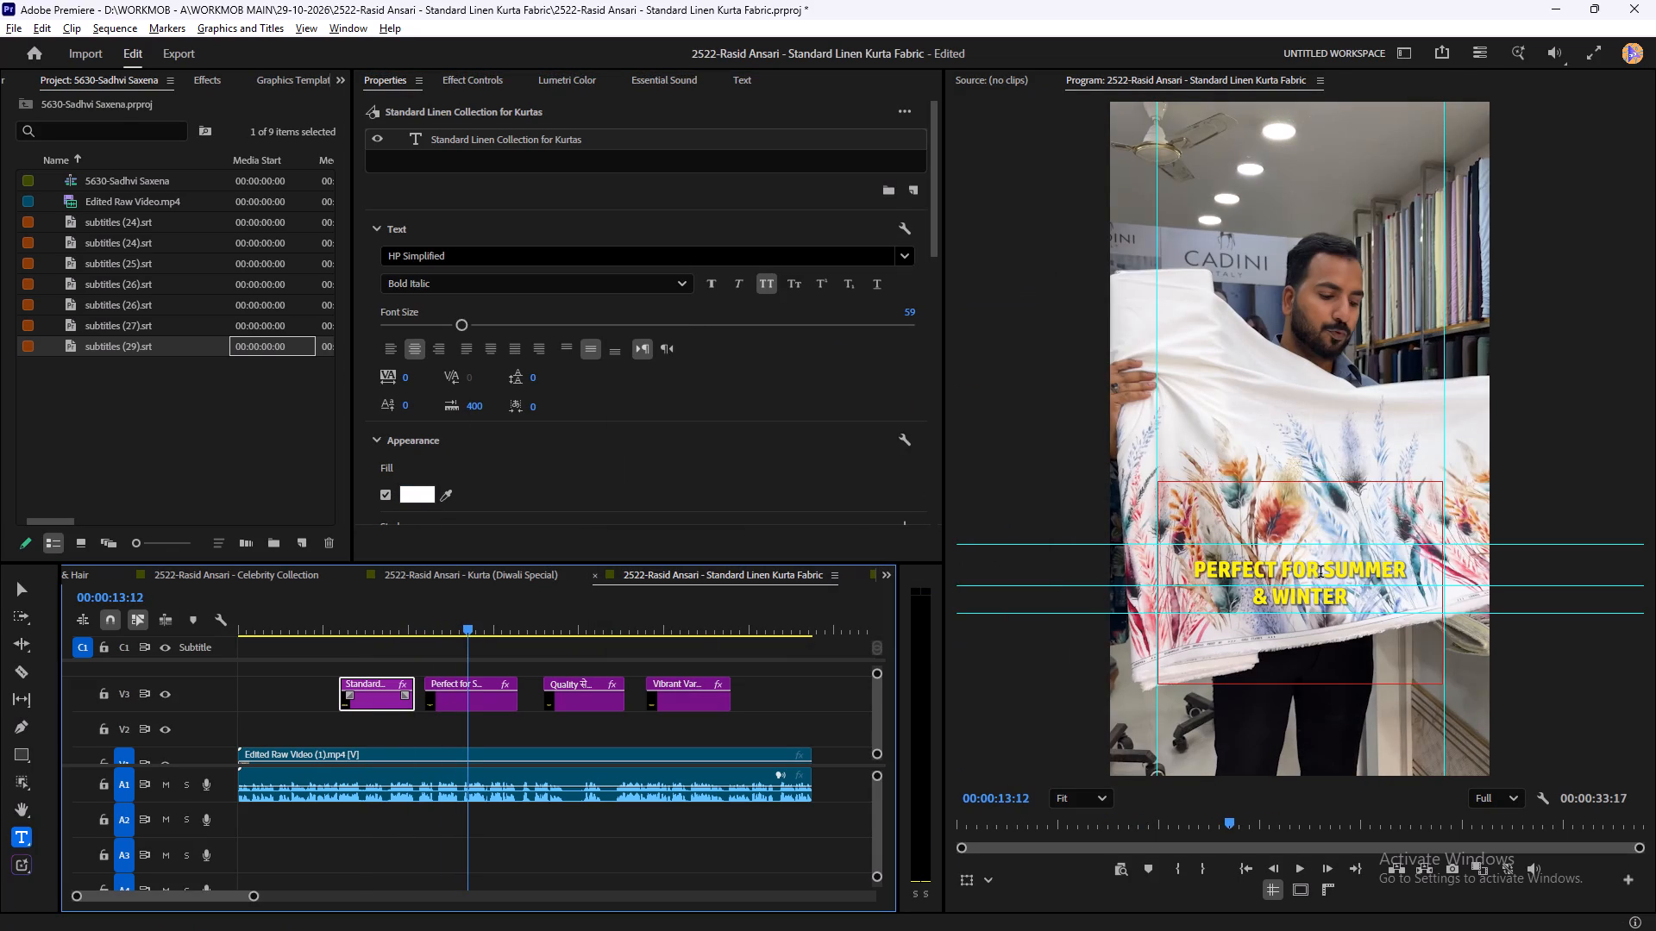
left_click(1320, 573)
key("Right")
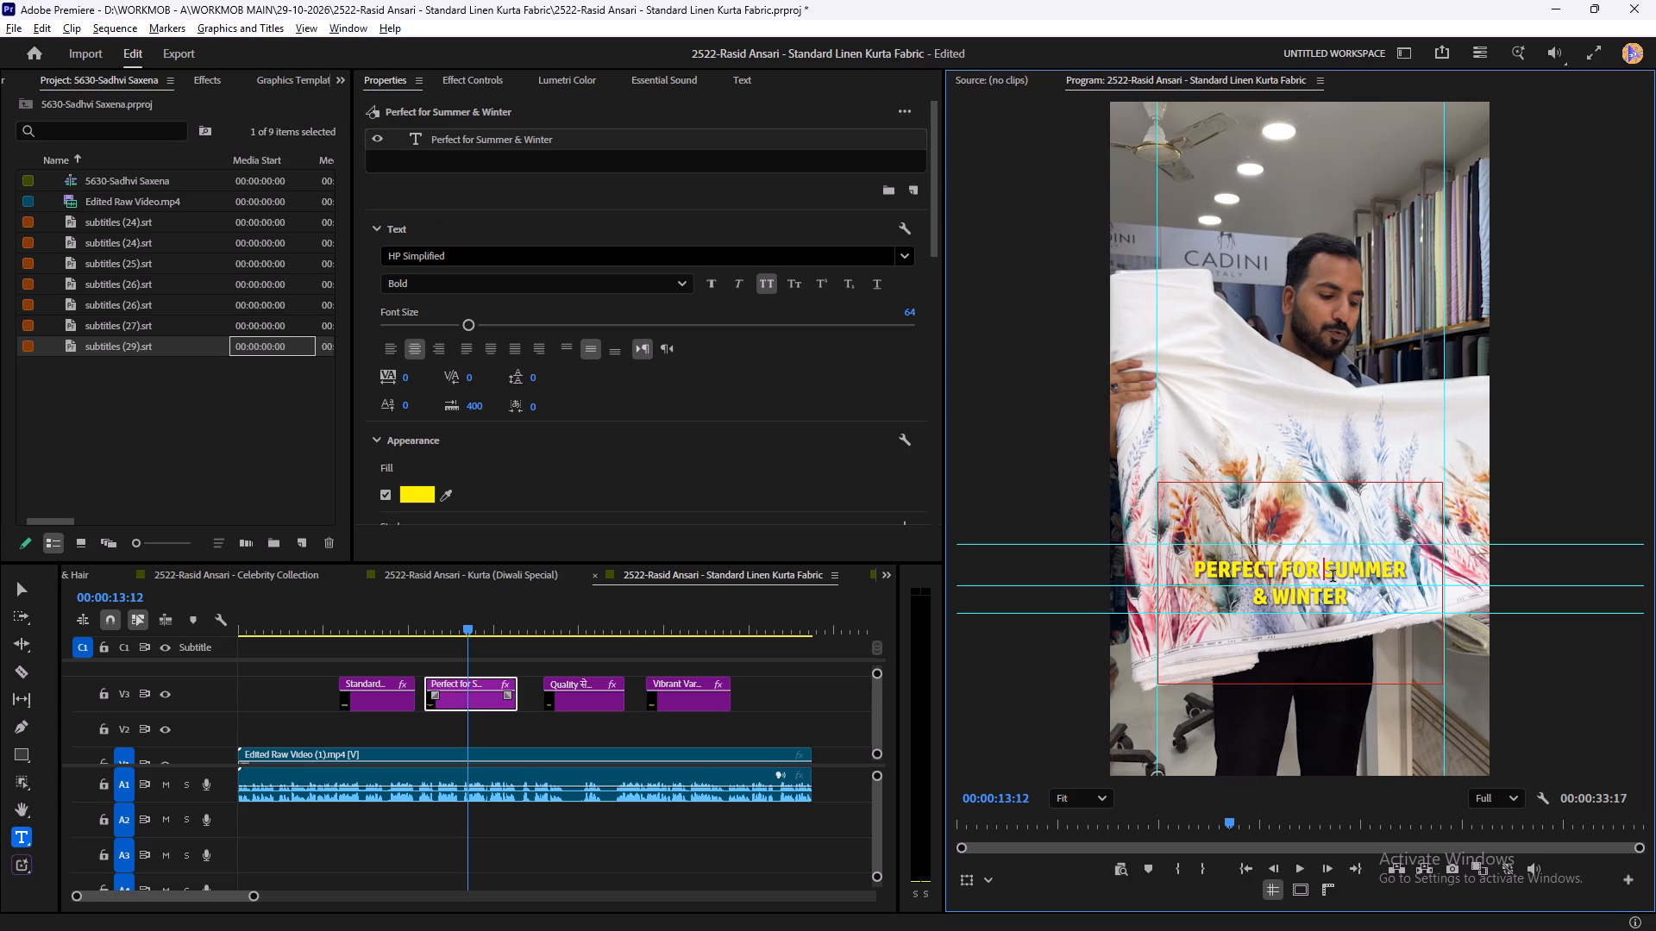
key("BackSpace")
key("Return")
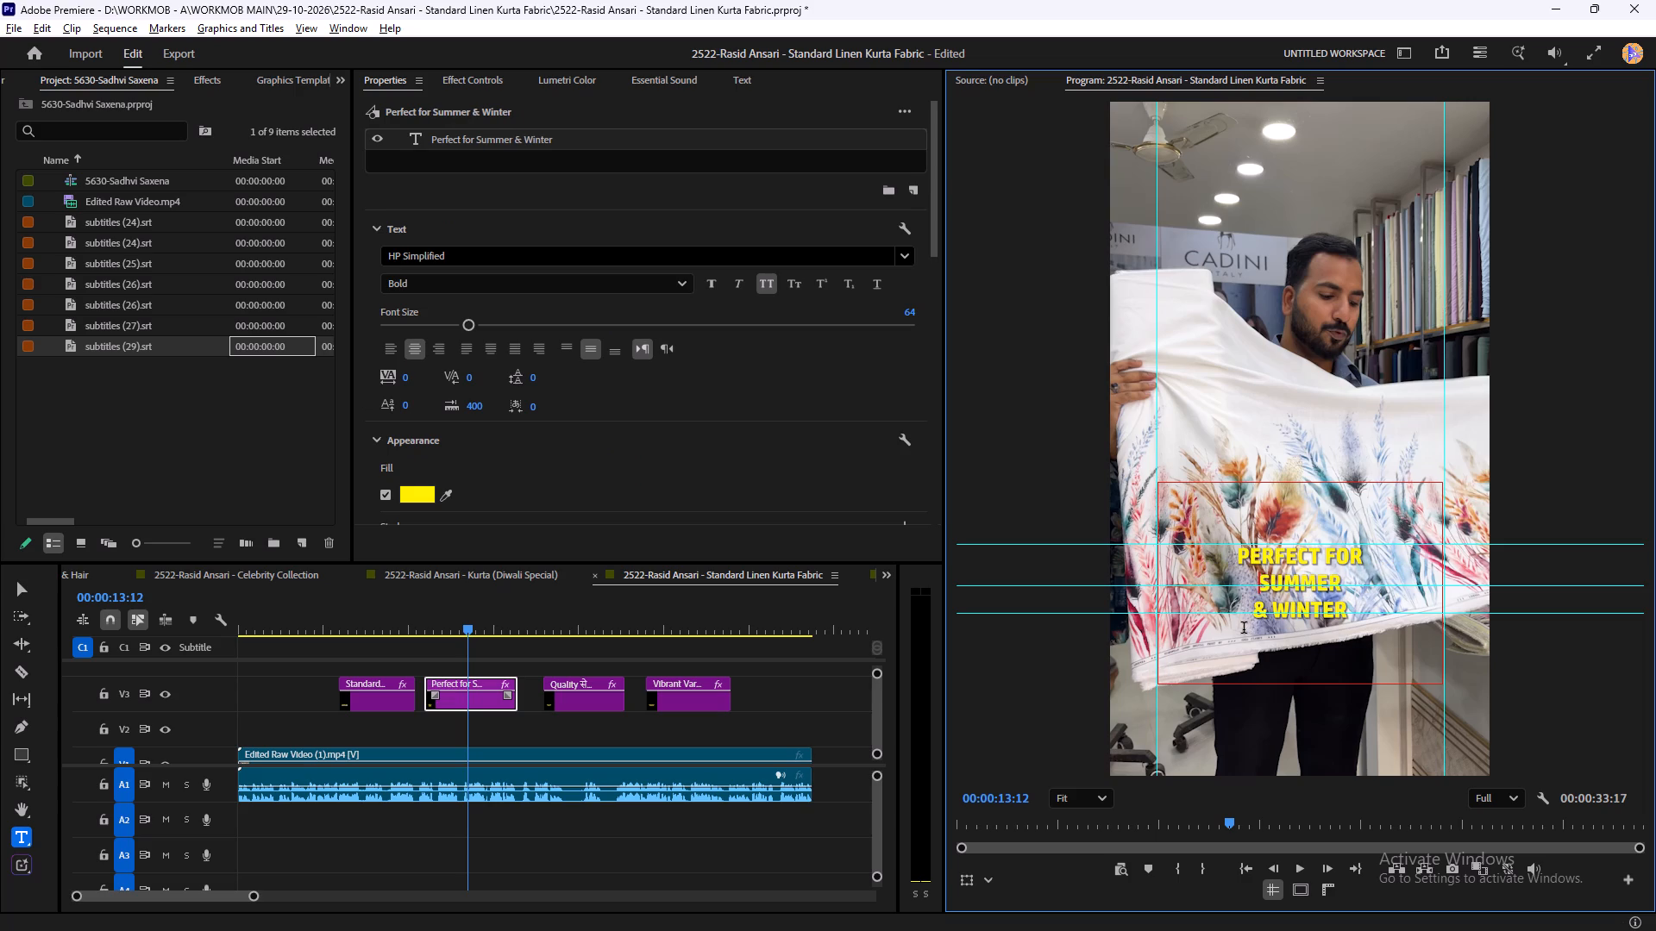
left_click(1245, 620)
key("BackSpace")
key("space")
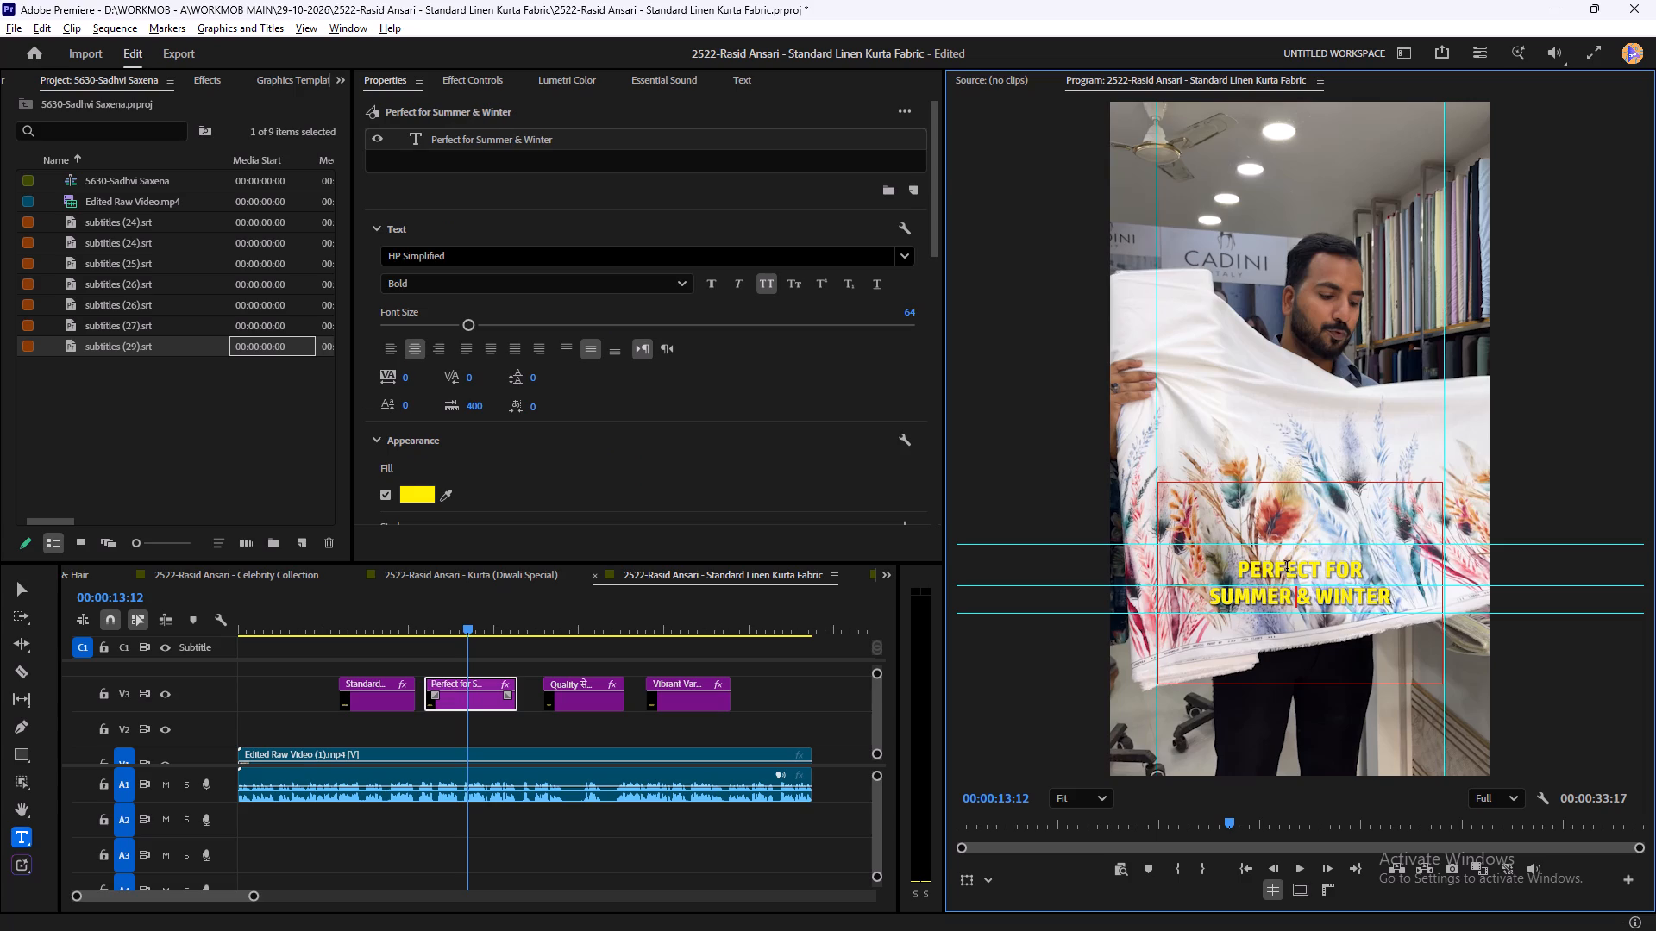
Set the whole "Perfect for Summer & Winter" title to font size 71.
triple_click(1287, 568)
double_click(1287, 568)
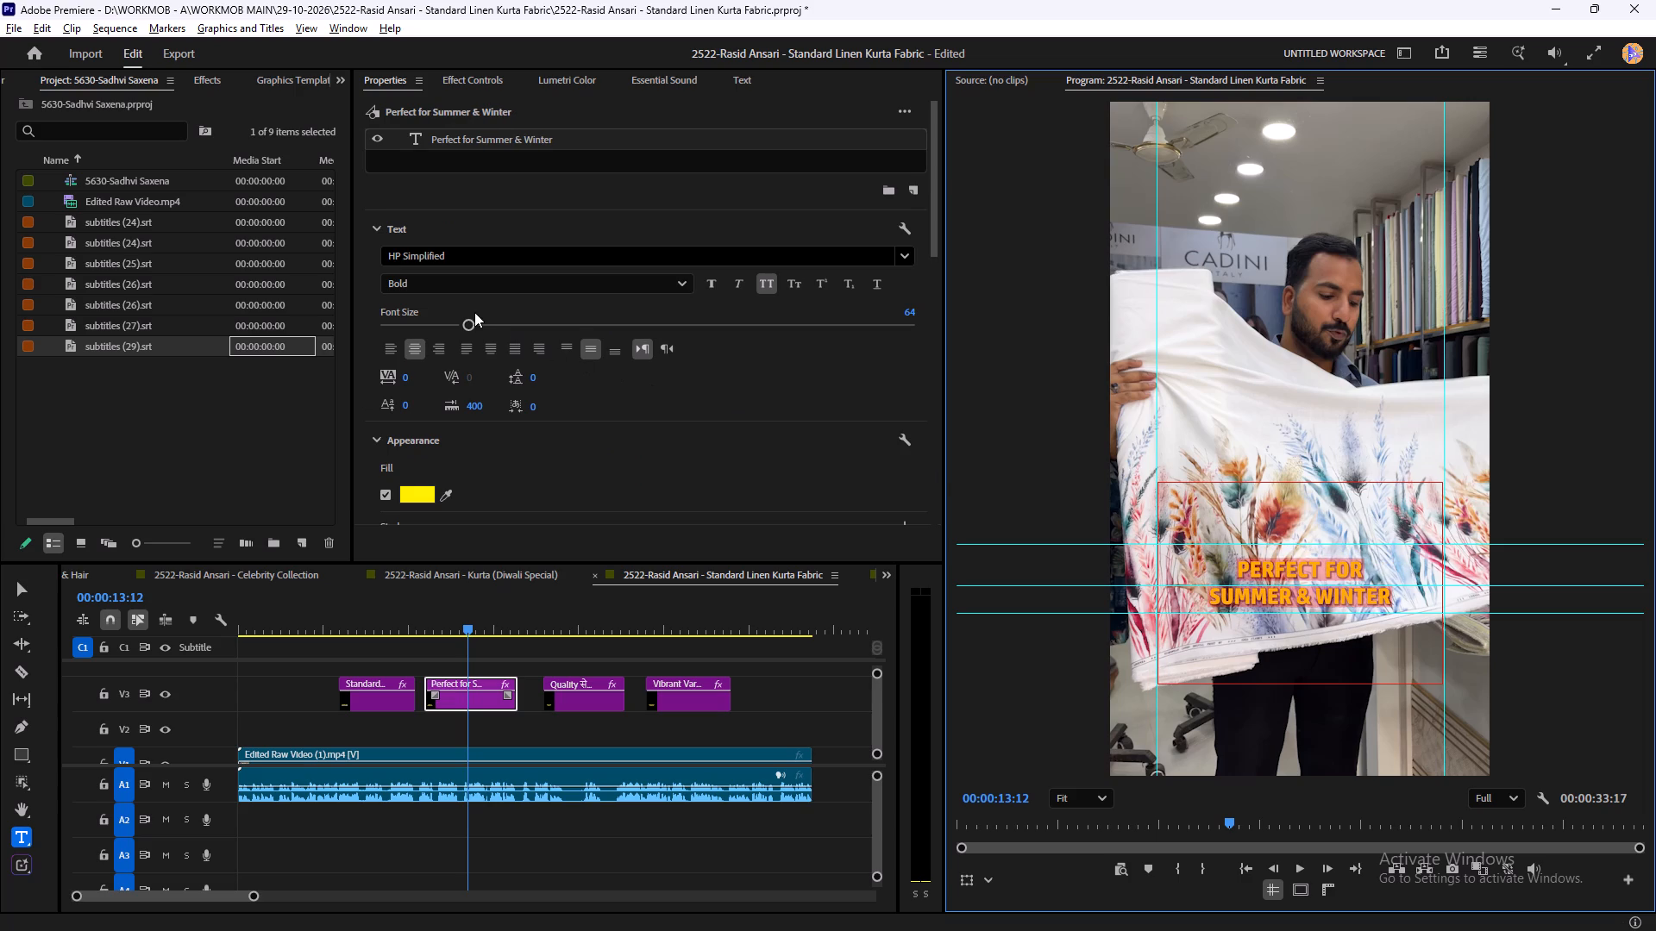
left_click_drag(468, 318, 479, 321)
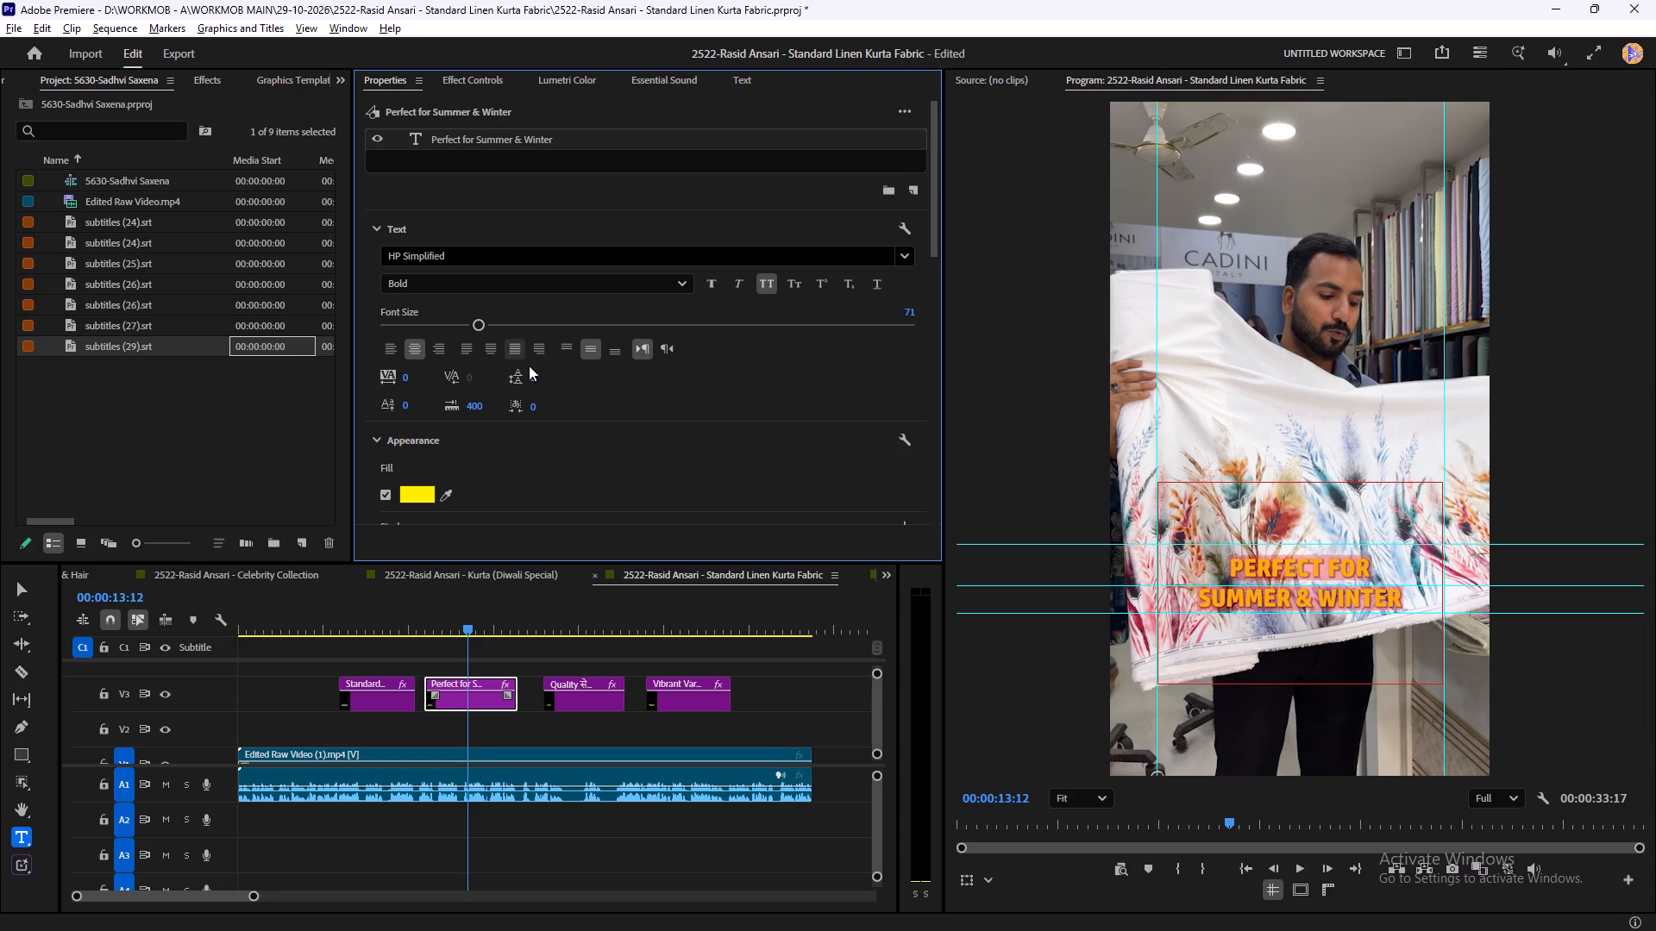
Restyle only the "Perfect for" line to font size 66, baseline shift -4 and white fill.
triple_click(1258, 576)
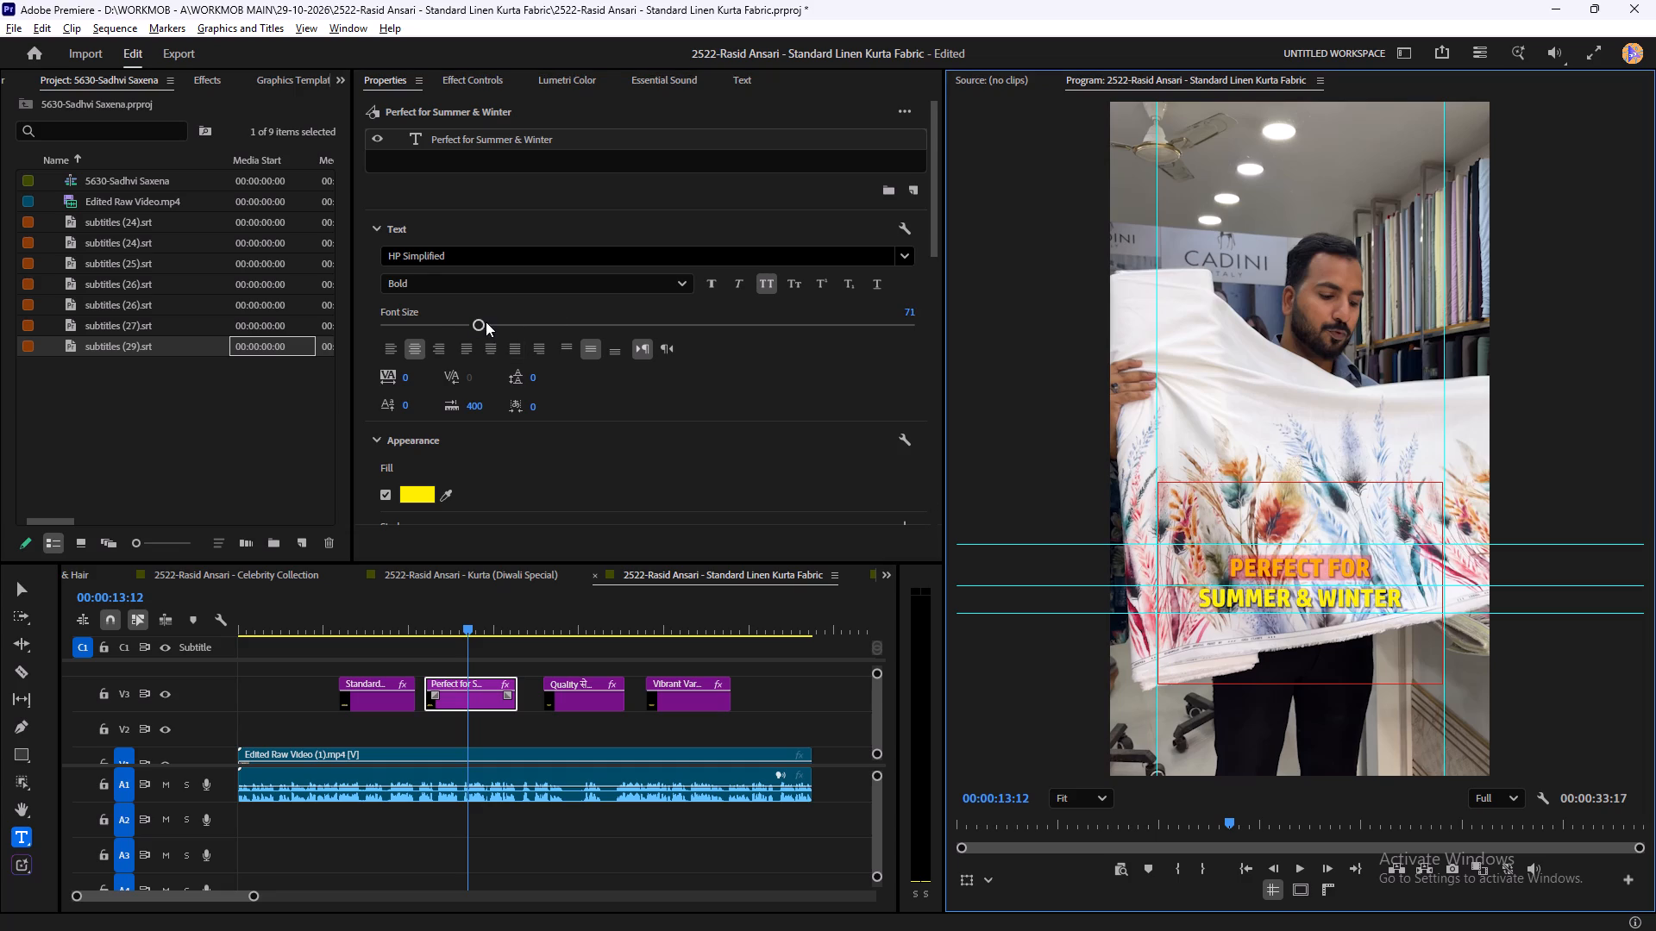
left_click_drag(486, 322, 472, 322)
left_click(419, 403)
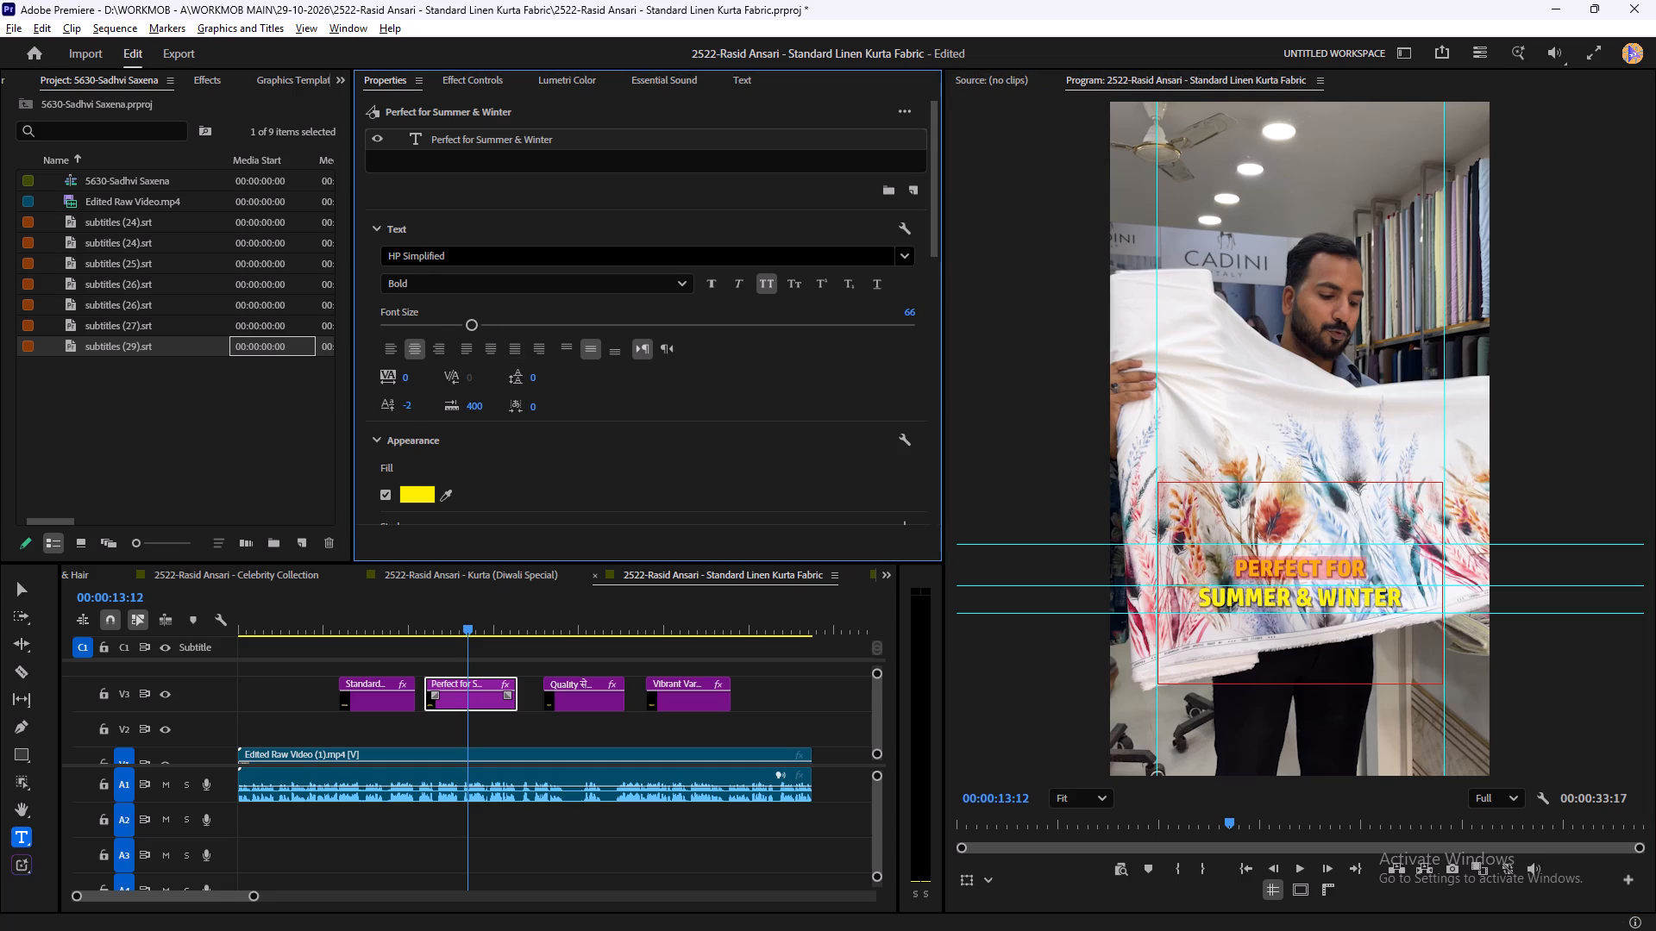
left_click(418, 497)
left_click_drag(624, 497, 632, 537)
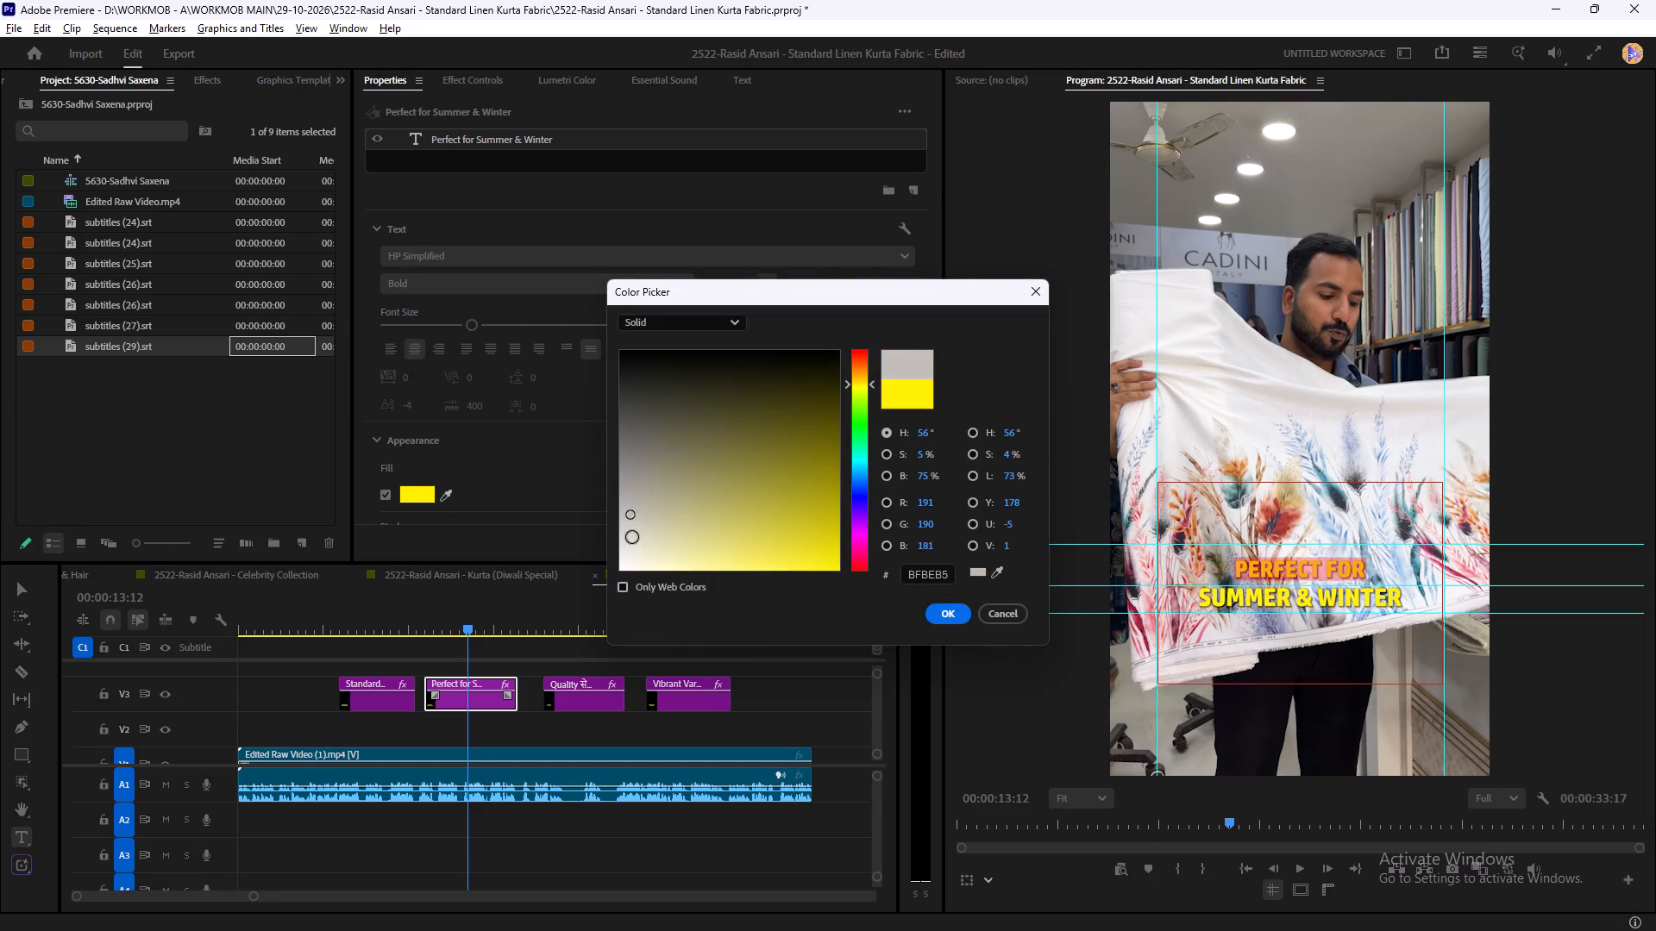
left_click_drag(632, 537, 601, 621)
left_click(950, 616)
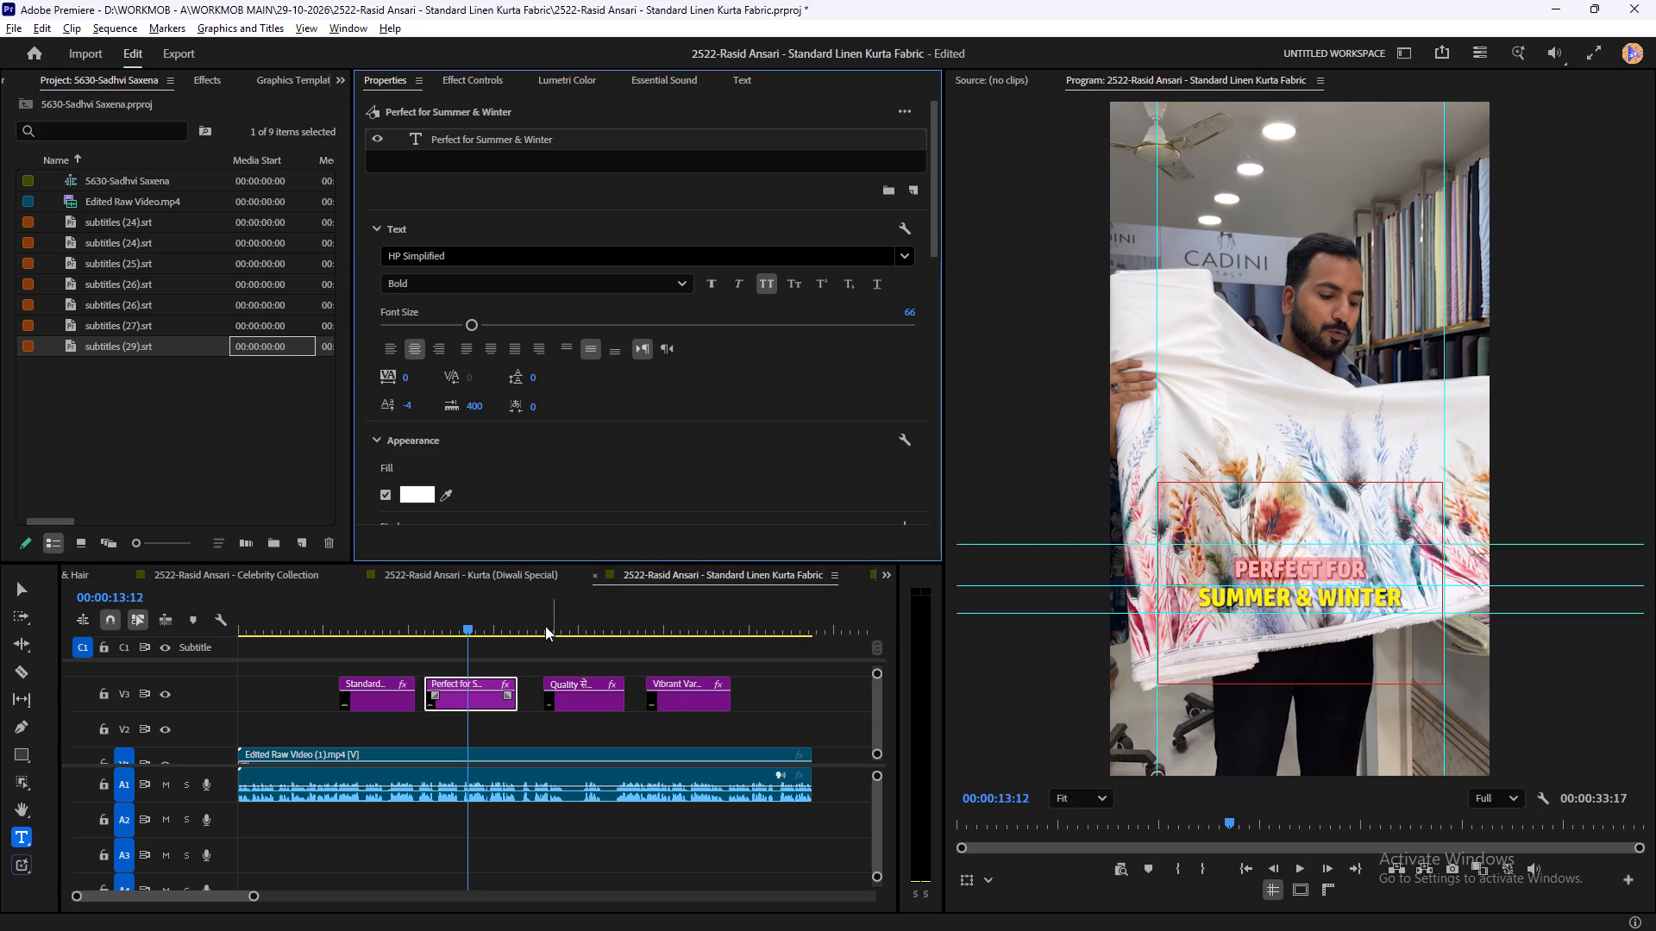
Change the Hindi words in the third title, around 00:00:19:23, to the Khand SemiBold font.
left_click_drag(543, 623, 580, 618)
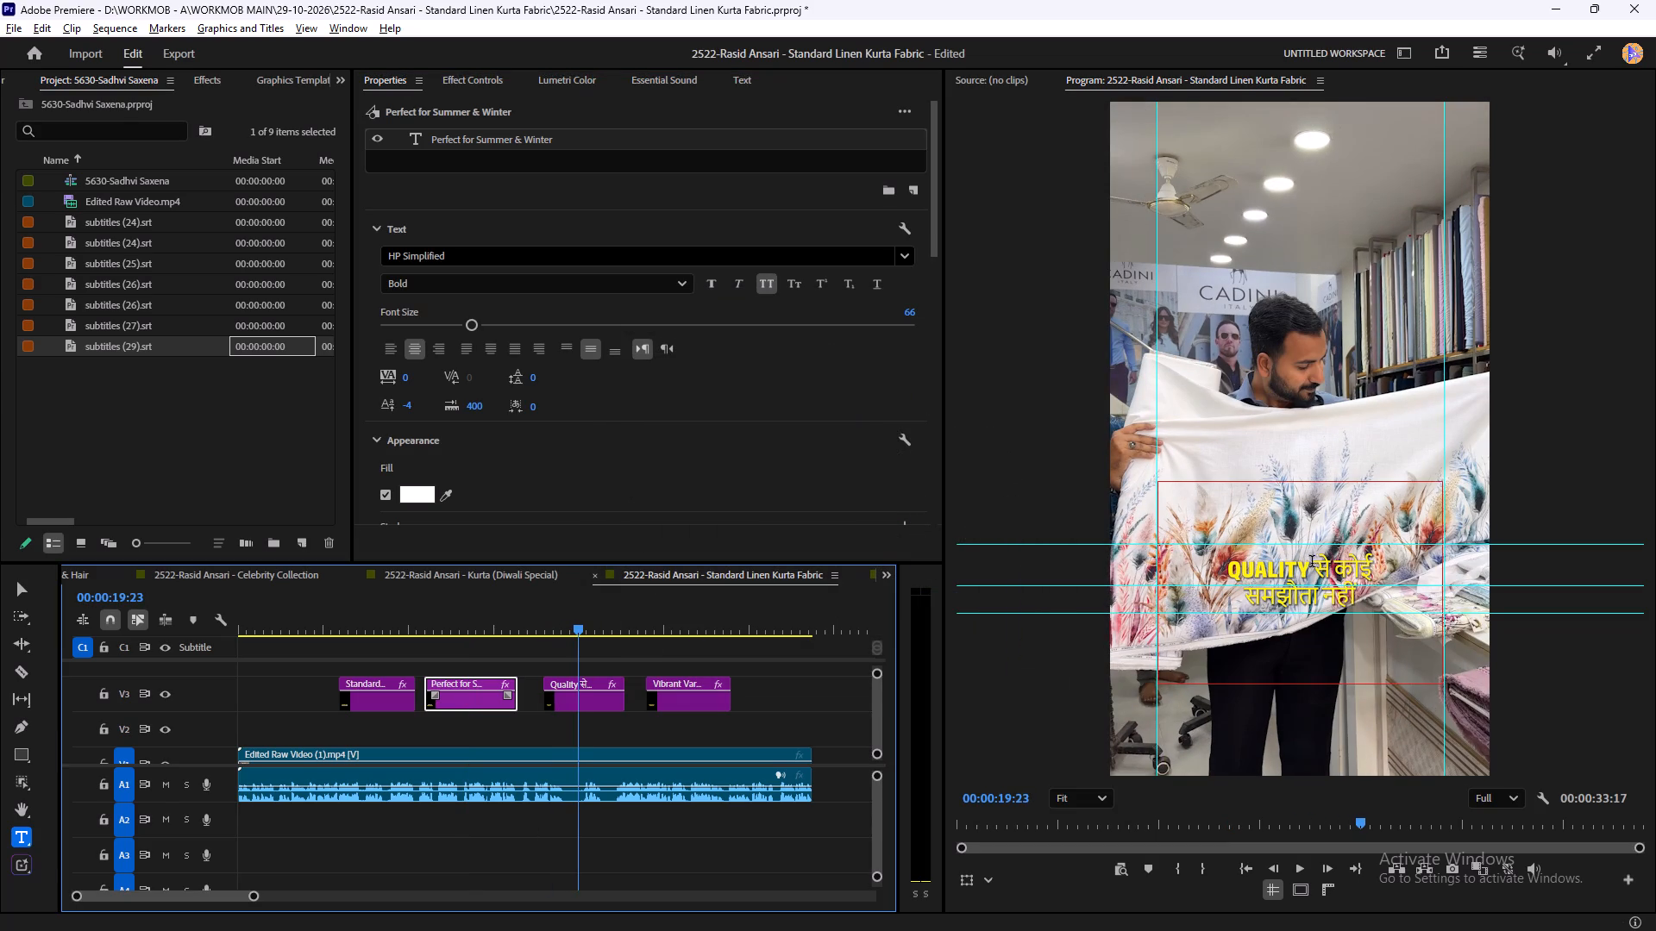
left_click(1314, 563)
left_click_drag(1314, 564, 1408, 636)
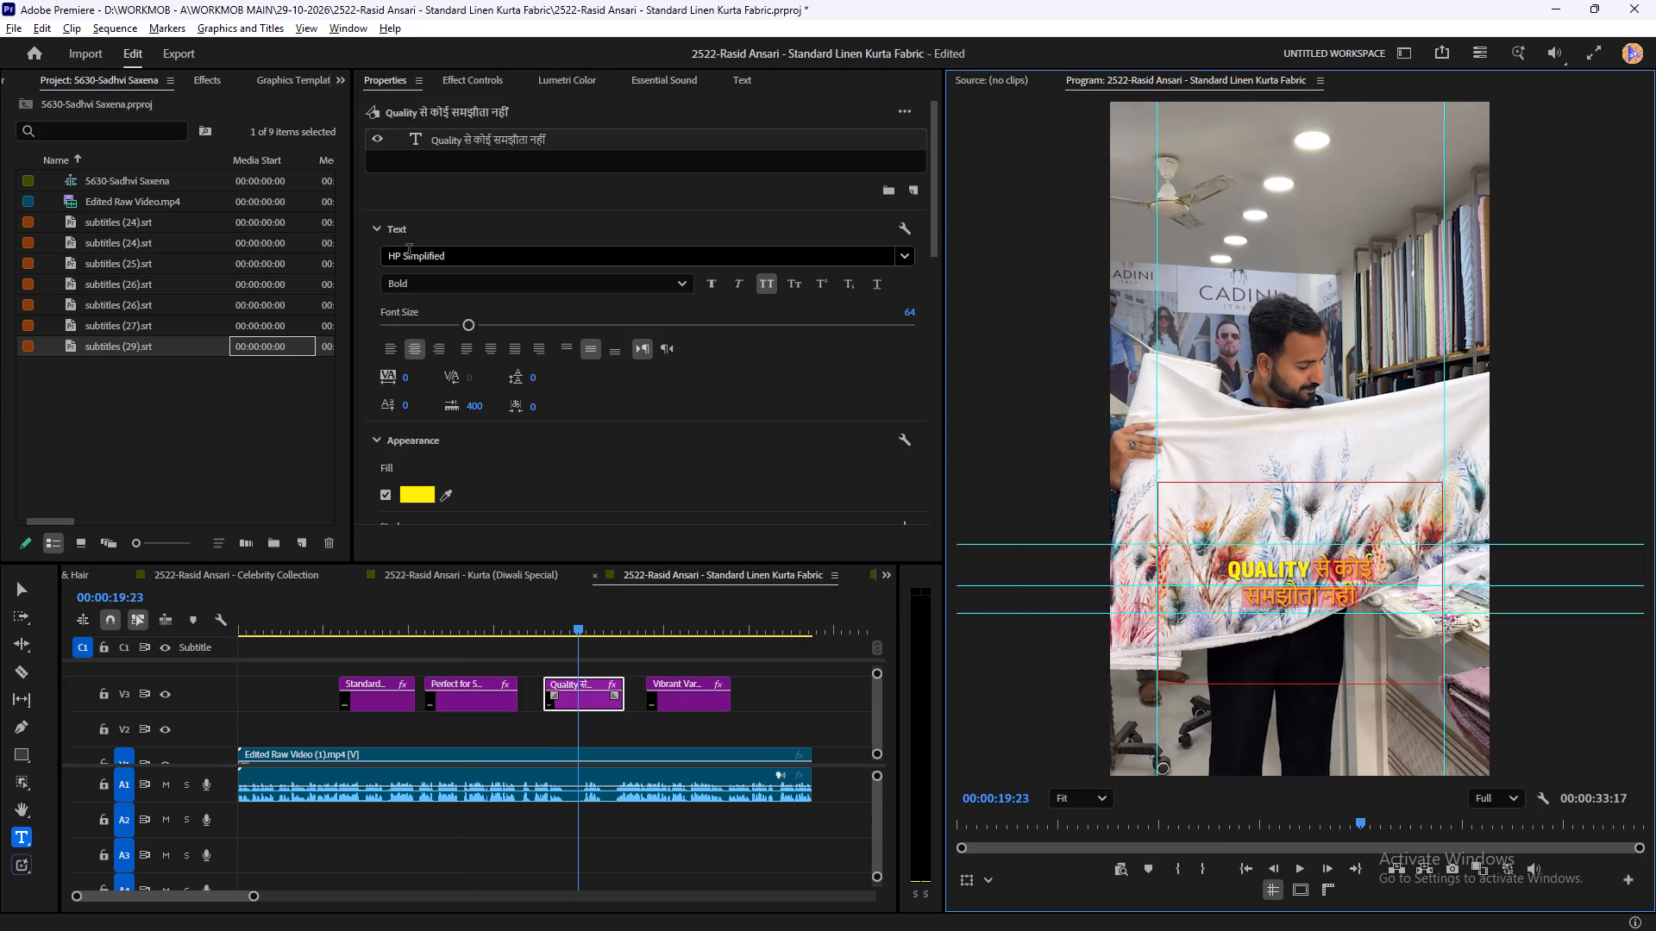
left_click(426, 256)
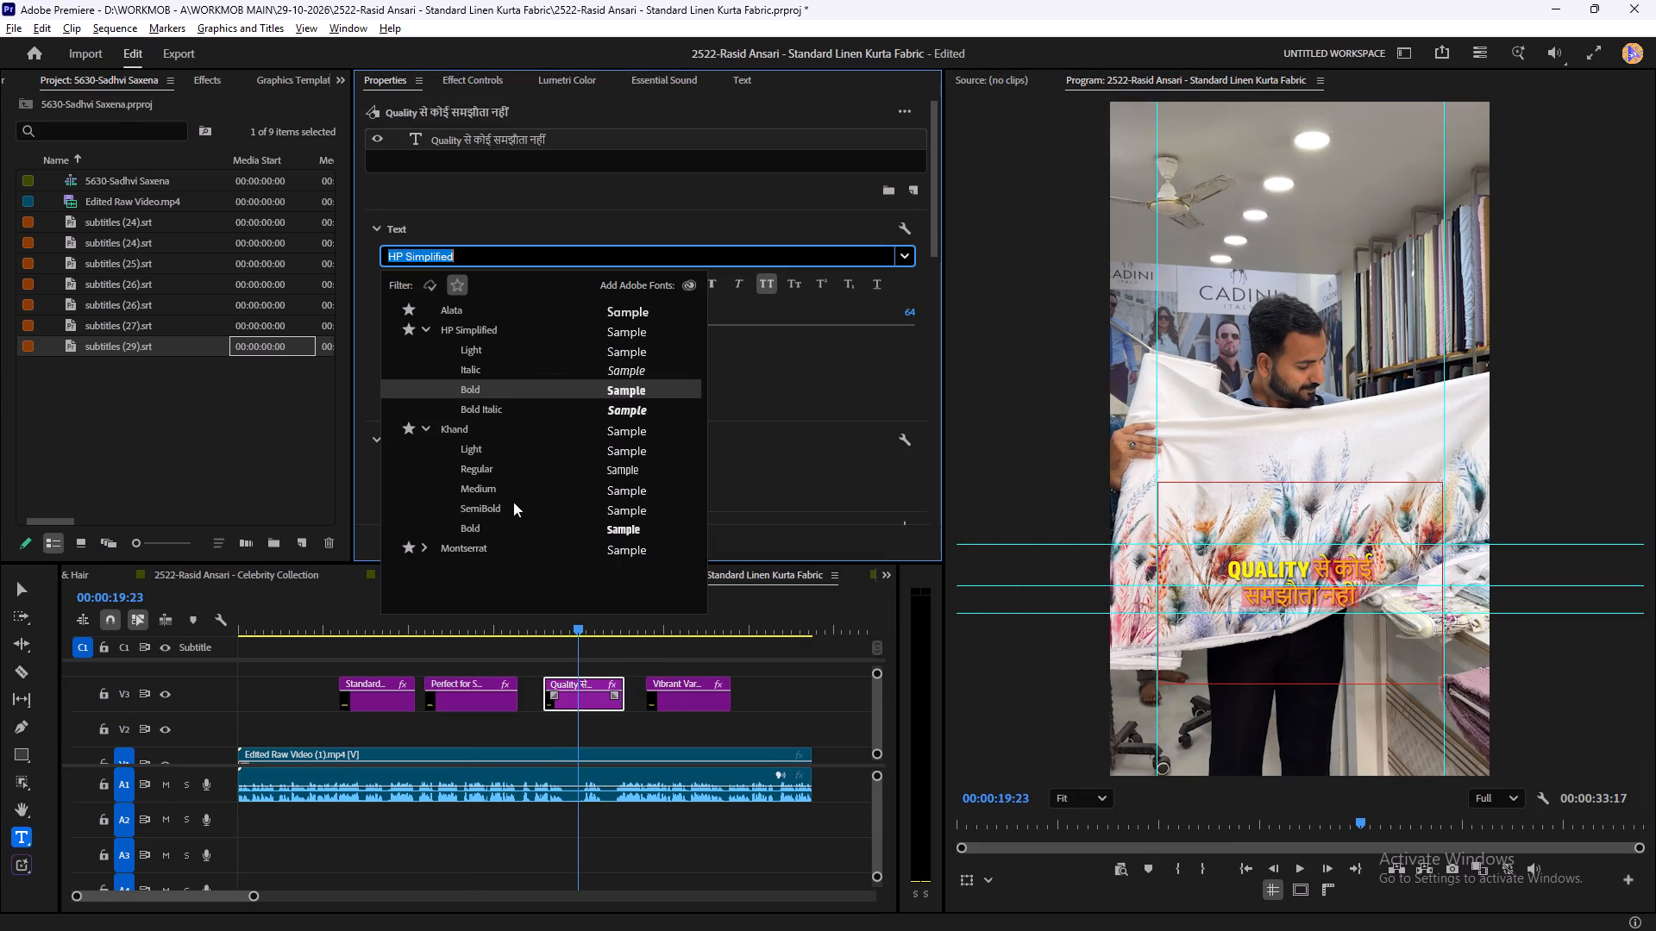
left_click(480, 498)
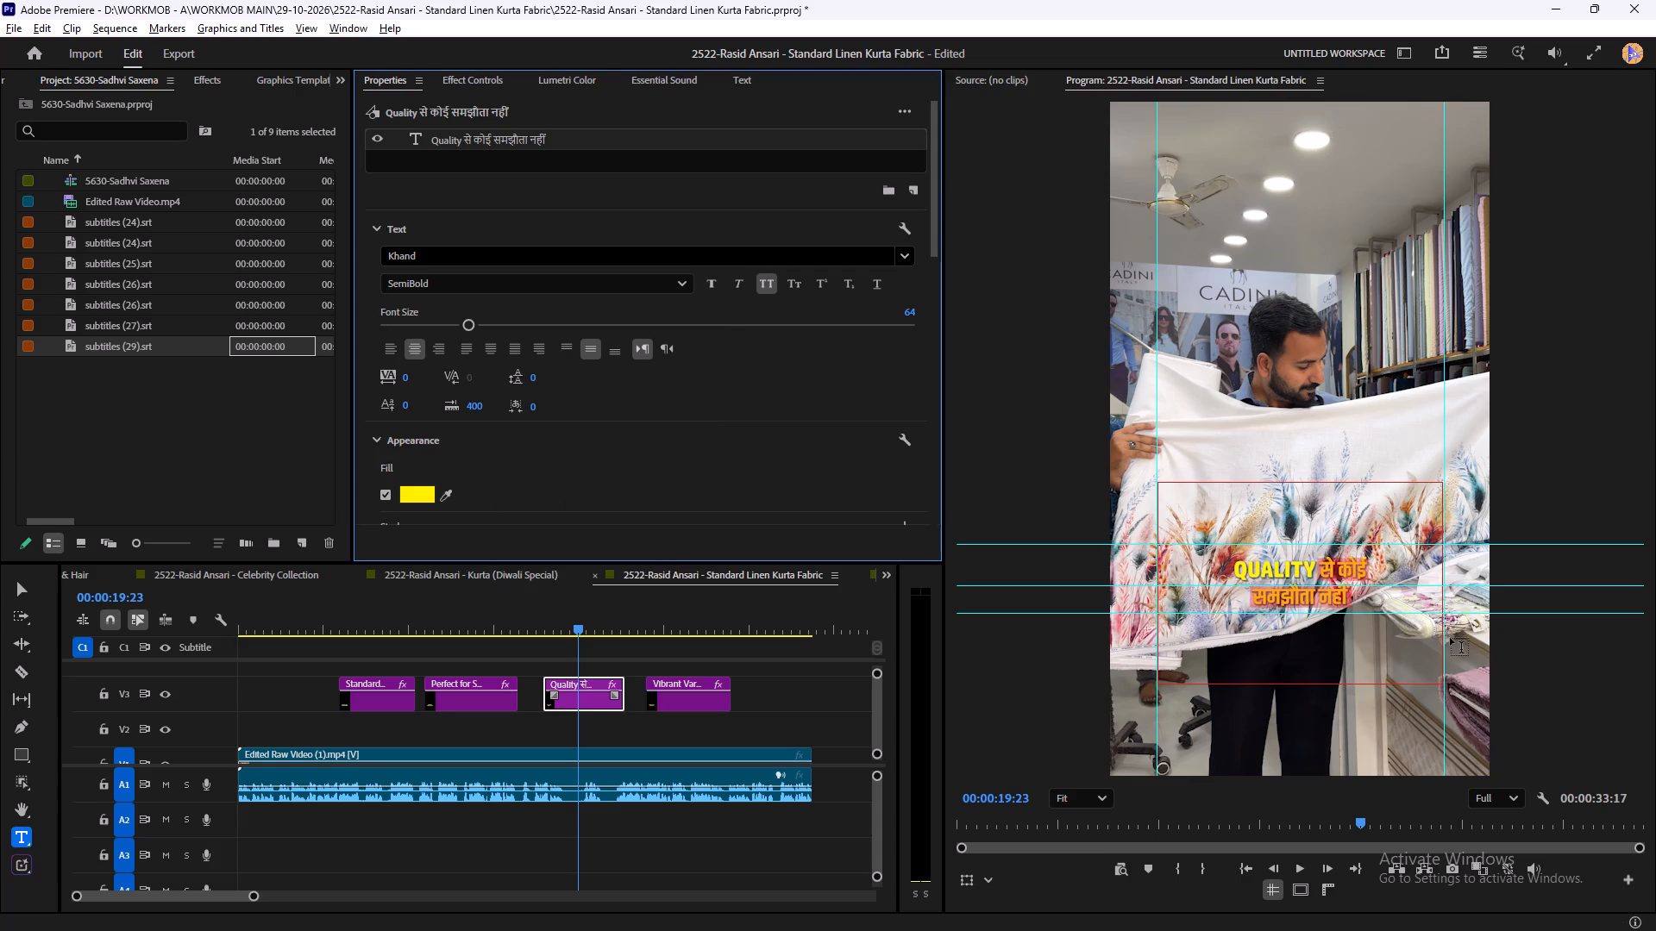
Rebreak the third title so "Quality" sits alone on the first line and all Hindi words share the second.
left_click(1321, 576)
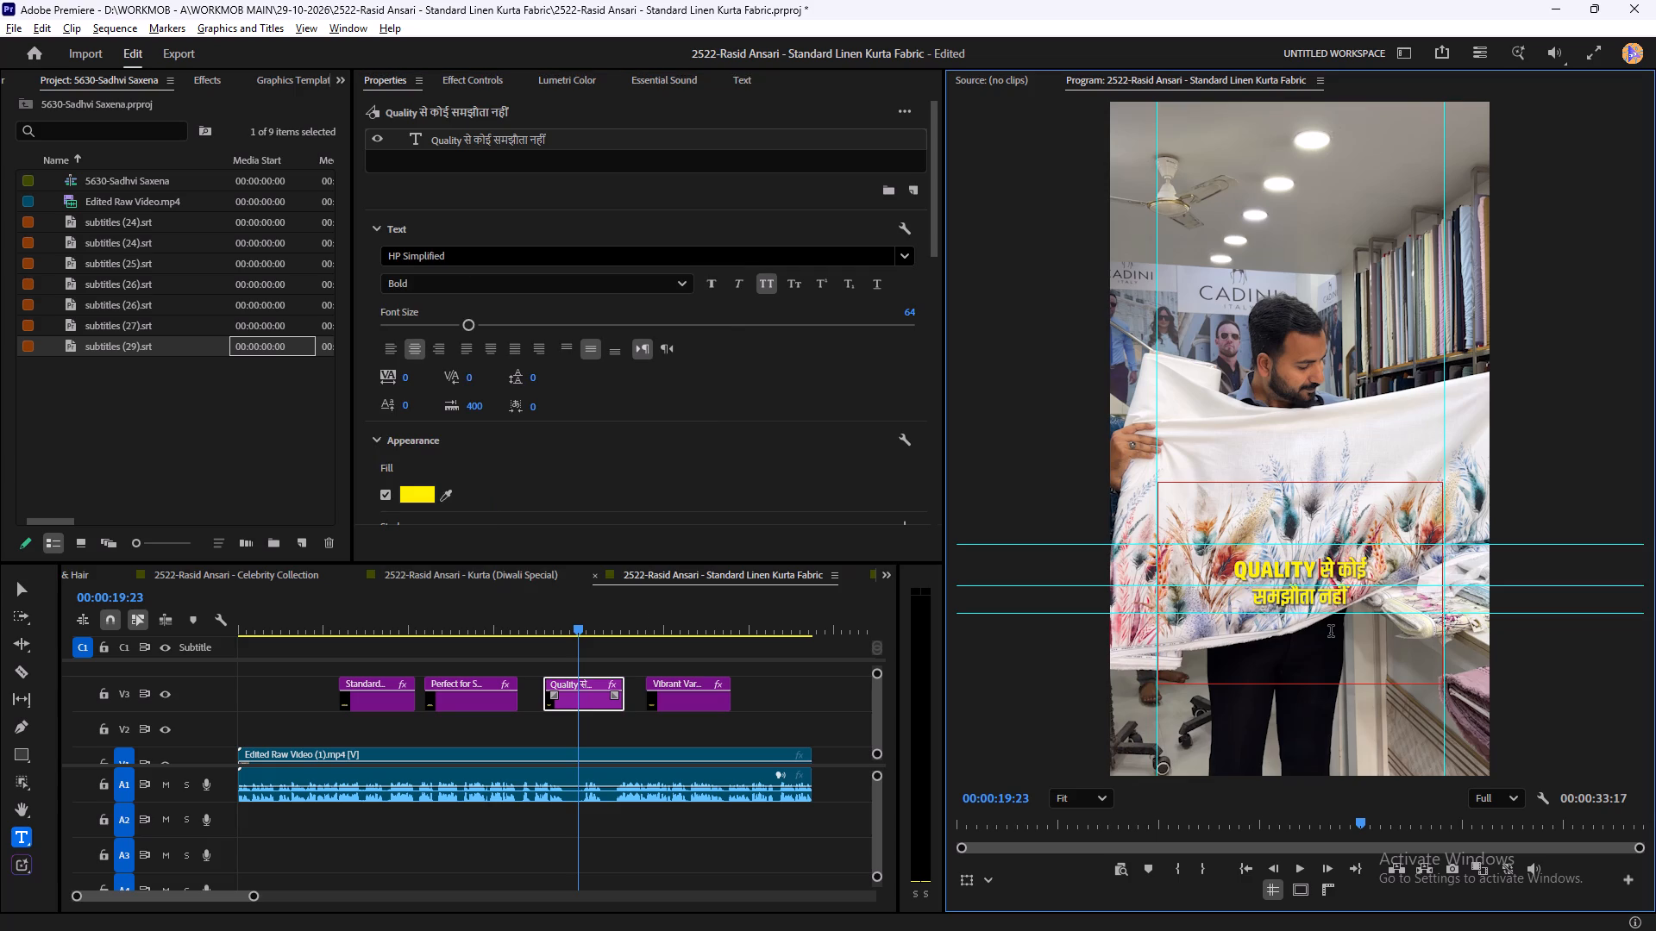
key("BackSpace")
key("Return")
left_click(1258, 605)
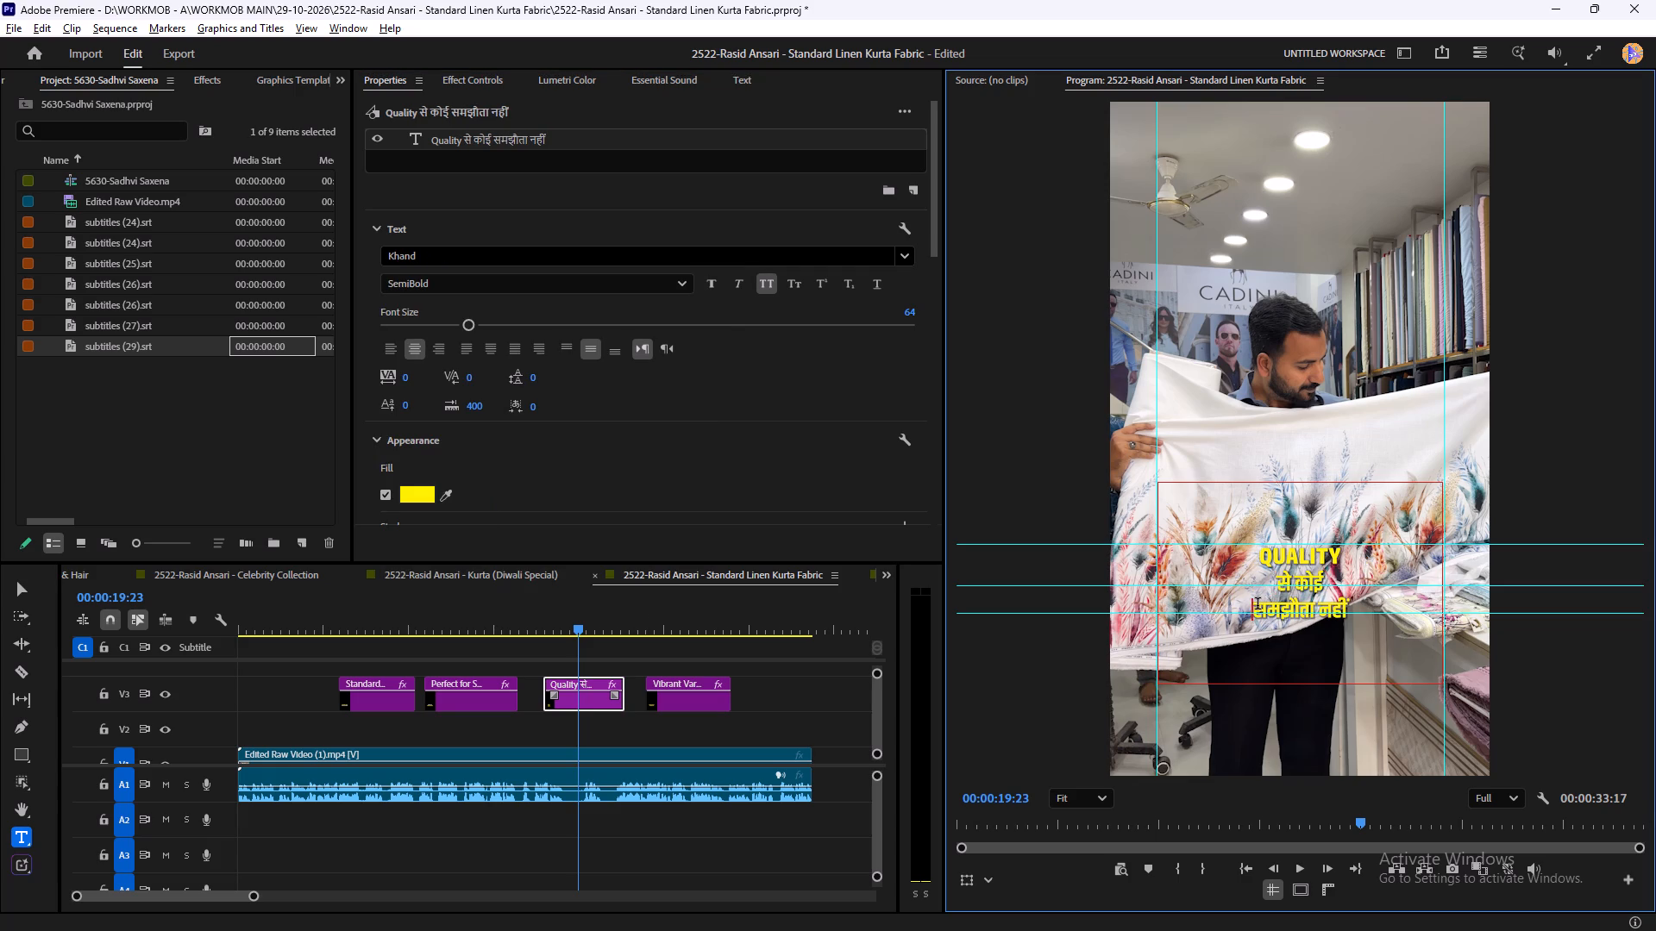
key("BackSpace")
key("space")
Enlarge the word "Quality" in the third title to font size 77.
triple_click(1285, 578)
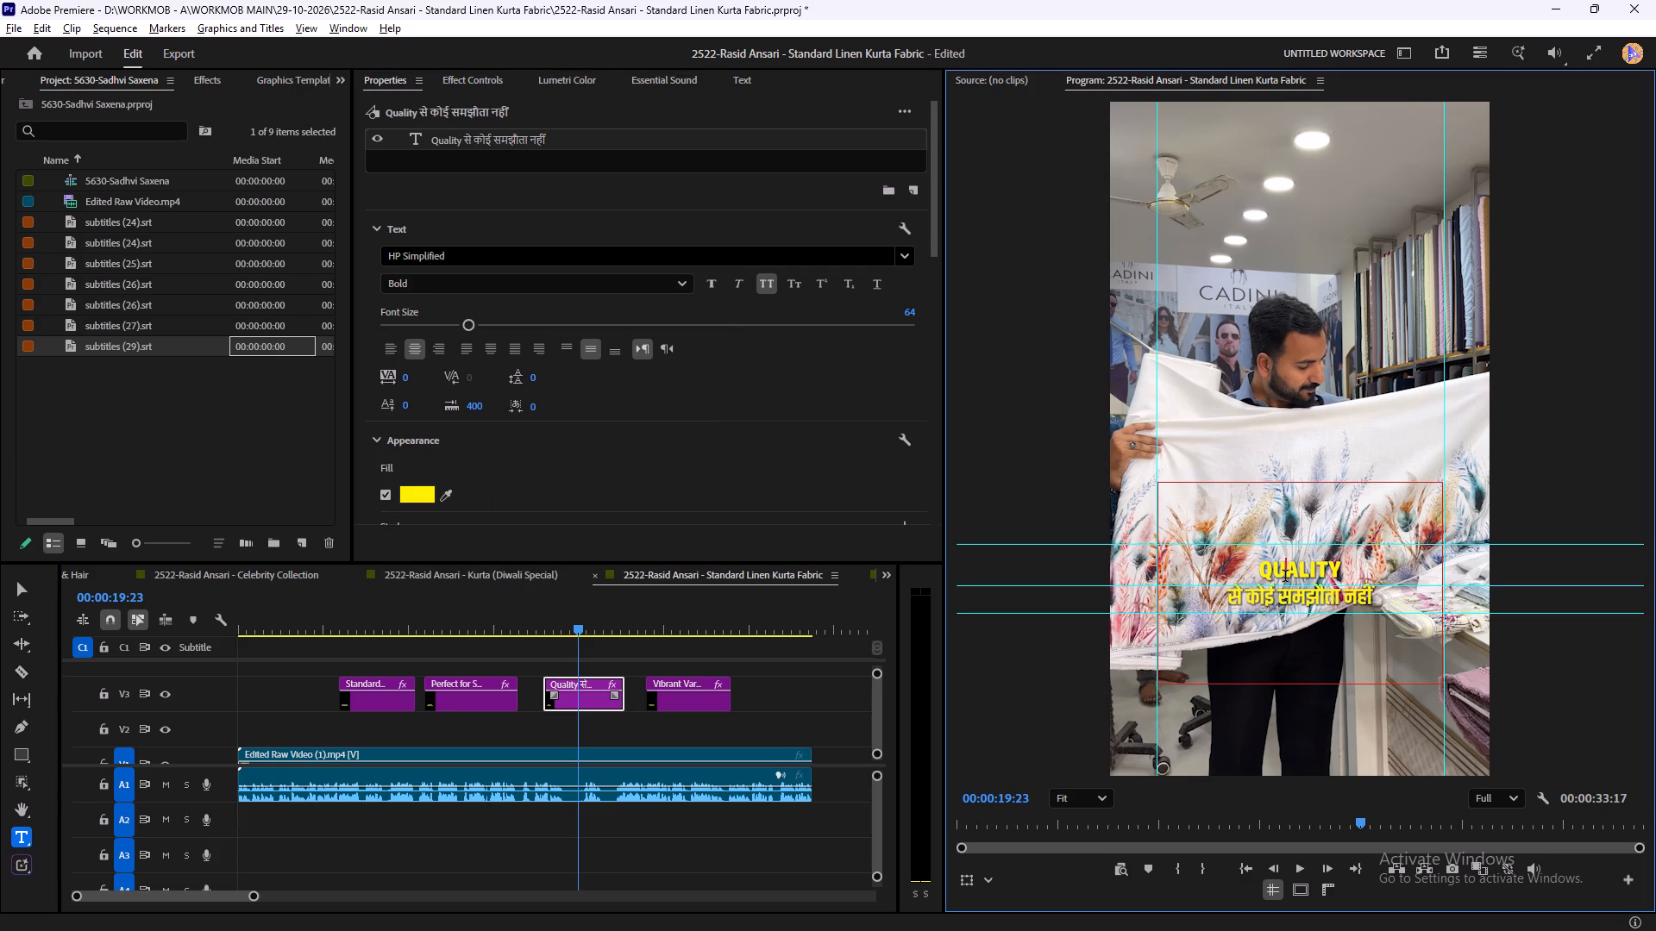
double_click(1282, 572)
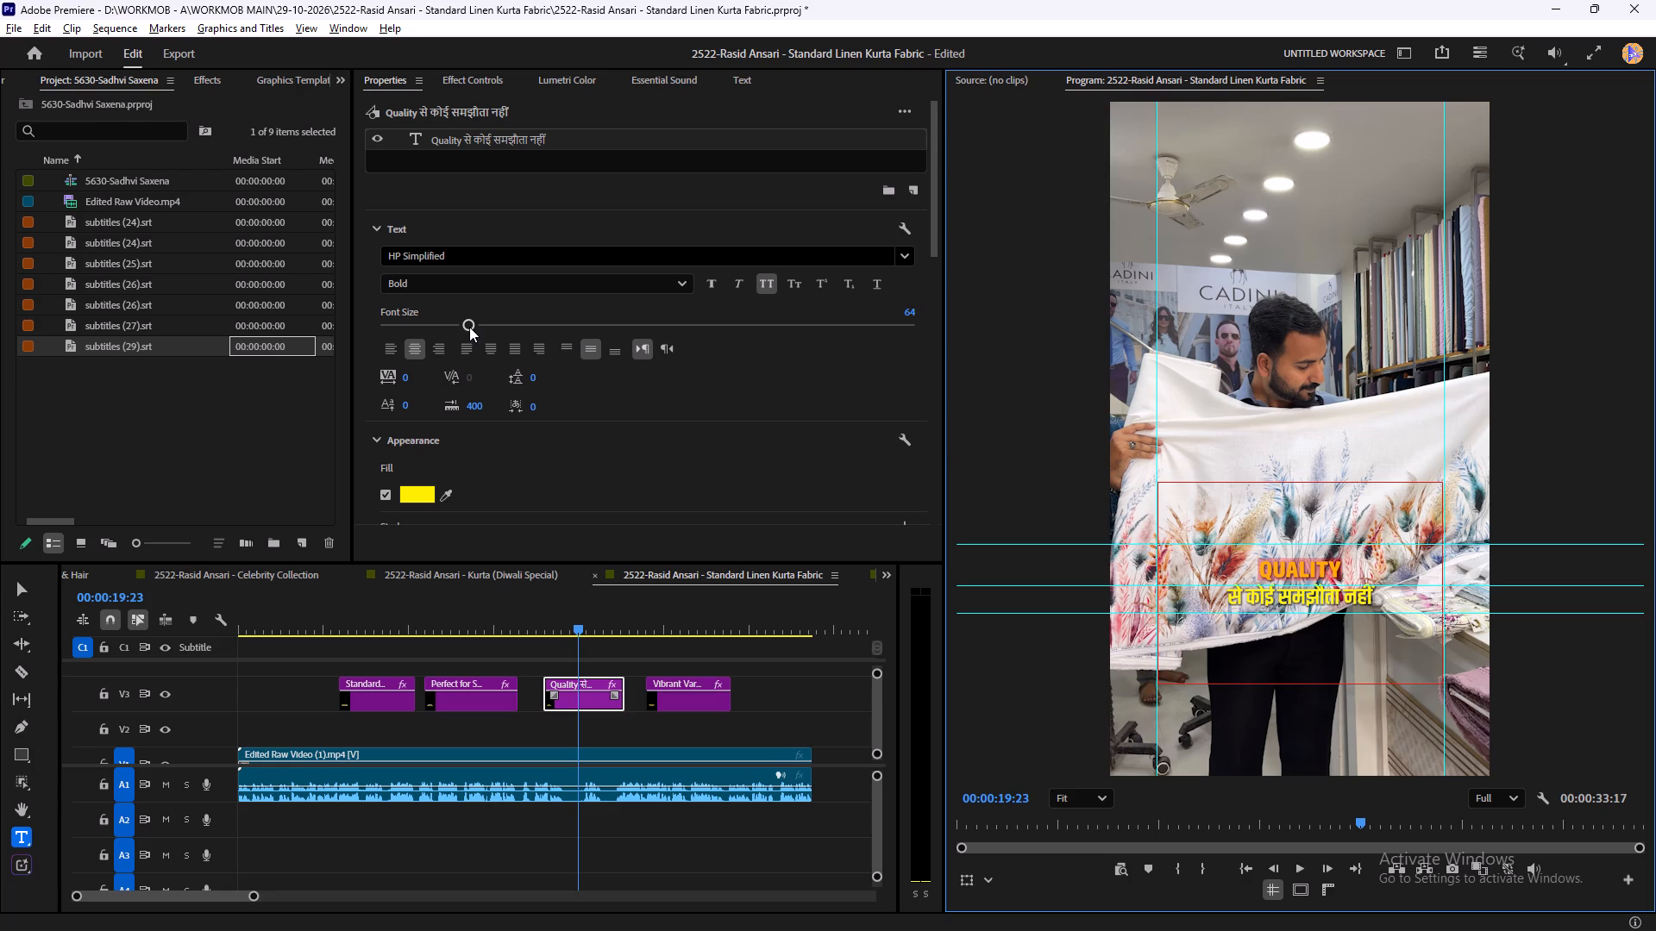
left_click_drag(469, 327, 486, 328)
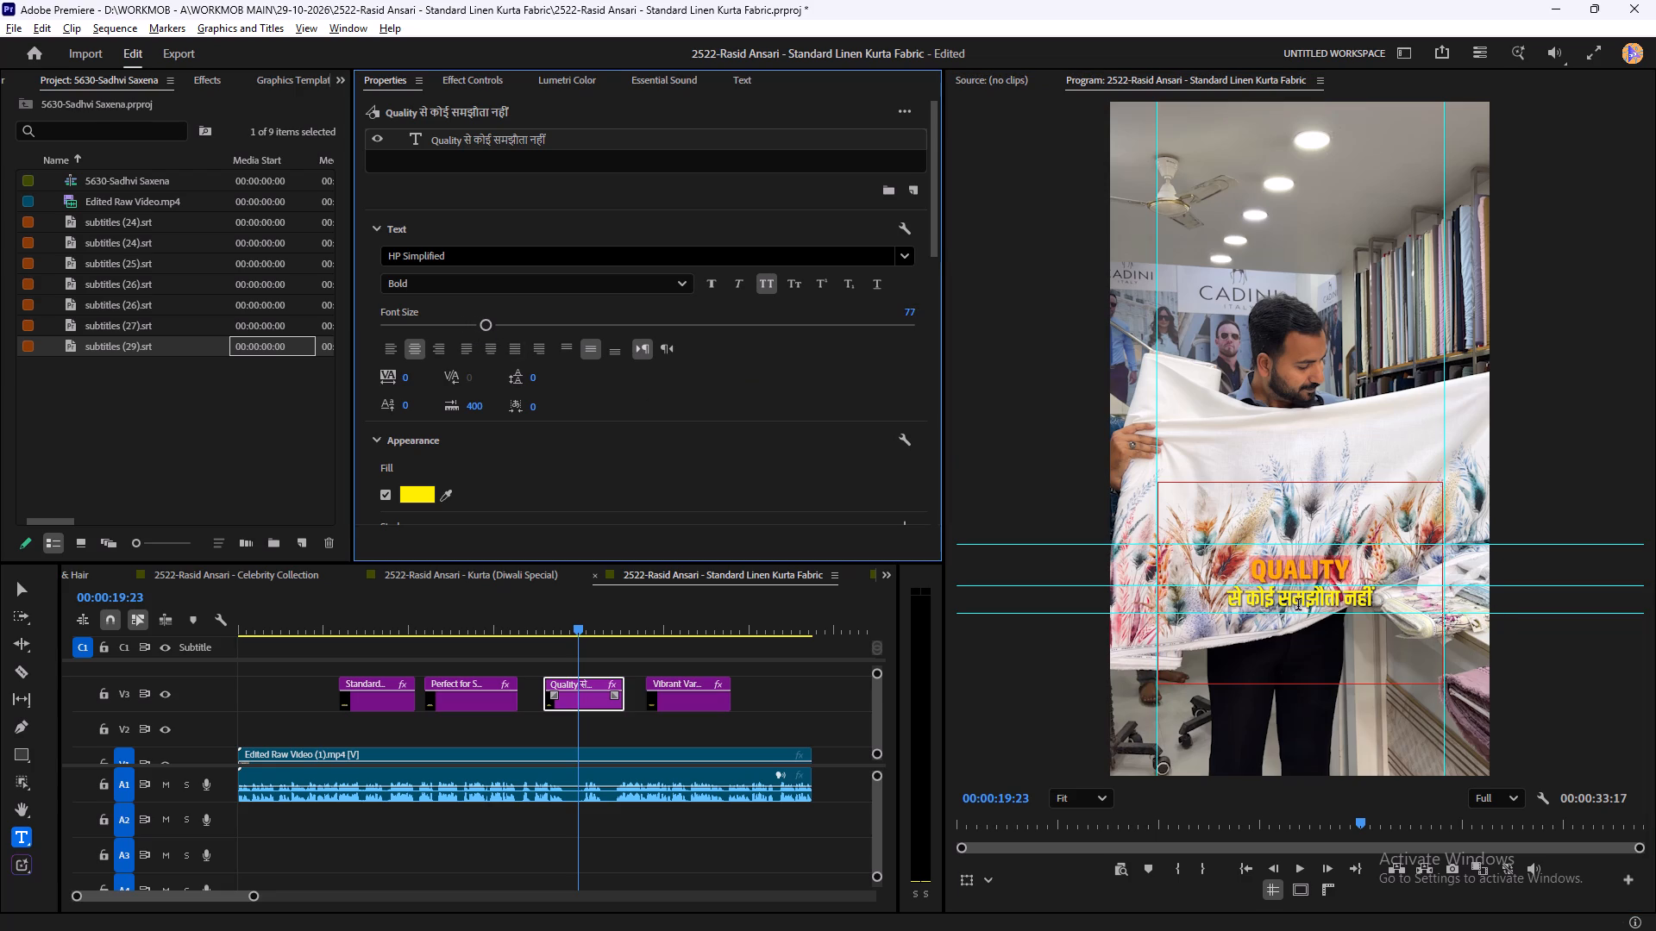
Change the fill of the third title's Hindi line to white FFFFFF.
triple_click(1298, 606)
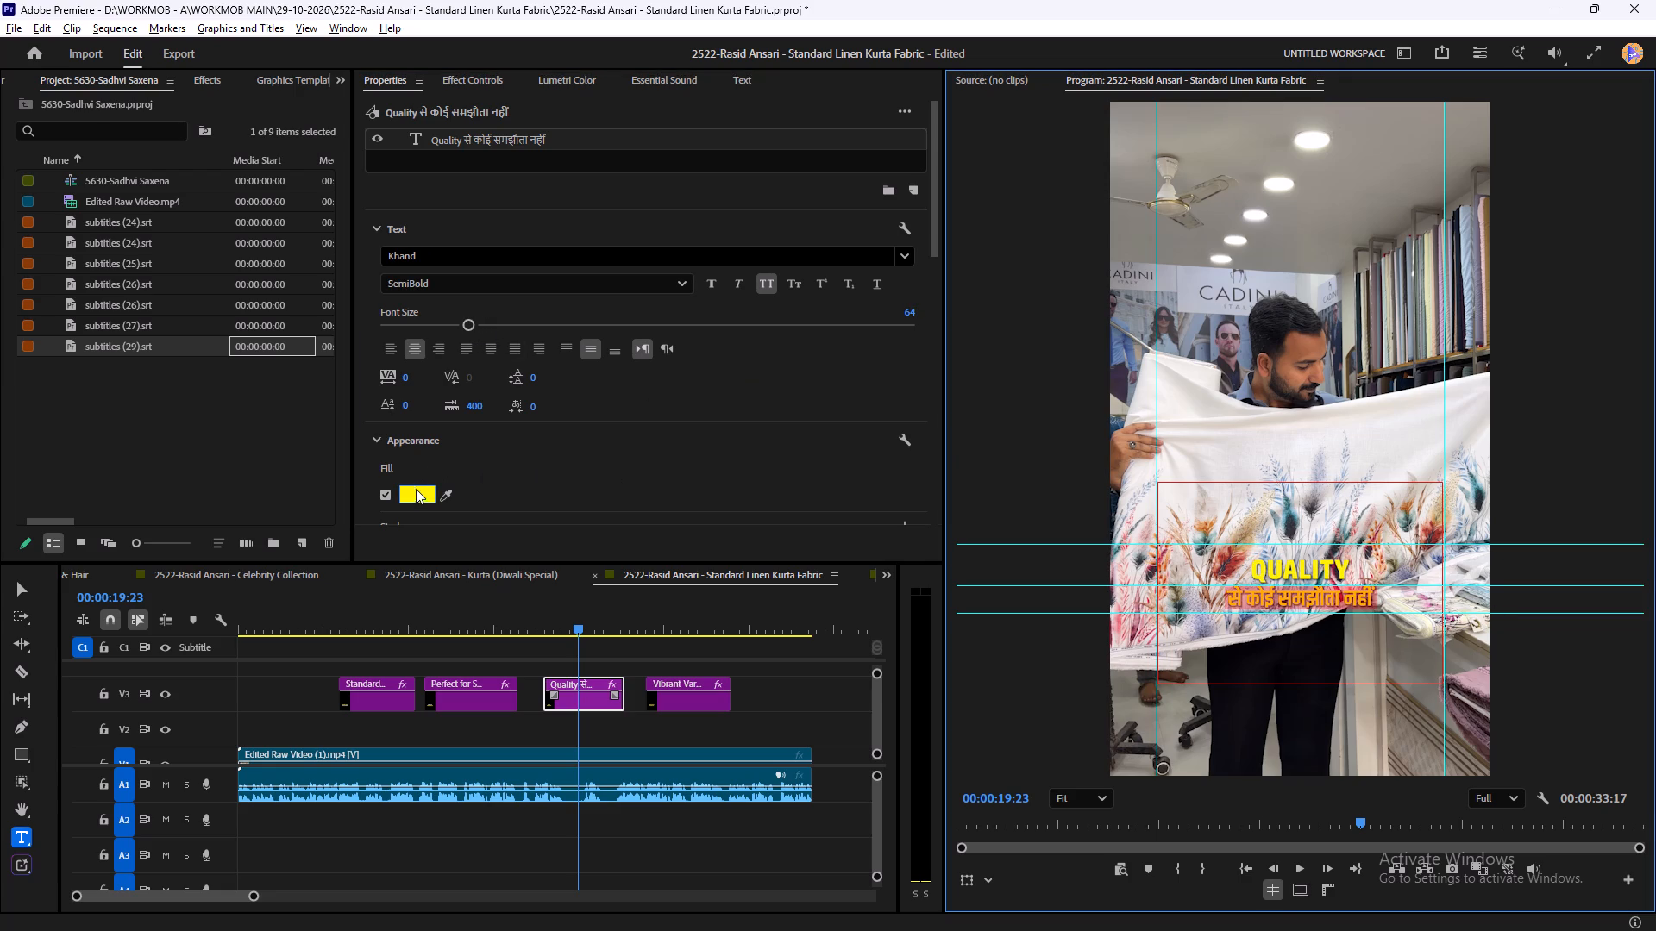
left_click(416, 491)
left_click_drag(659, 555, 598, 597)
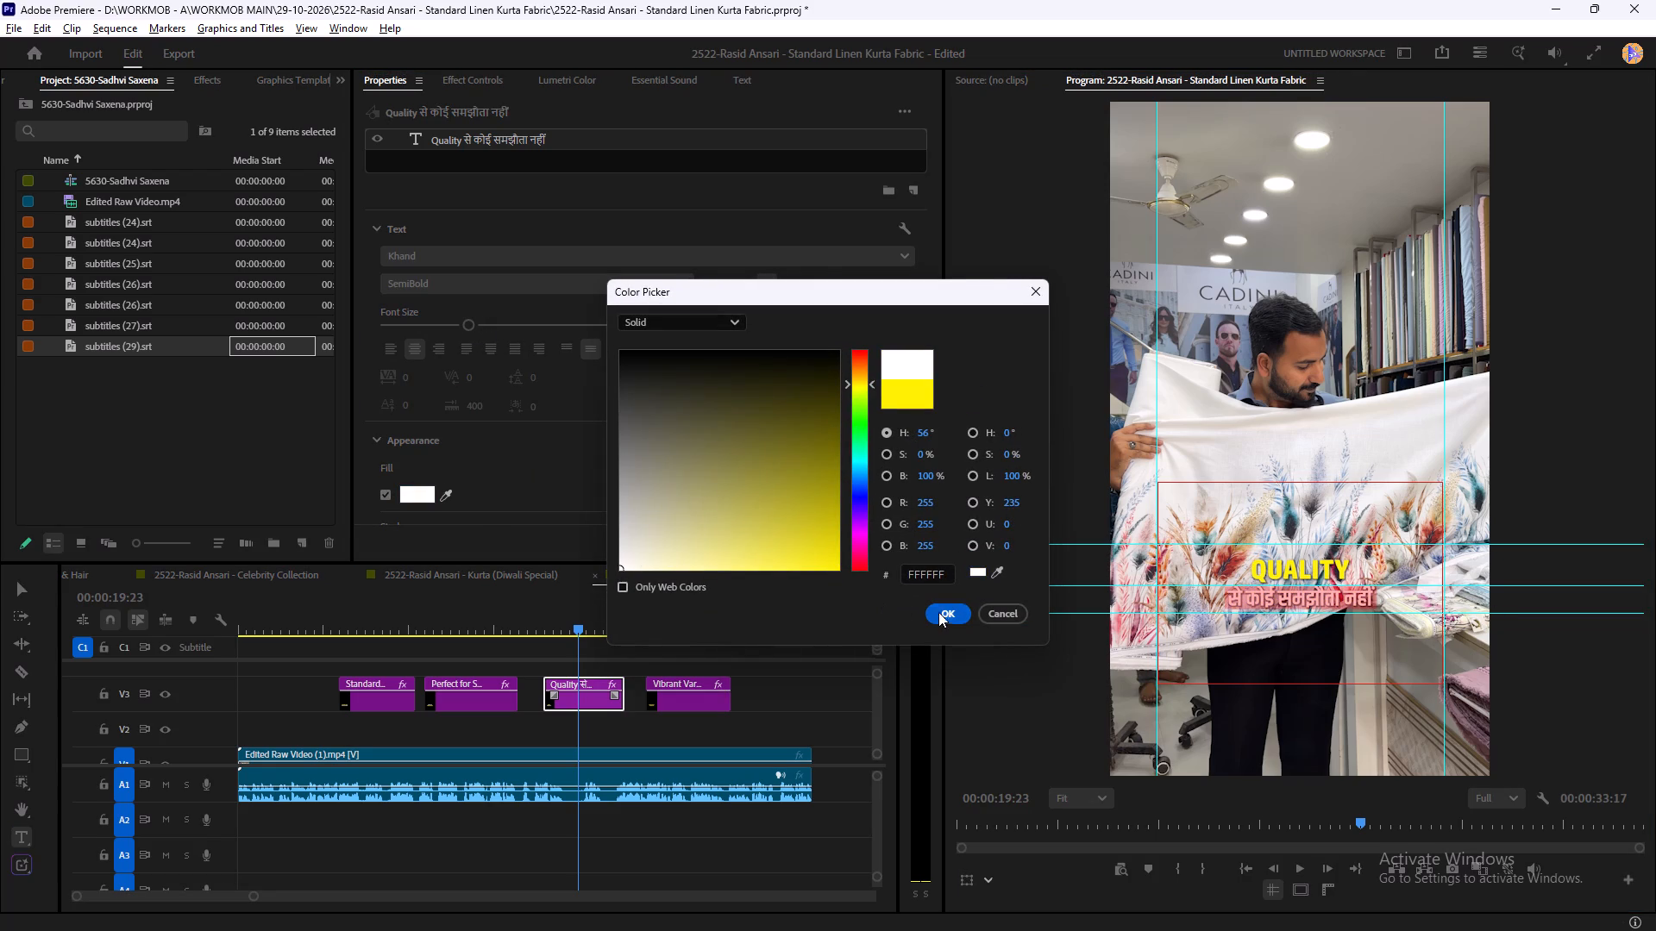
left_click(944, 613)
Set the whole "Vibrant Varieties to Choose From" title, around 00:00:26:03, to font size 75.
left_click_drag(671, 614, 686, 621)
triple_click(1249, 585)
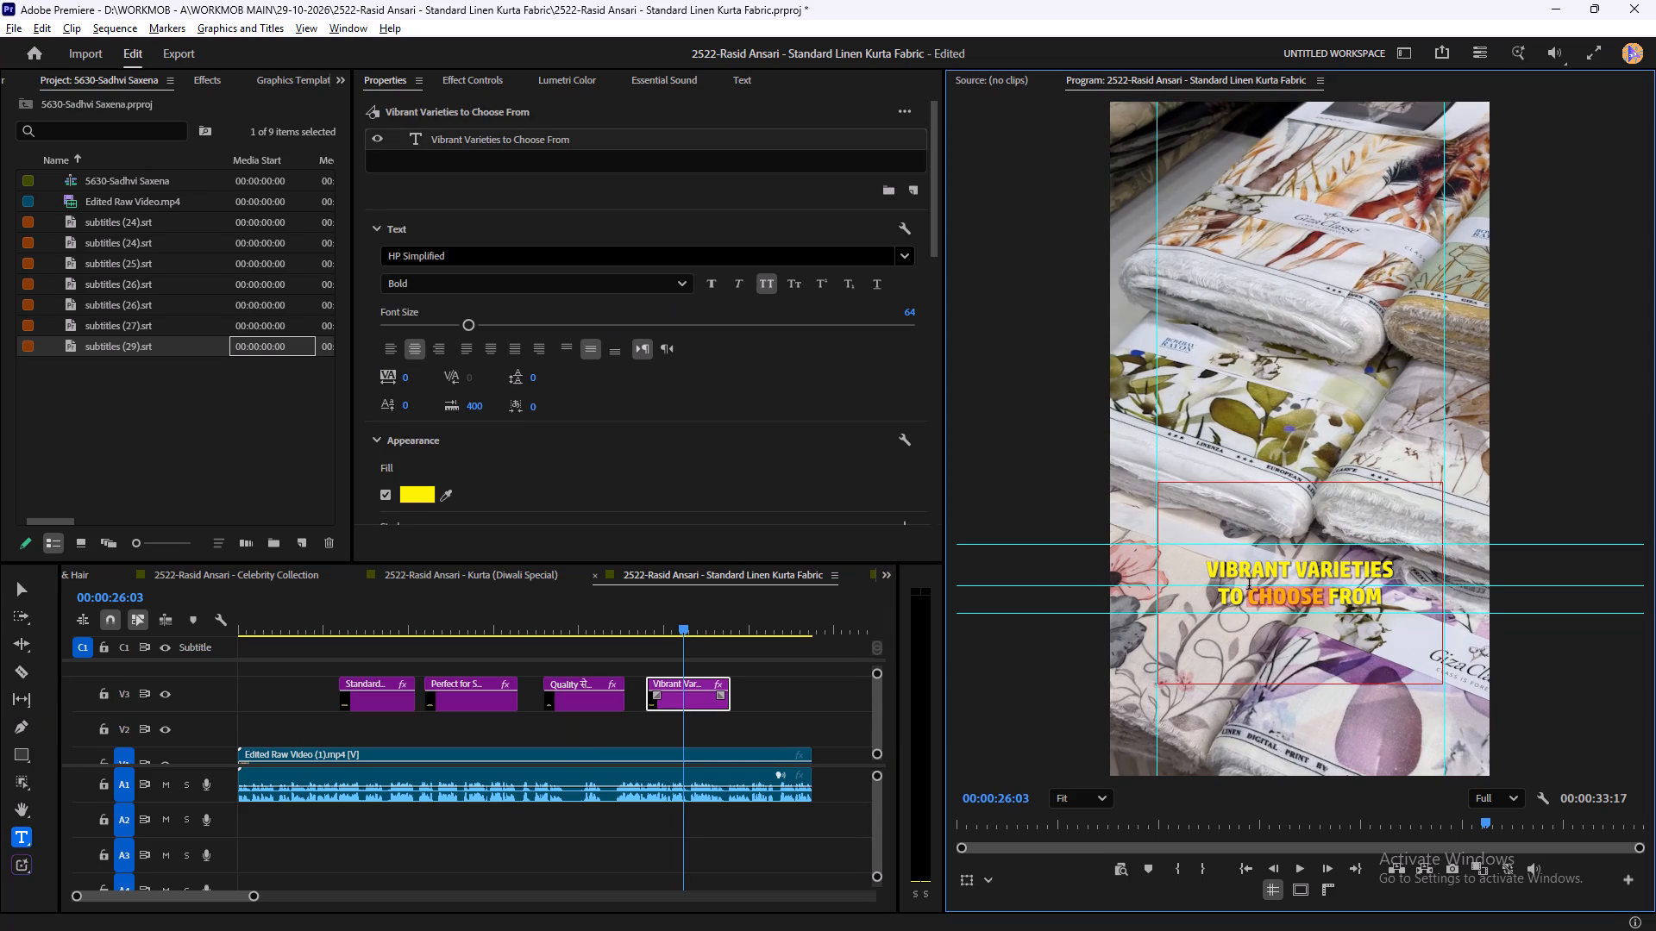
double_click(1249, 585)
left_click_drag(474, 322, 489, 323)
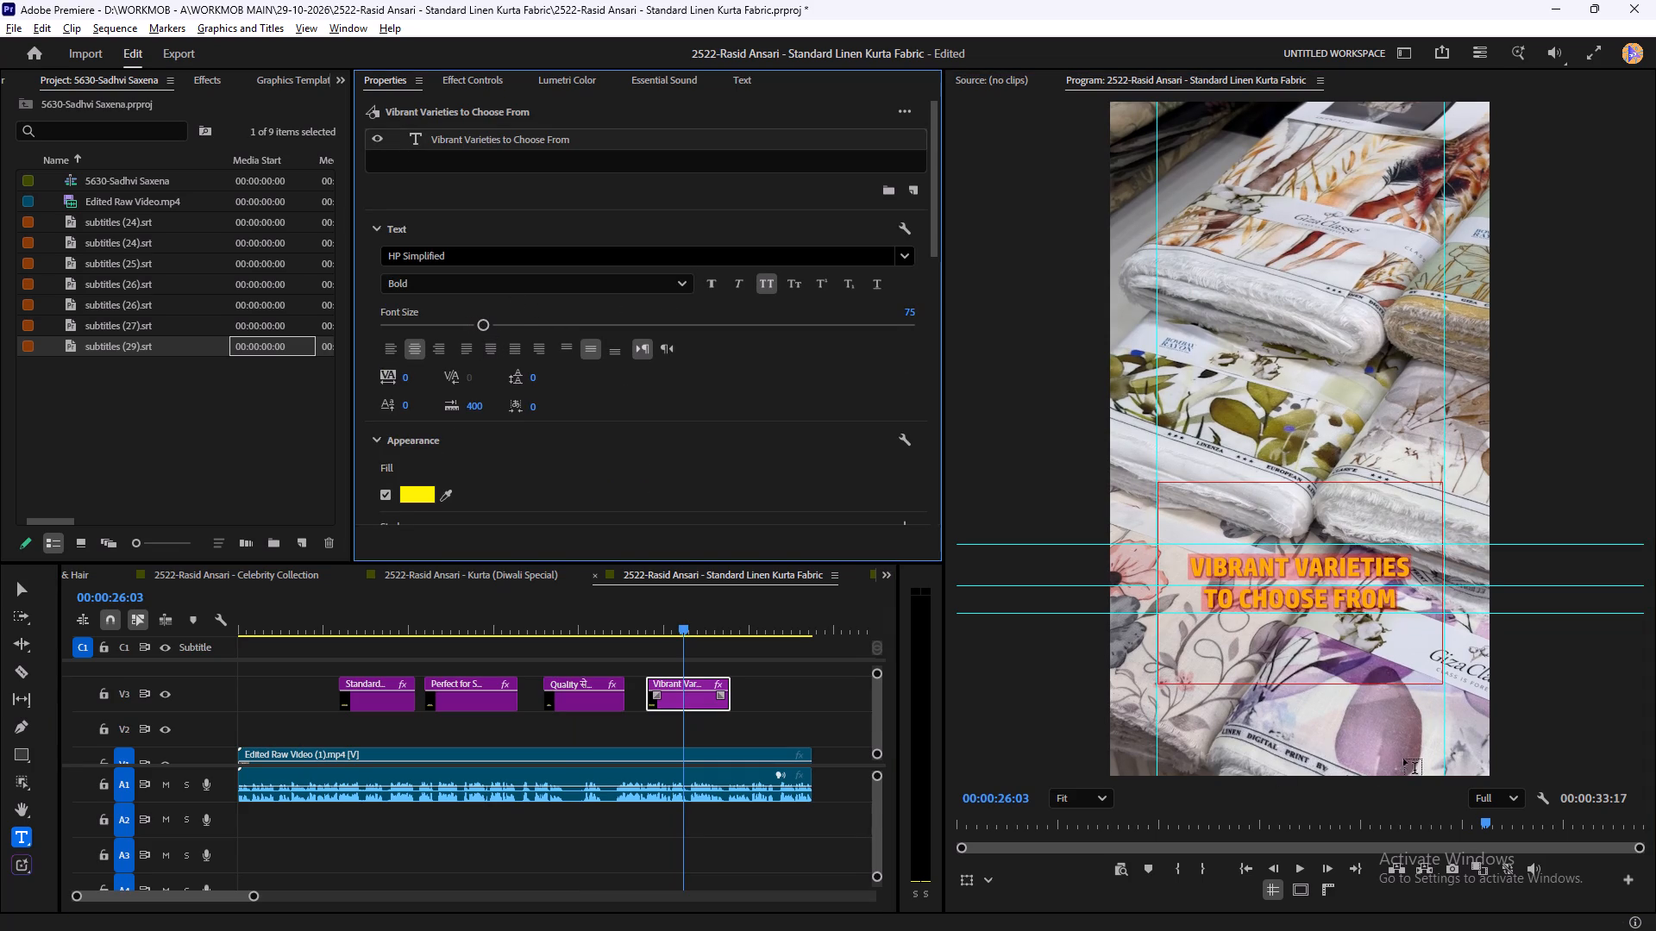
Make the "To Choose From" line of the fourth title slightly smaller than the first line and change its fill to white.
triple_click(1283, 594)
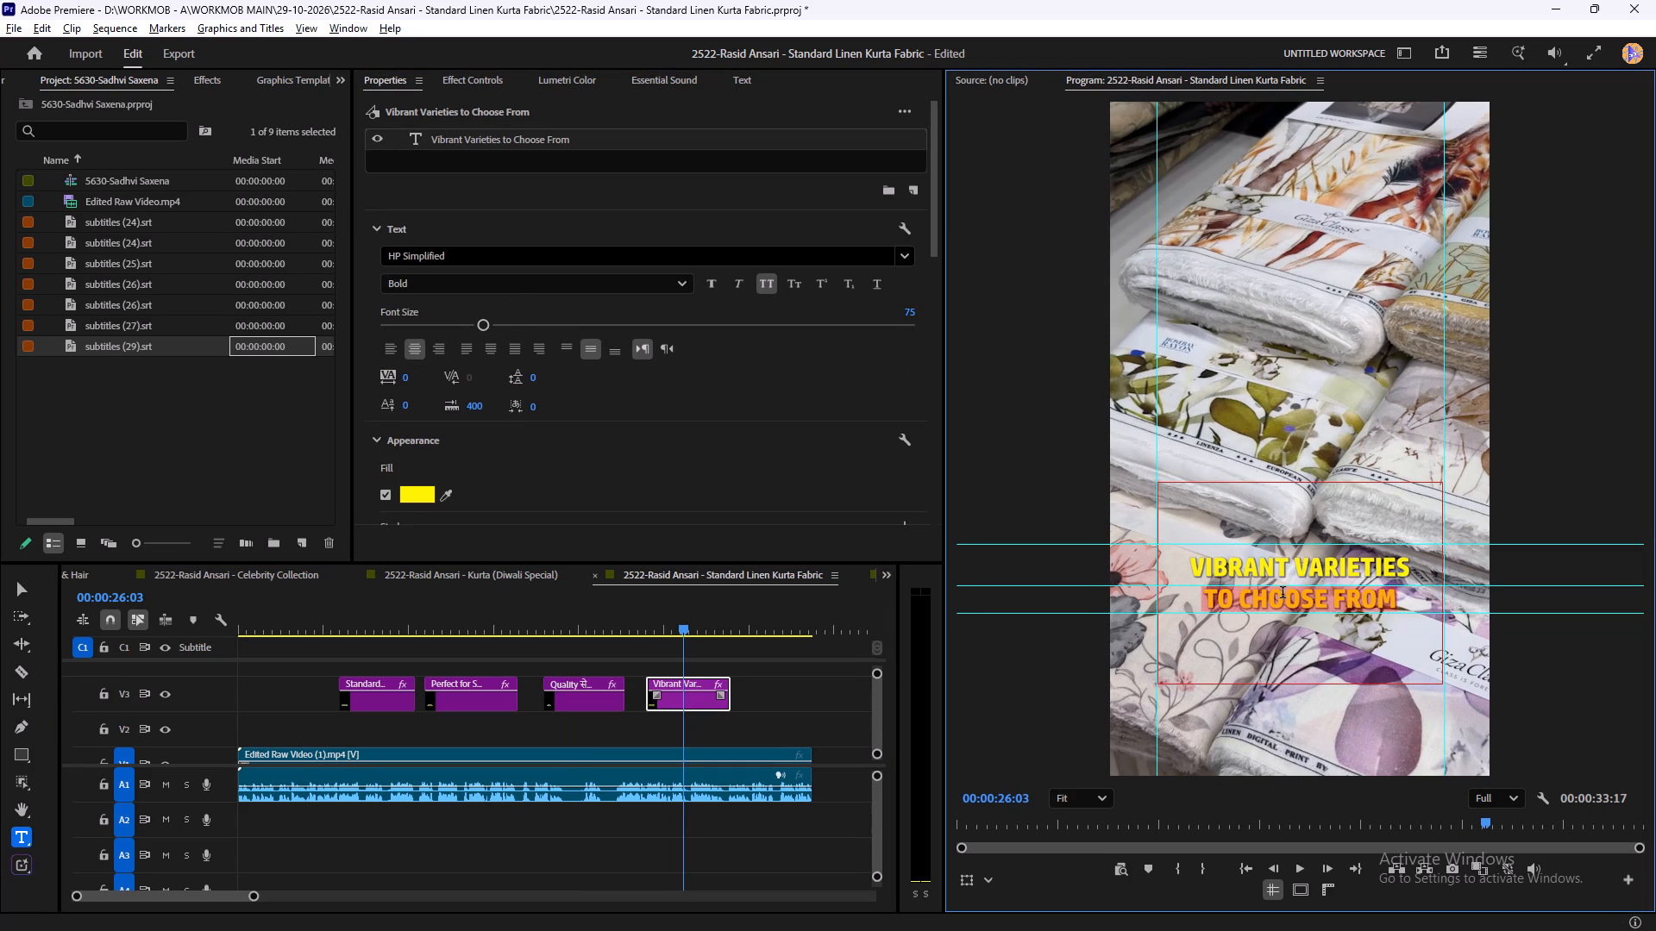
left_click_drag(485, 320, 474, 320)
left_click(417, 488)
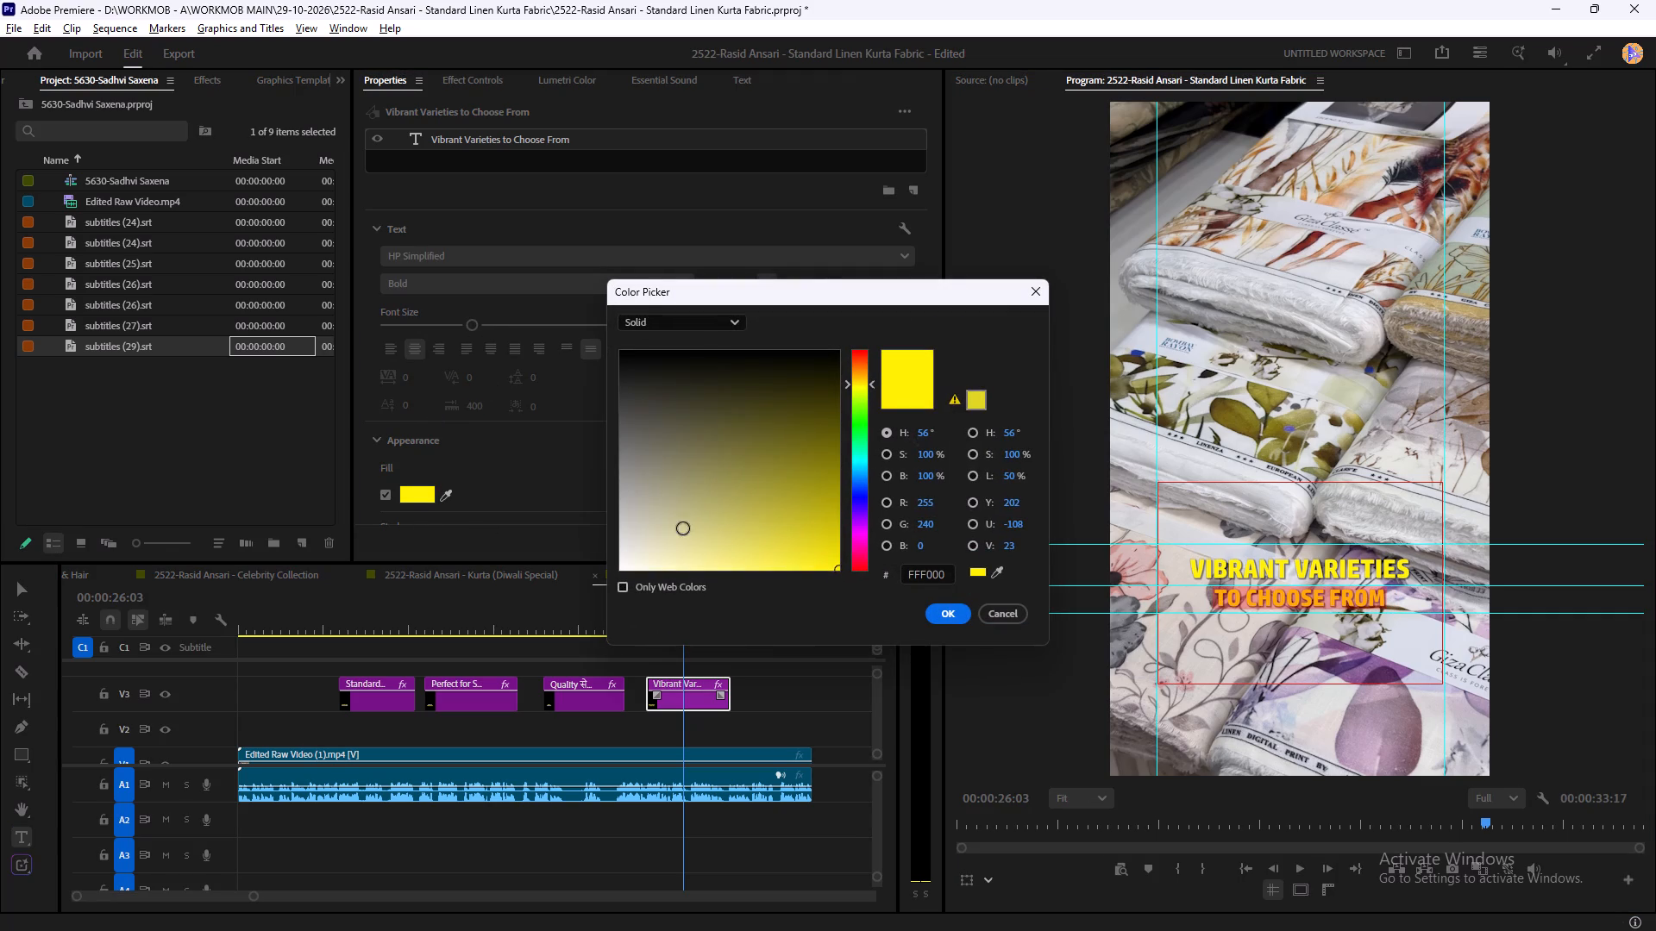
left_click_drag(676, 539, 584, 690)
left_click(955, 608)
left_click(821, 687)
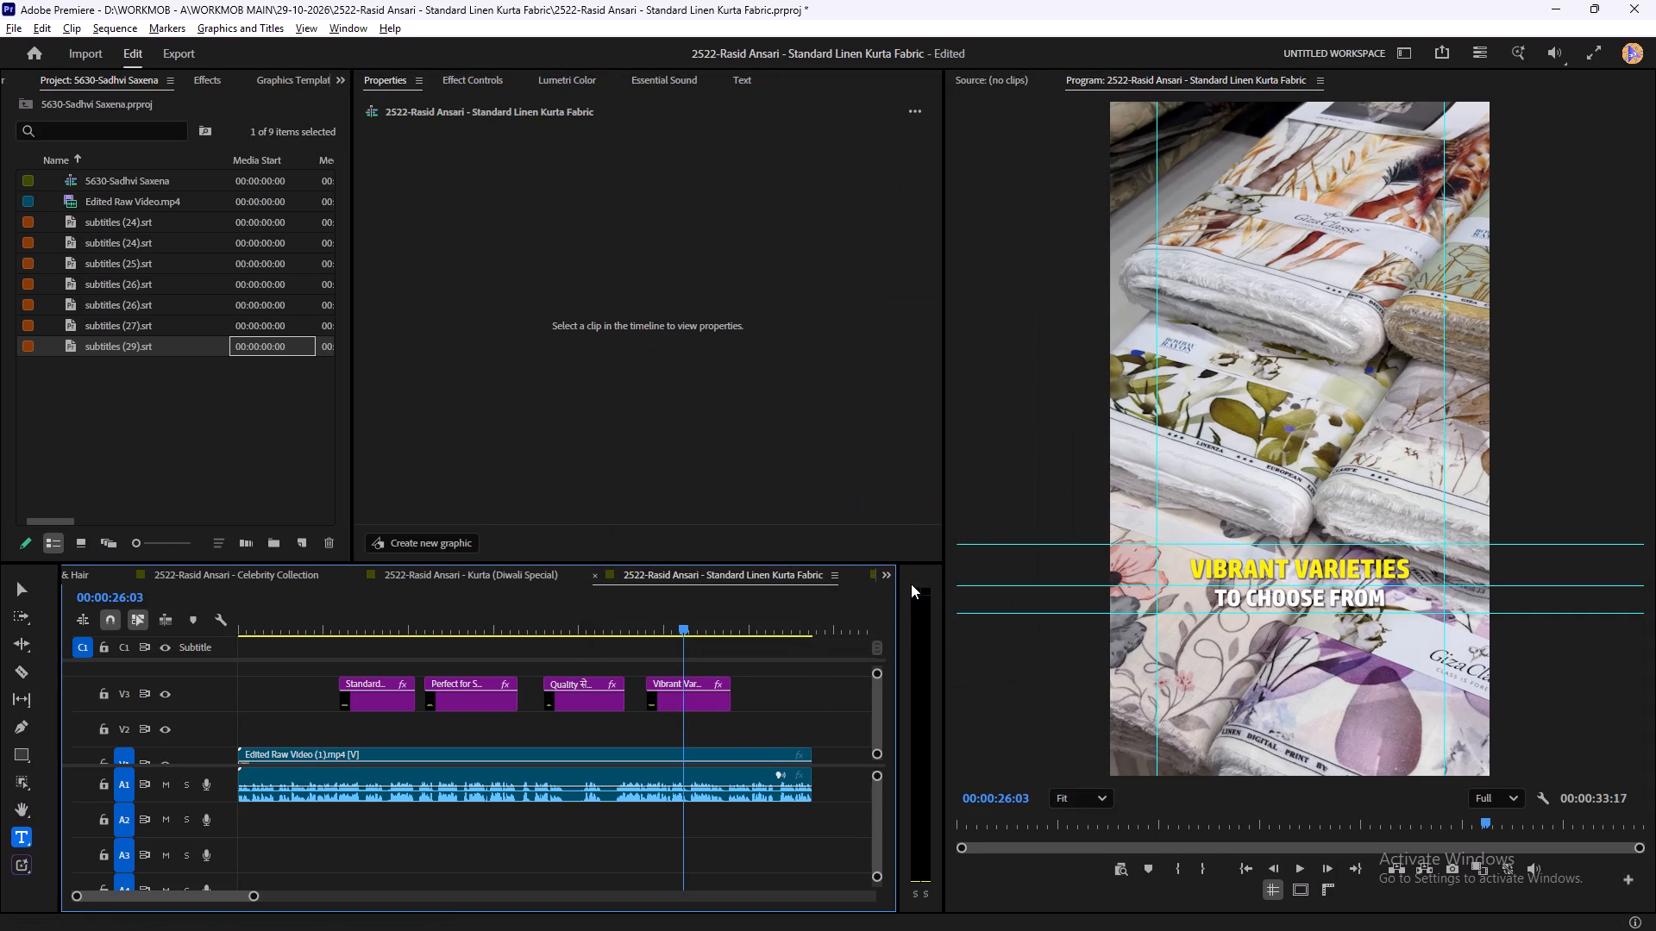
In the Silk Kurta Fabric sequence, delete the full-length "Trendy Silk Fabric for Ethnic Wear" title from V3 and save the project.
left_click(890, 575)
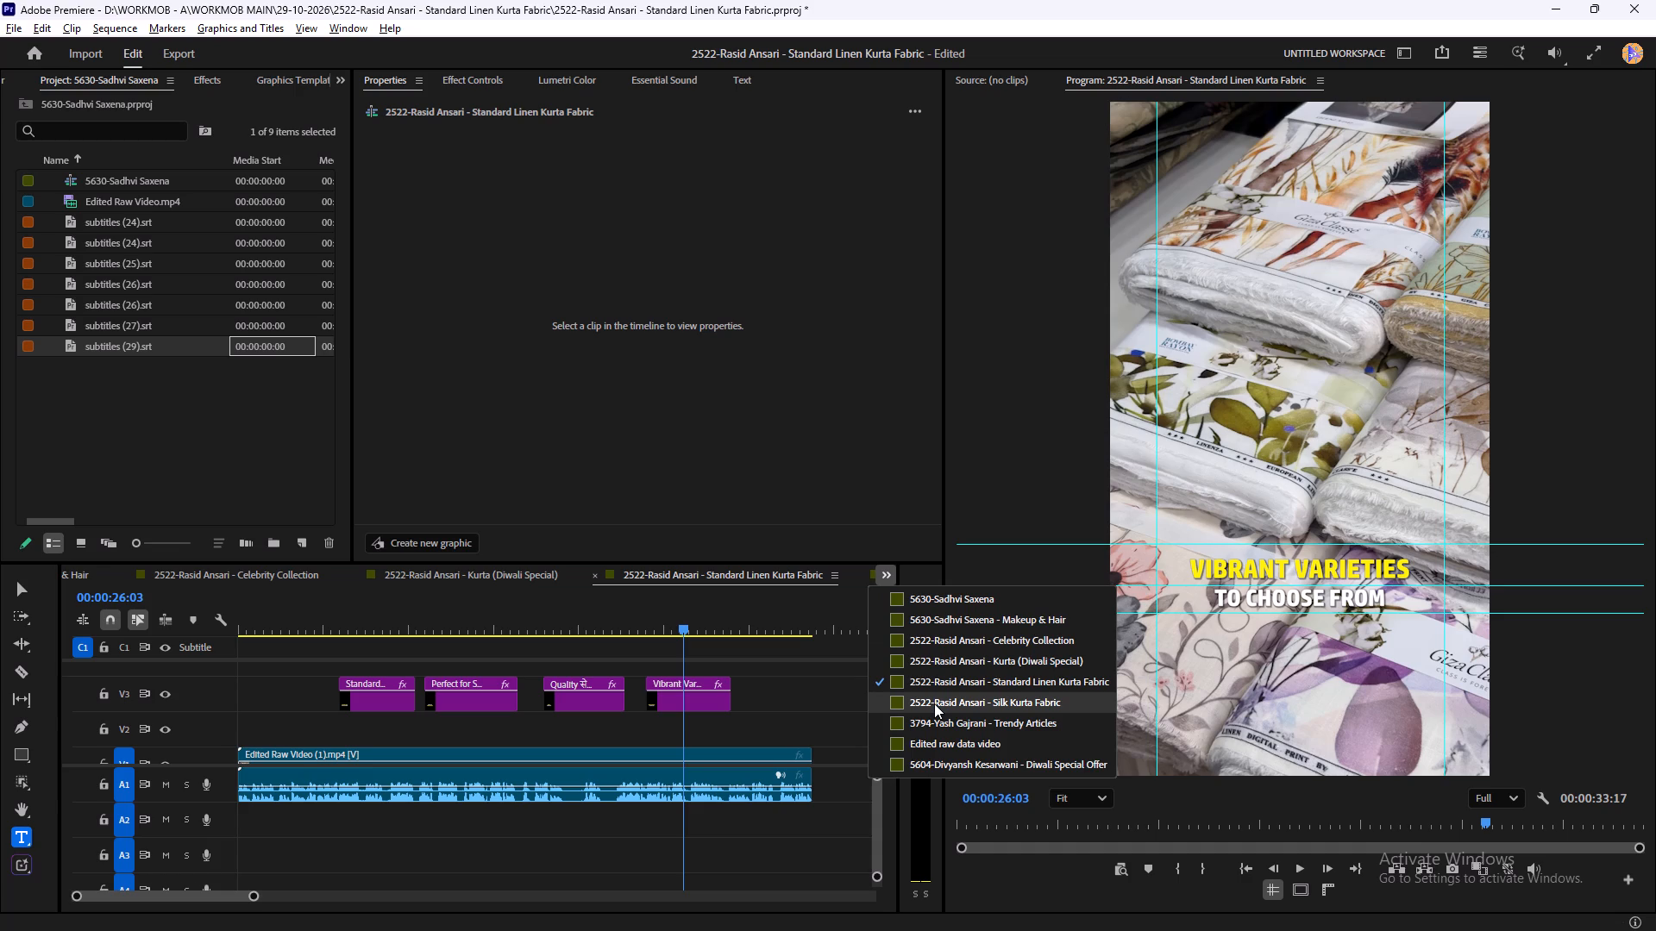
left_click(934, 703)
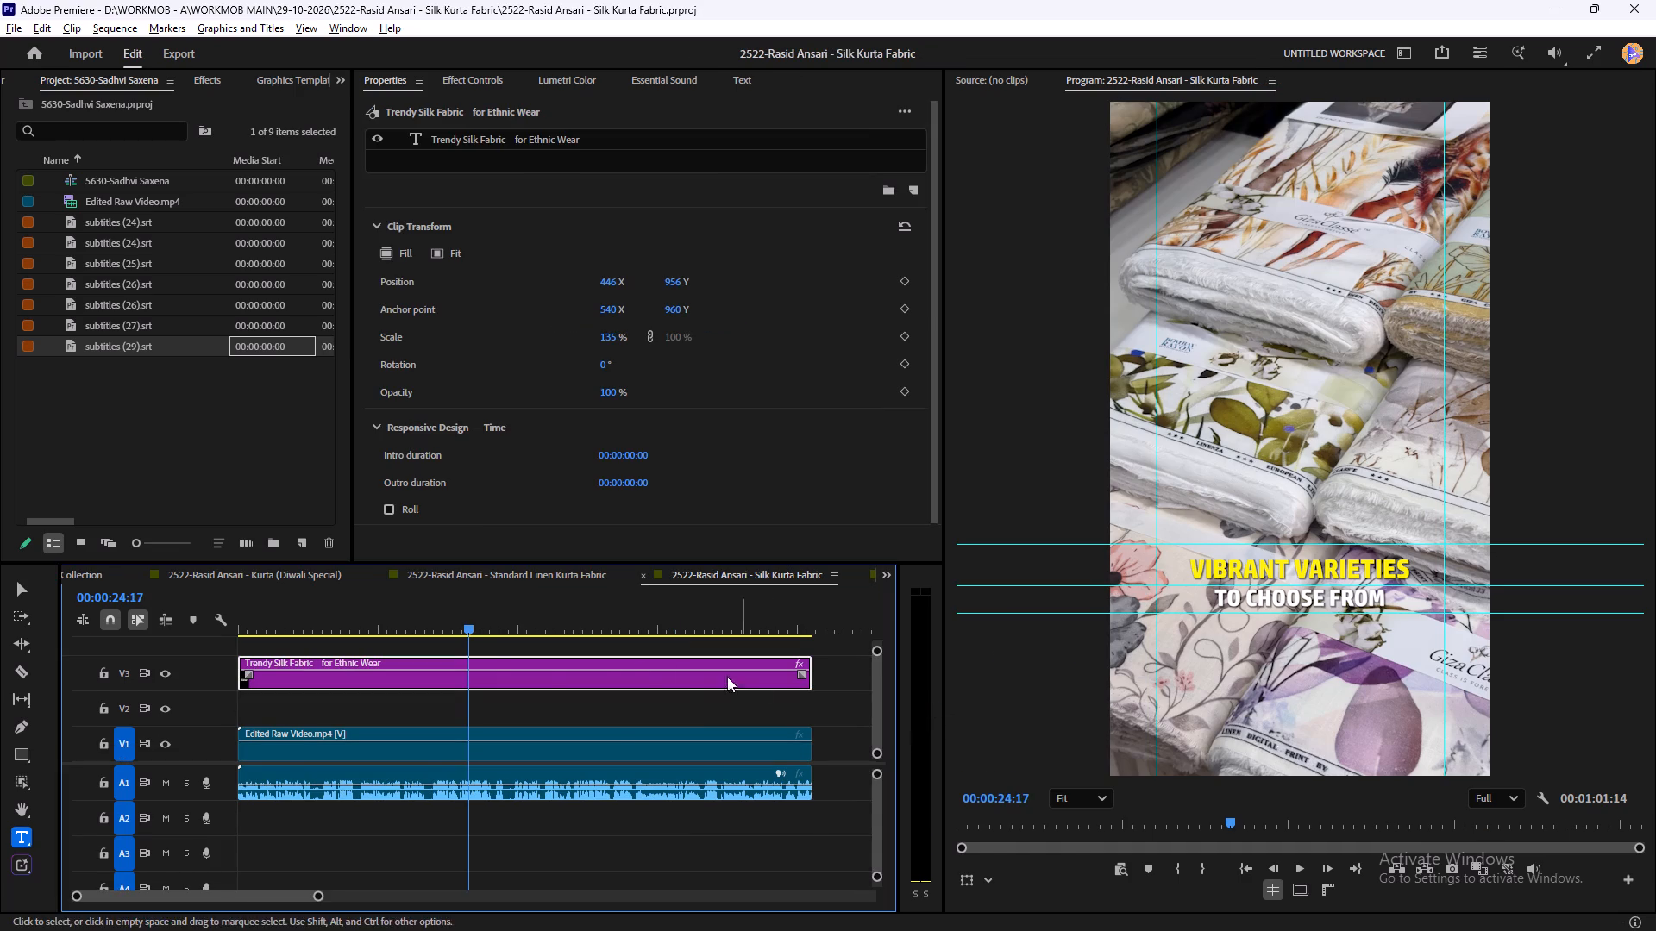
left_click_drag(612, 727, 530, 679)
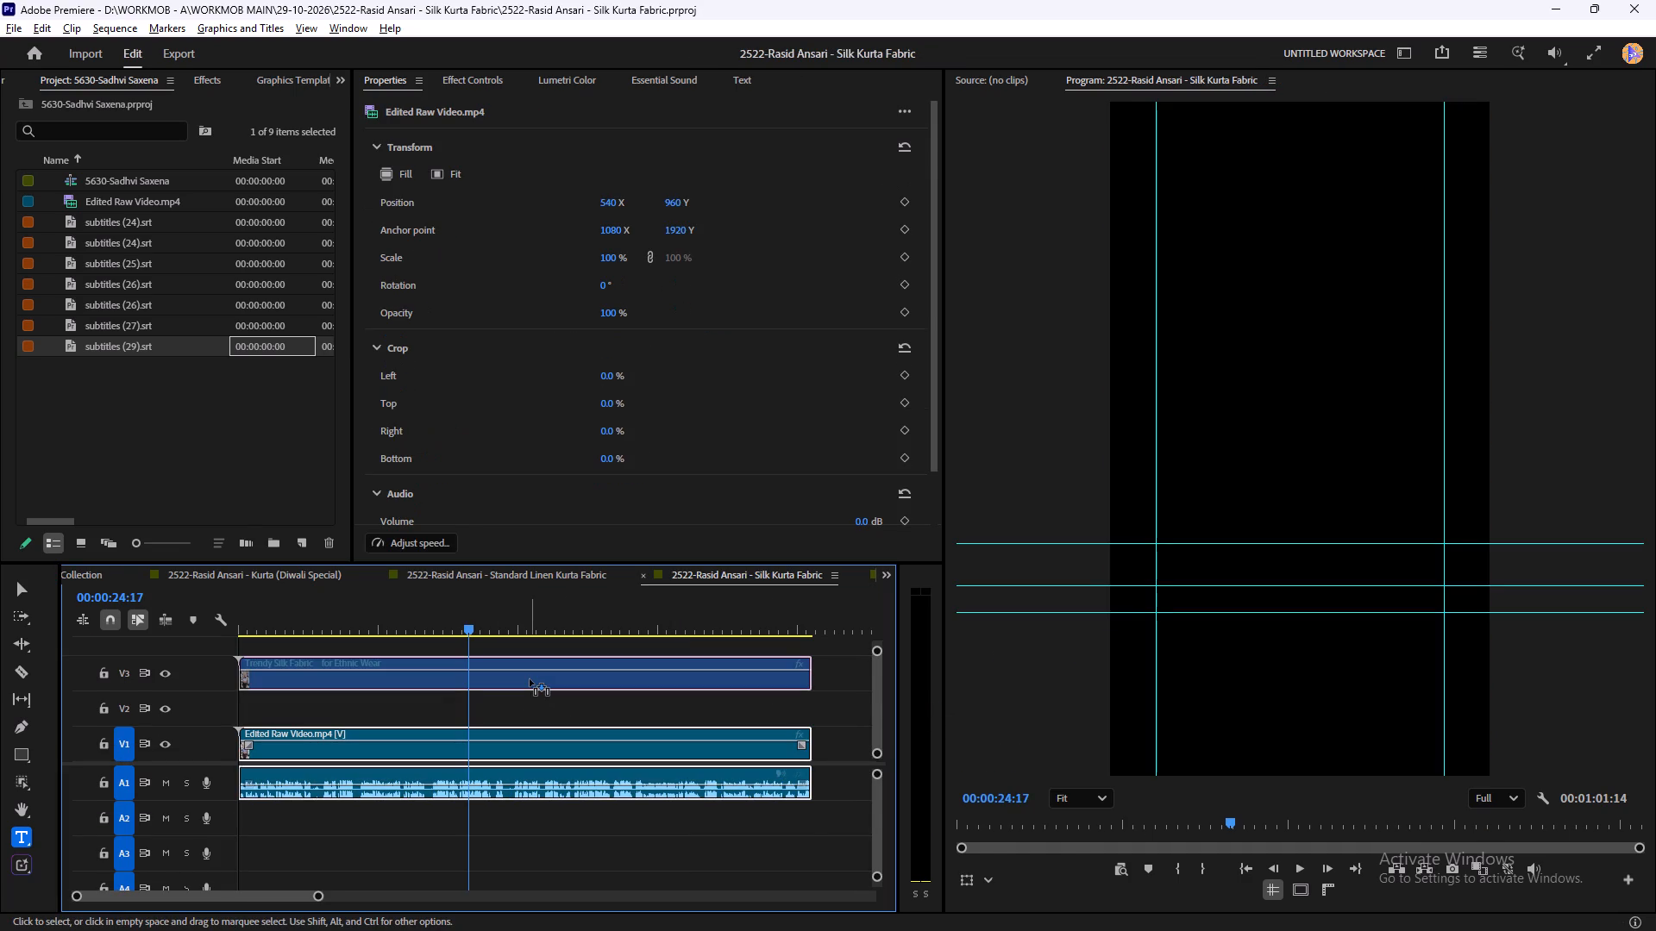
left_click_drag(530, 679, 526, 744)
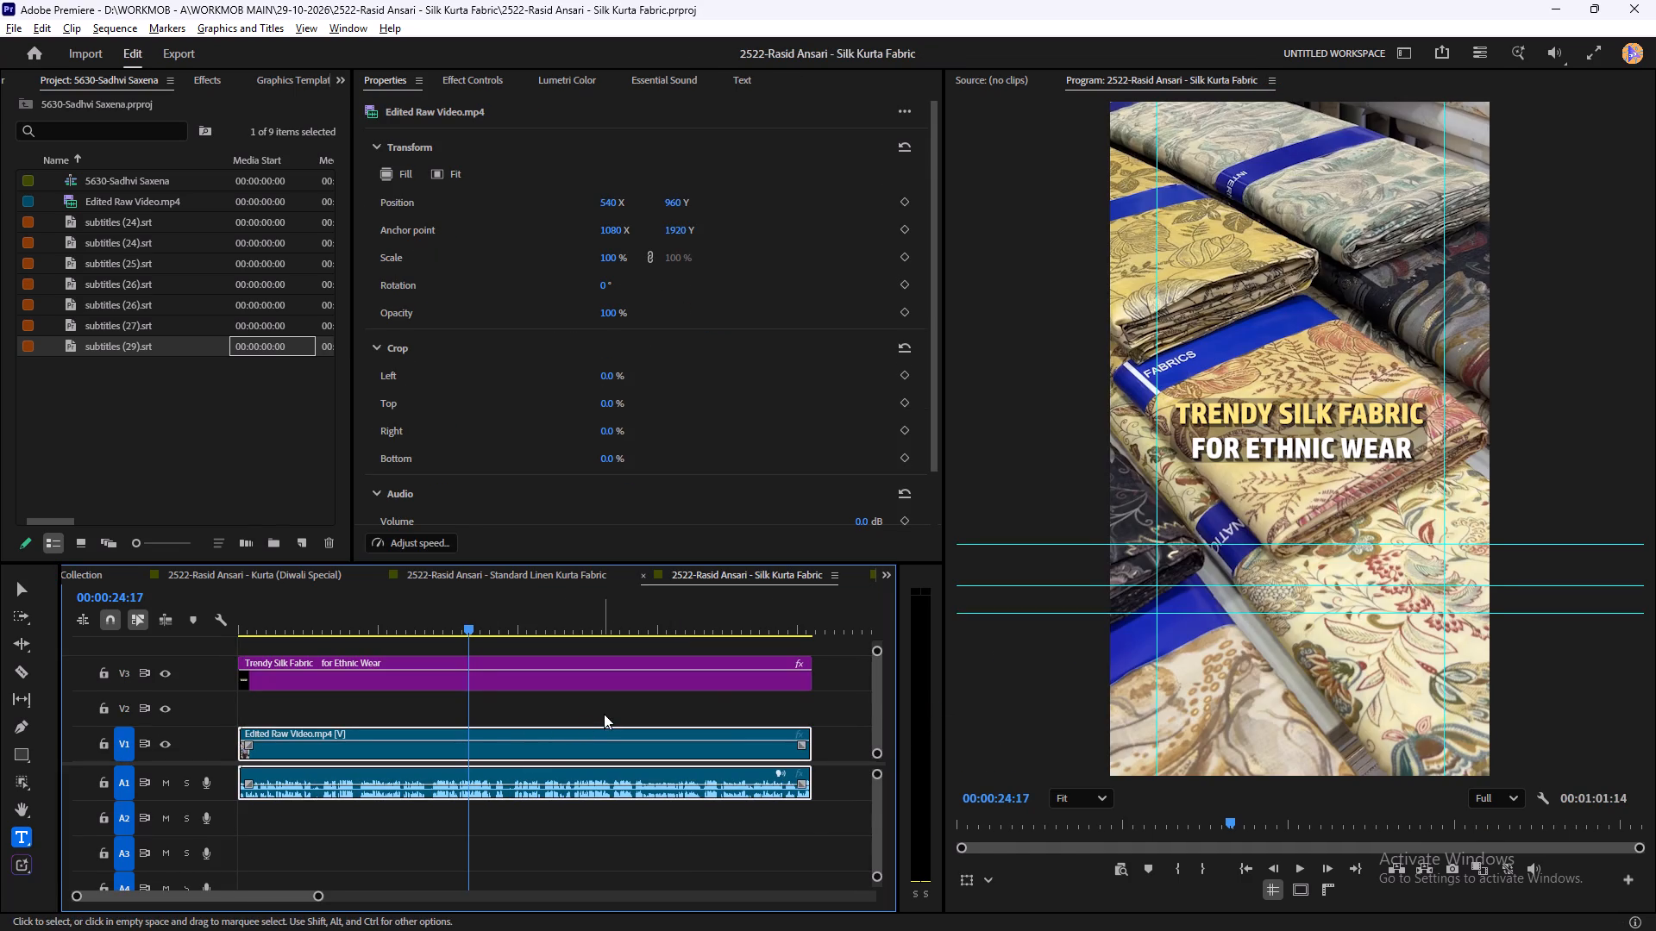
left_click_drag(604, 714, 535, 682)
key("BackSpace")
left_click(535, 682)
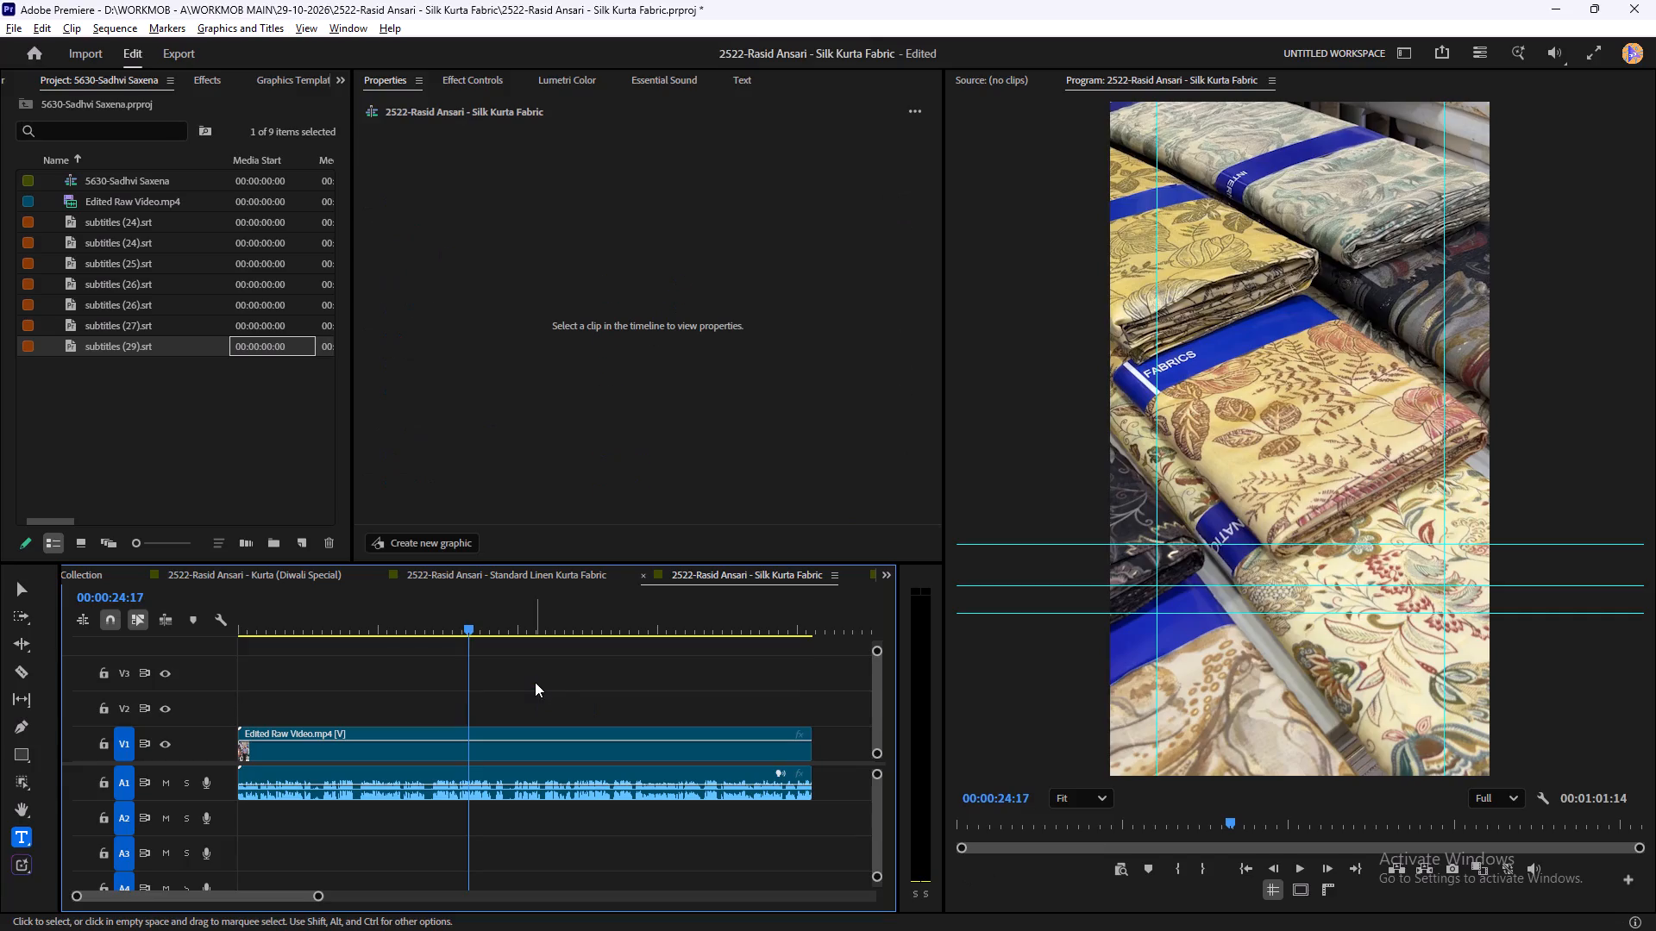
key("ctrl+s")
Skim the Silk Kurta Fabric video from its start to about 00:00:28:16.
left_click_drag(460, 629, 225, 656)
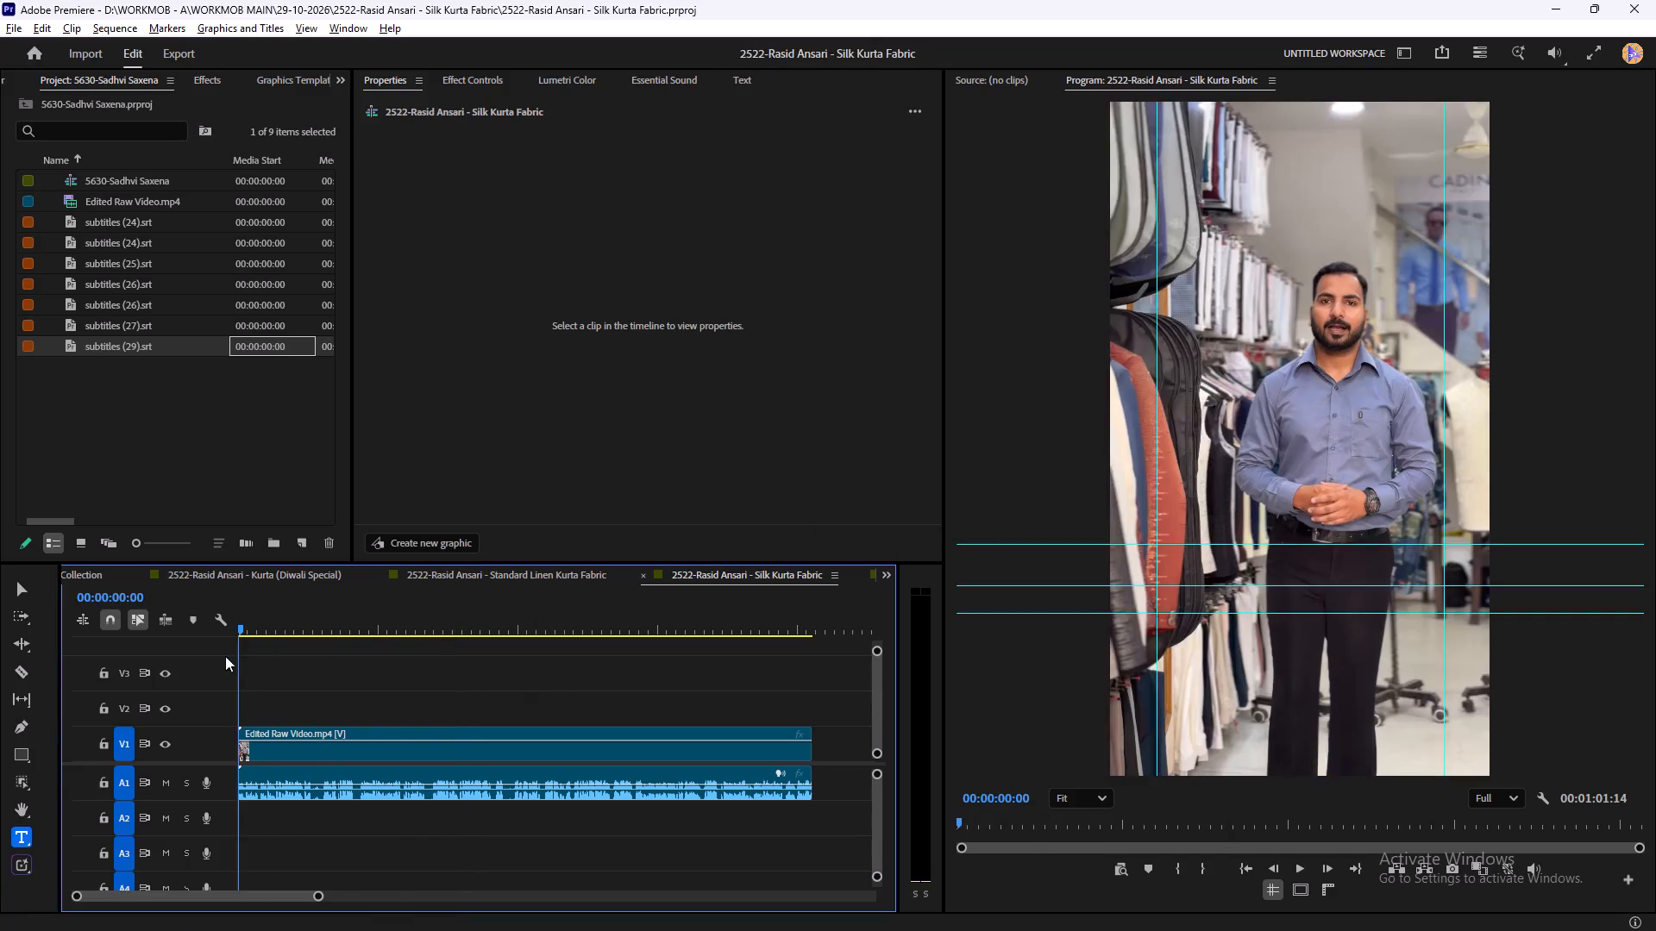
left_click_drag(225, 656, 507, 704)
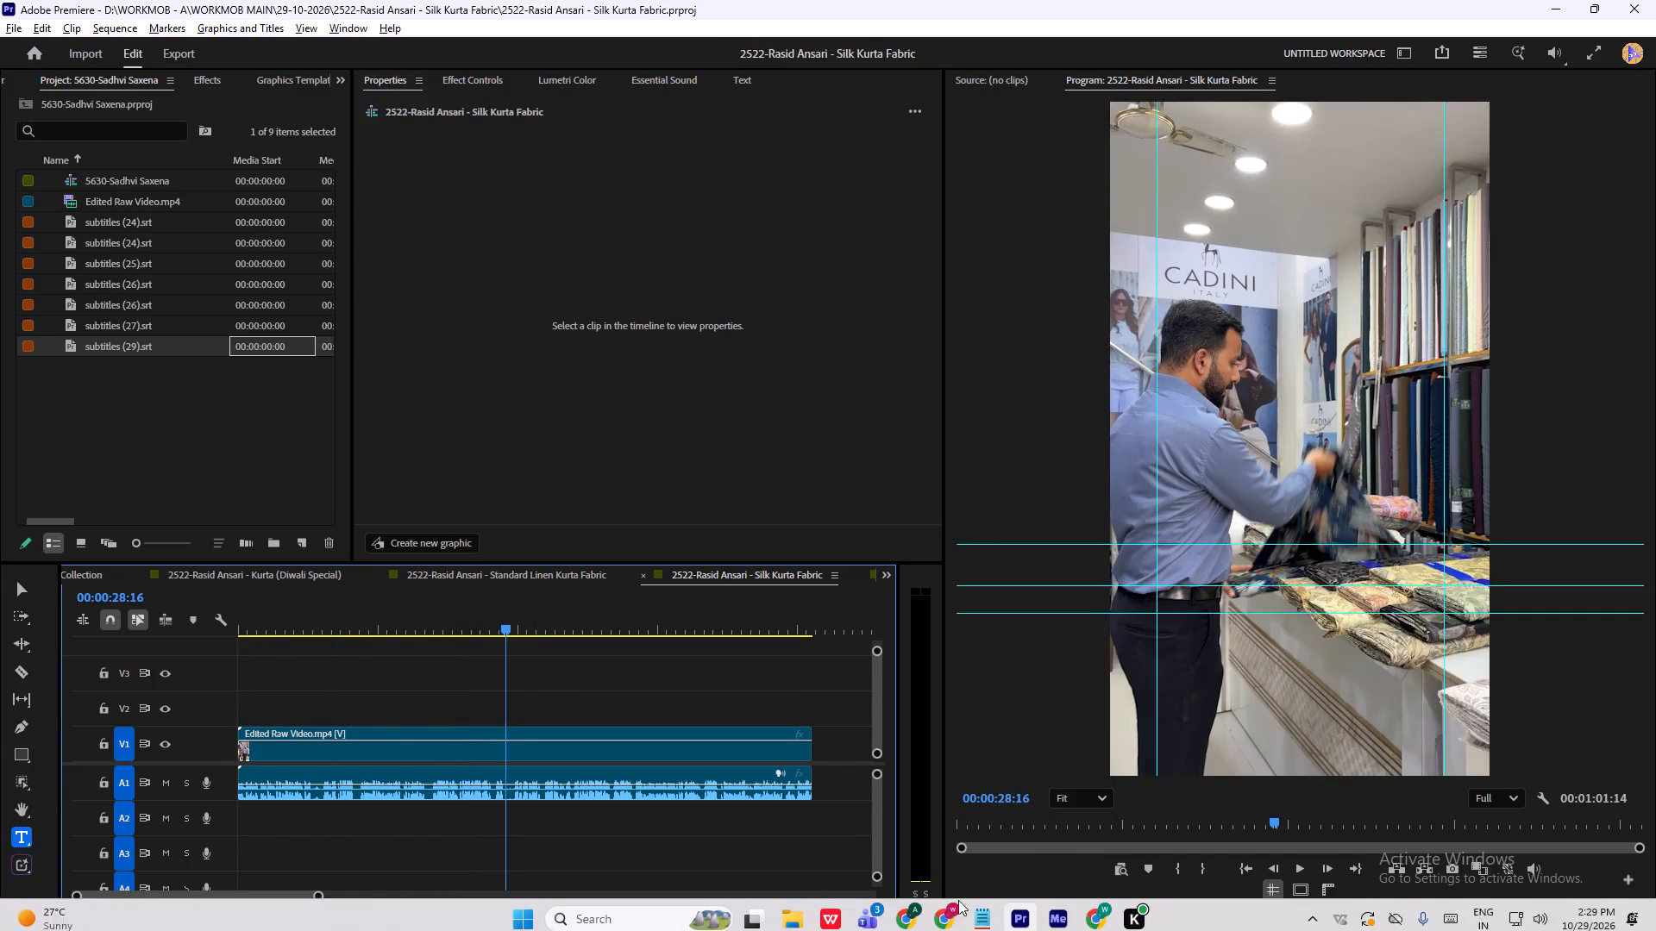
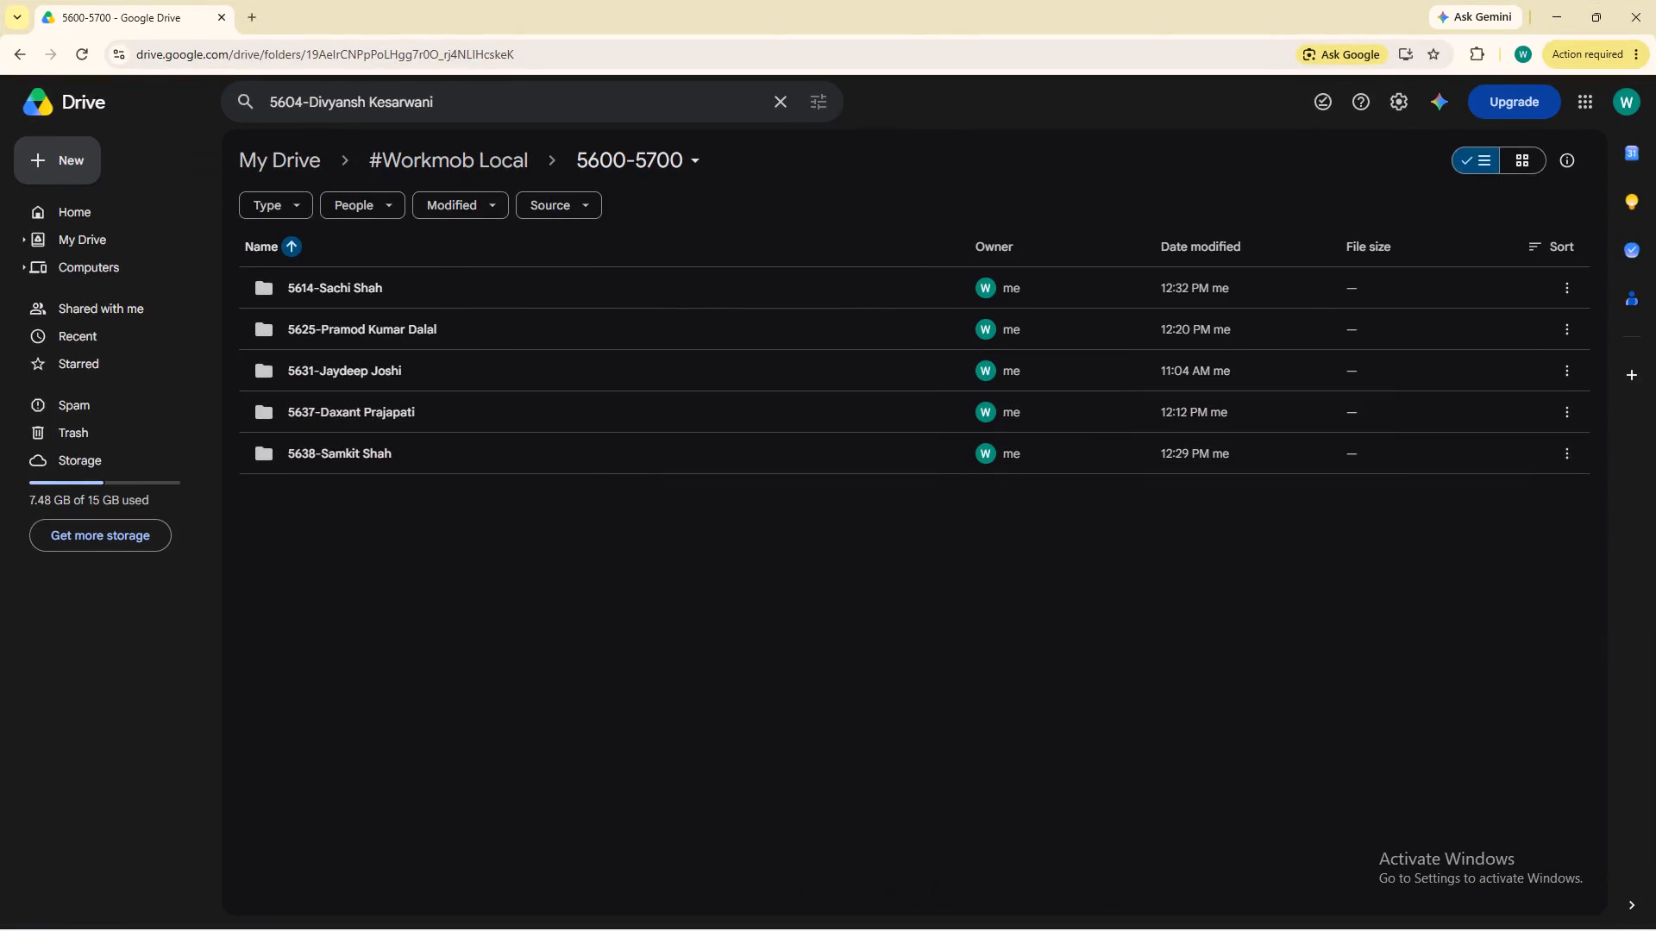
In Google Drive in Chrome, clear the old search text and reload the 5600-5700 folder.
triple_click(371, 102)
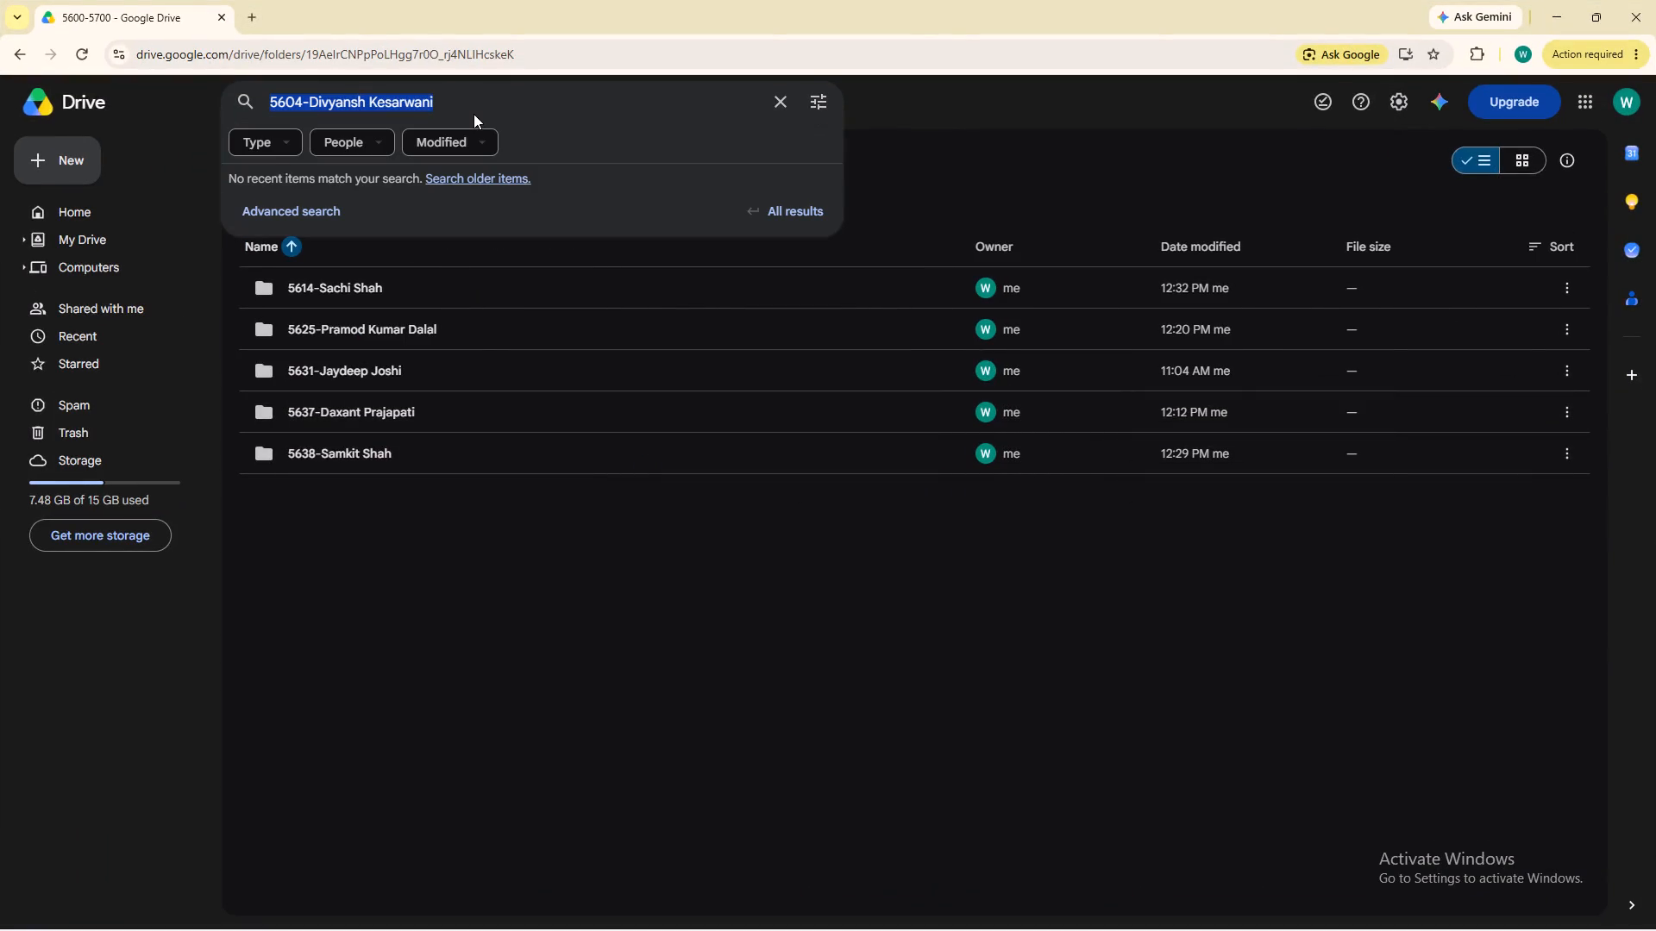
left_click(782, 100)
left_click(68, 53)
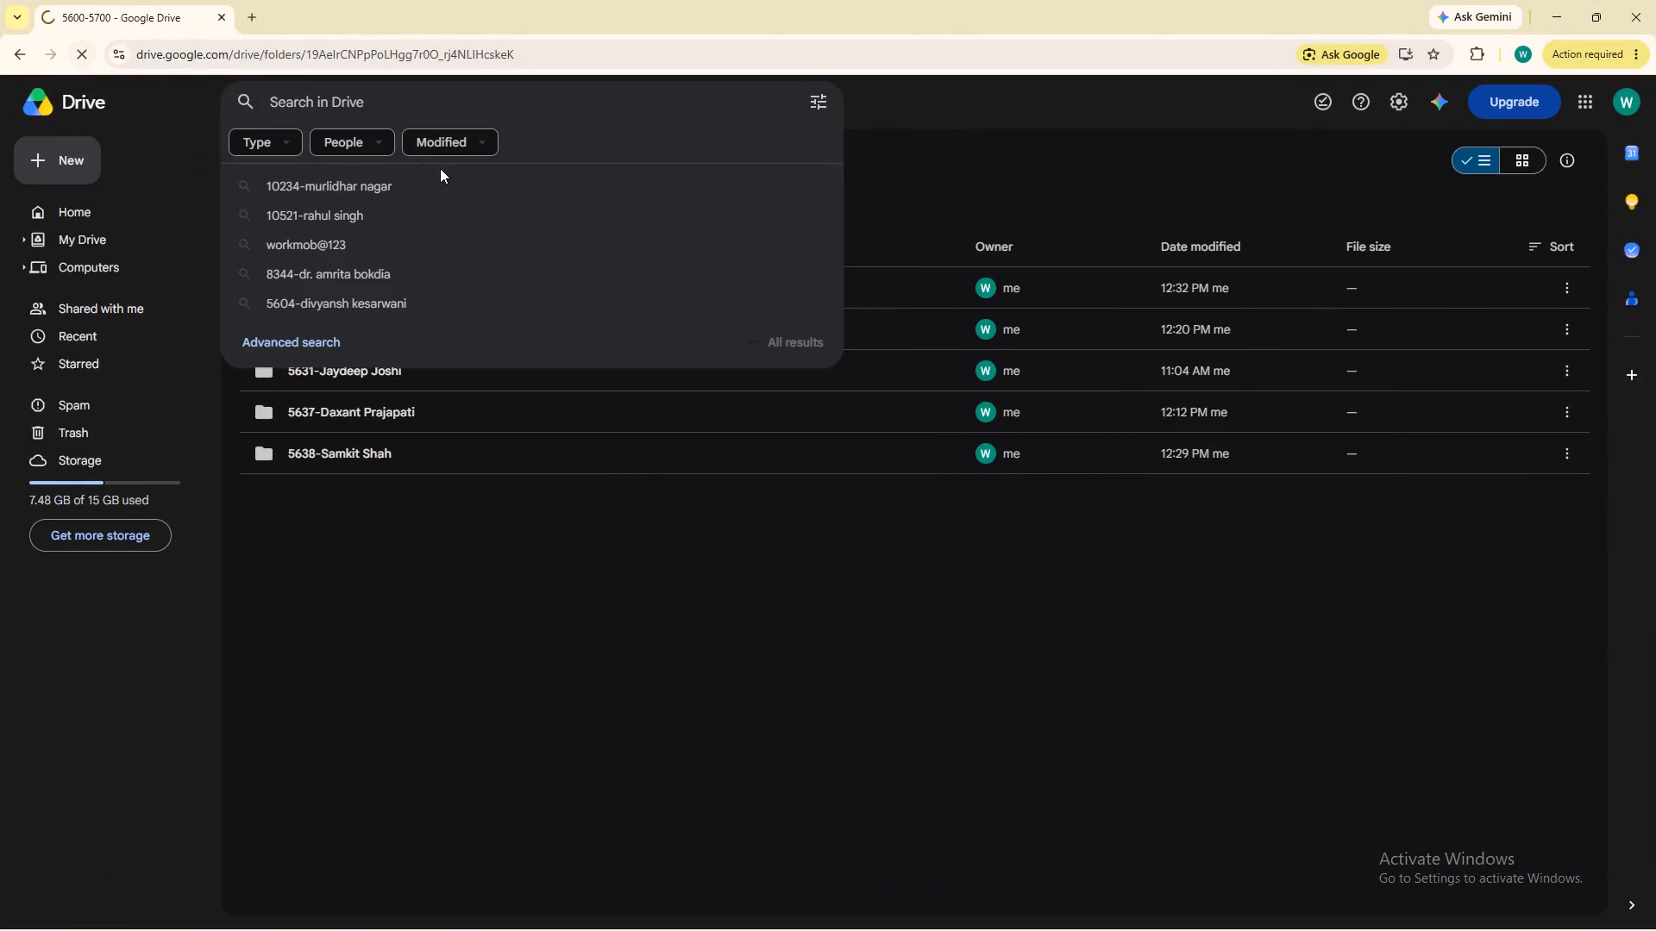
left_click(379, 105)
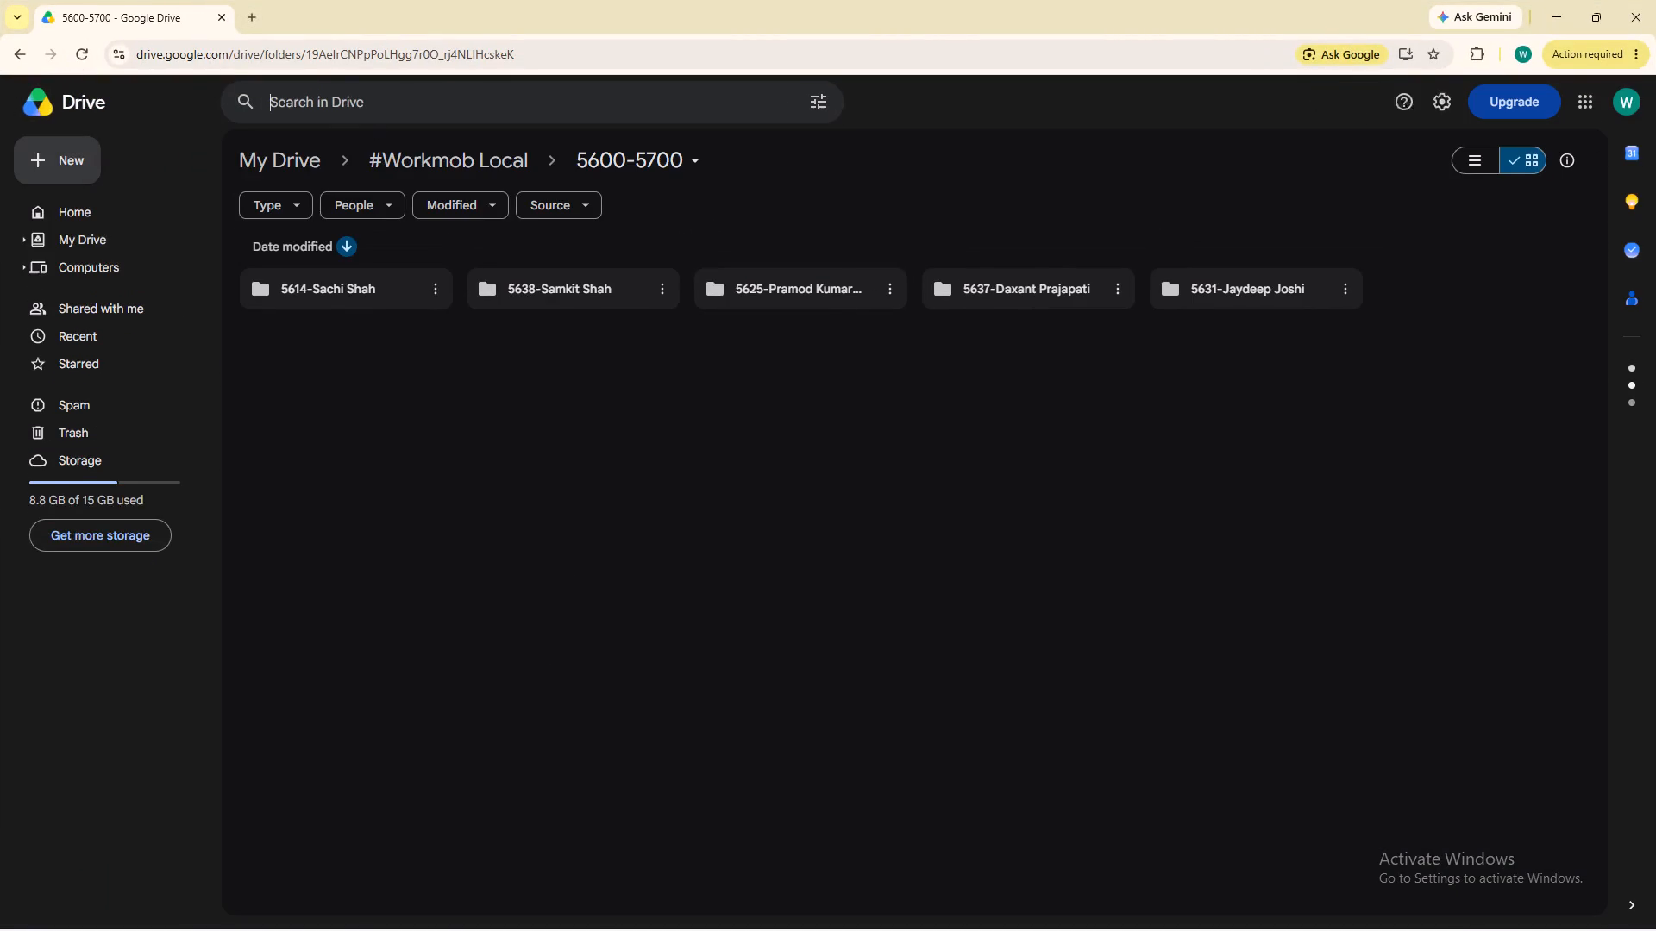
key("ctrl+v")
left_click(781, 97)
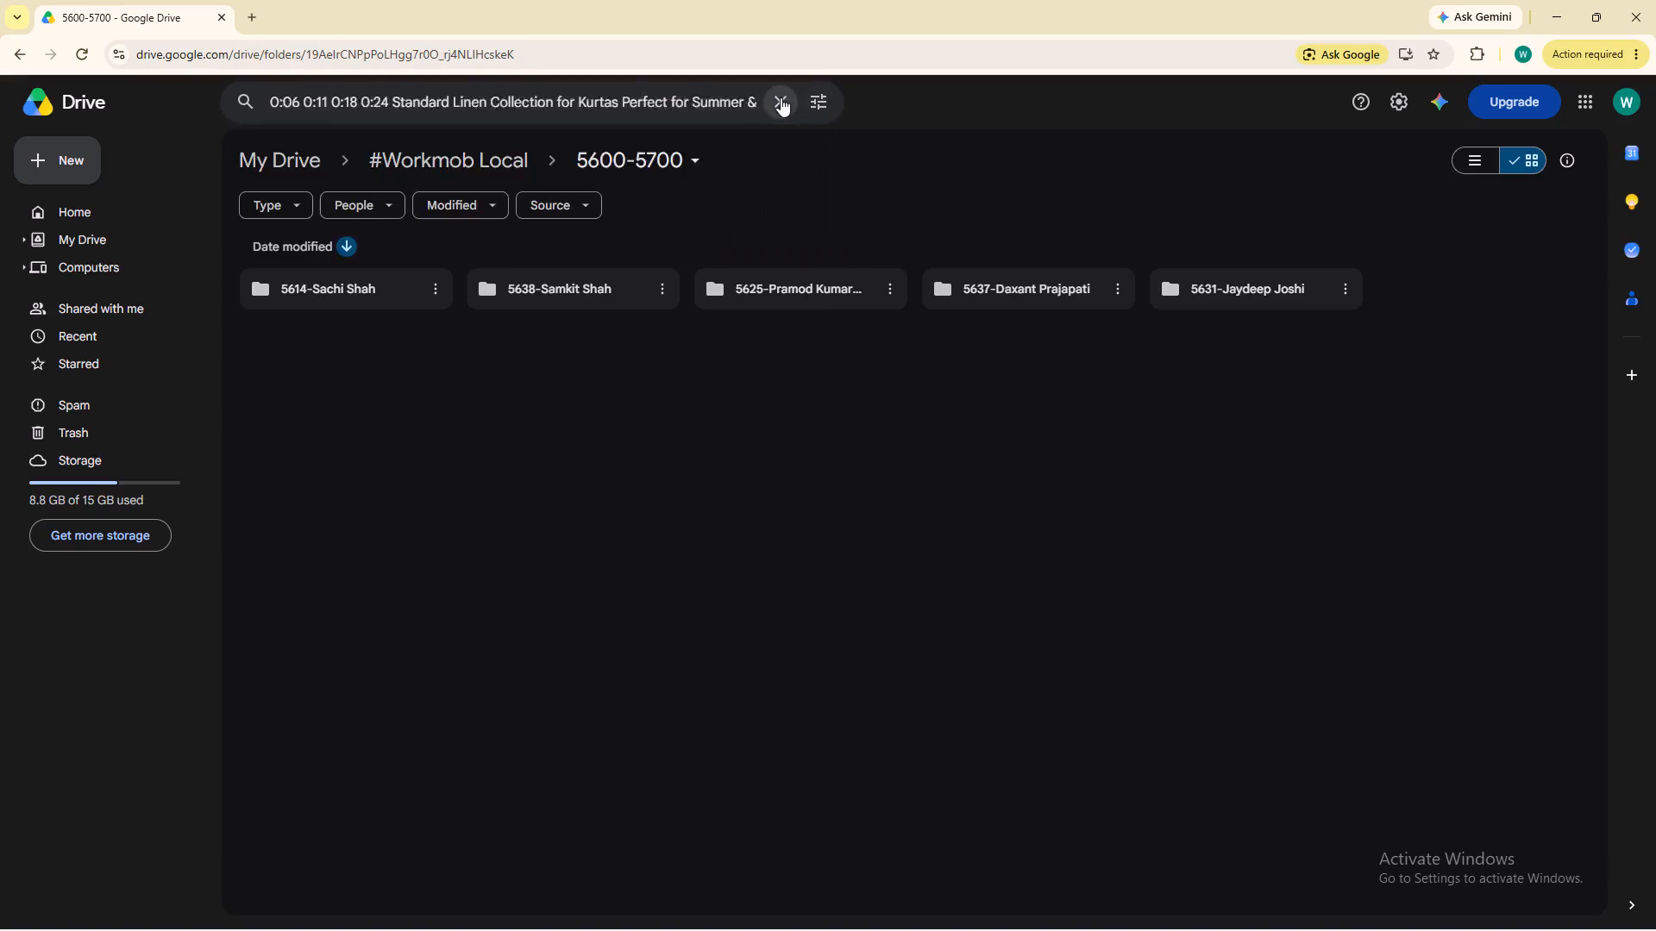
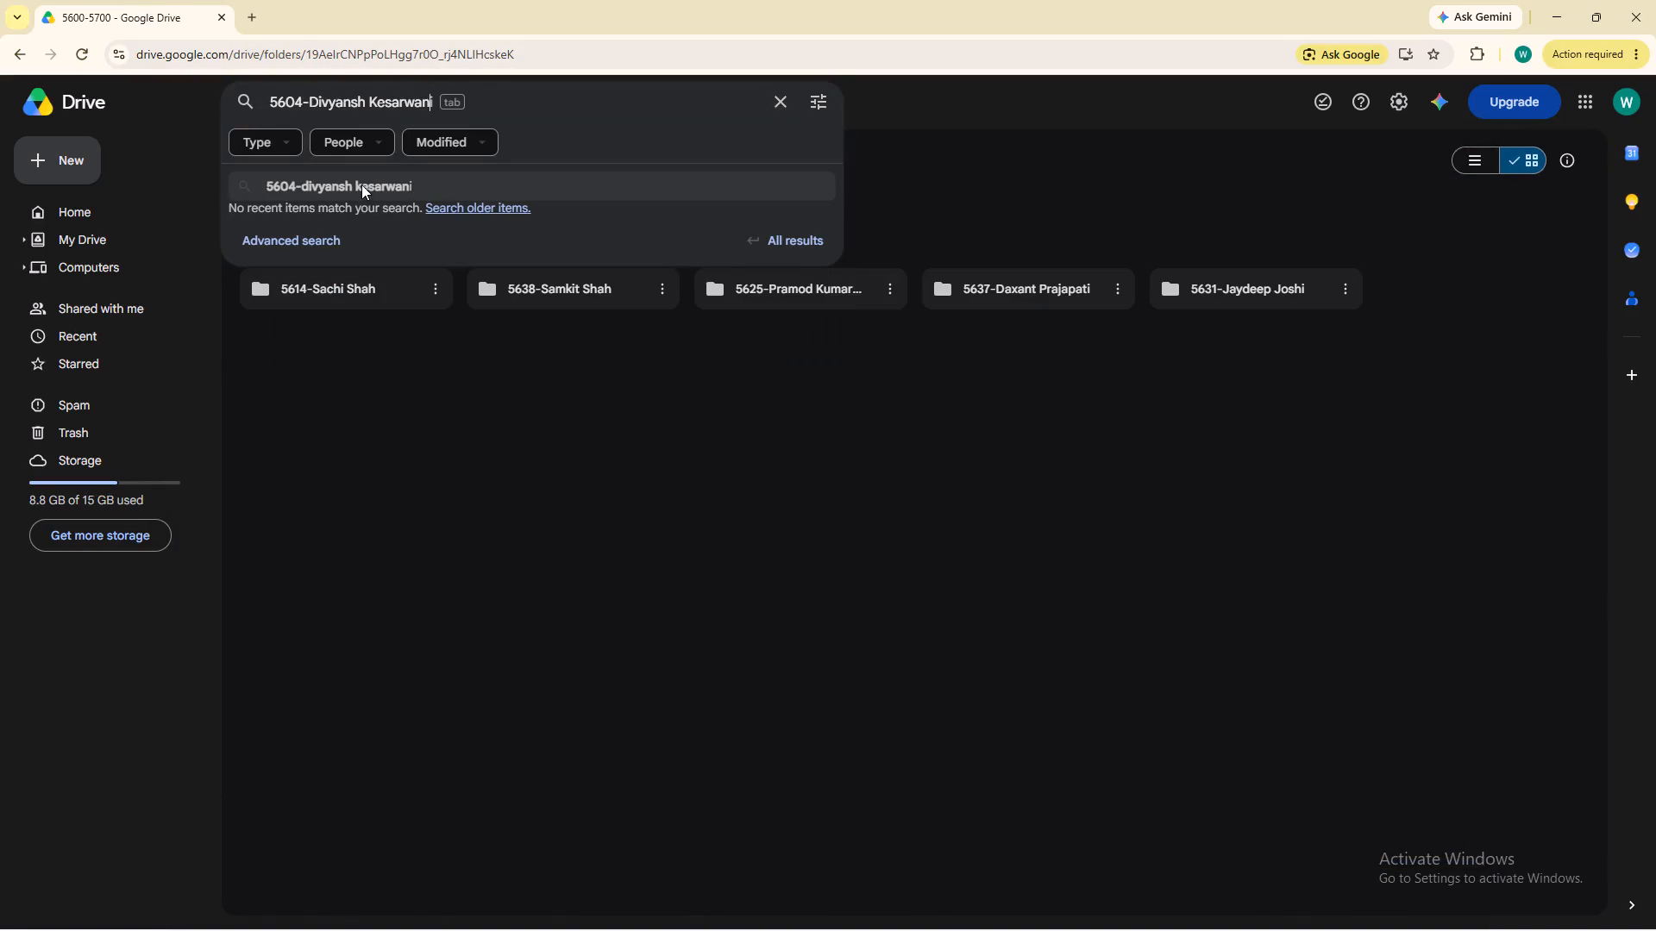
left_click(361, 184)
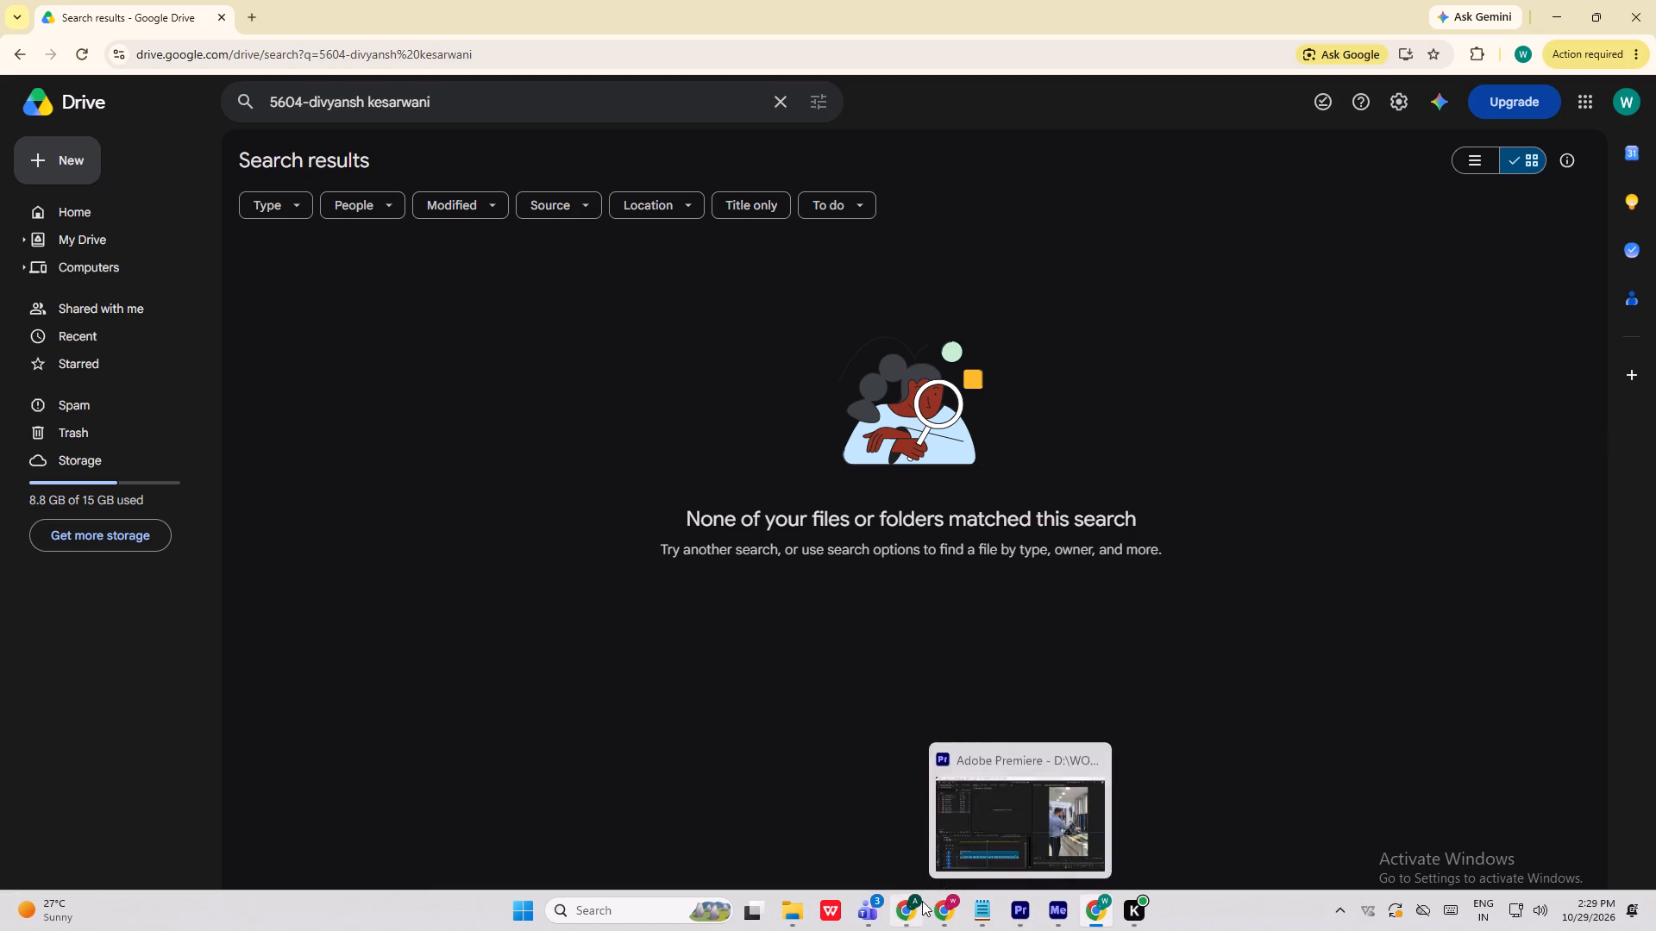
left_click(931, 901)
left_click(399, 128)
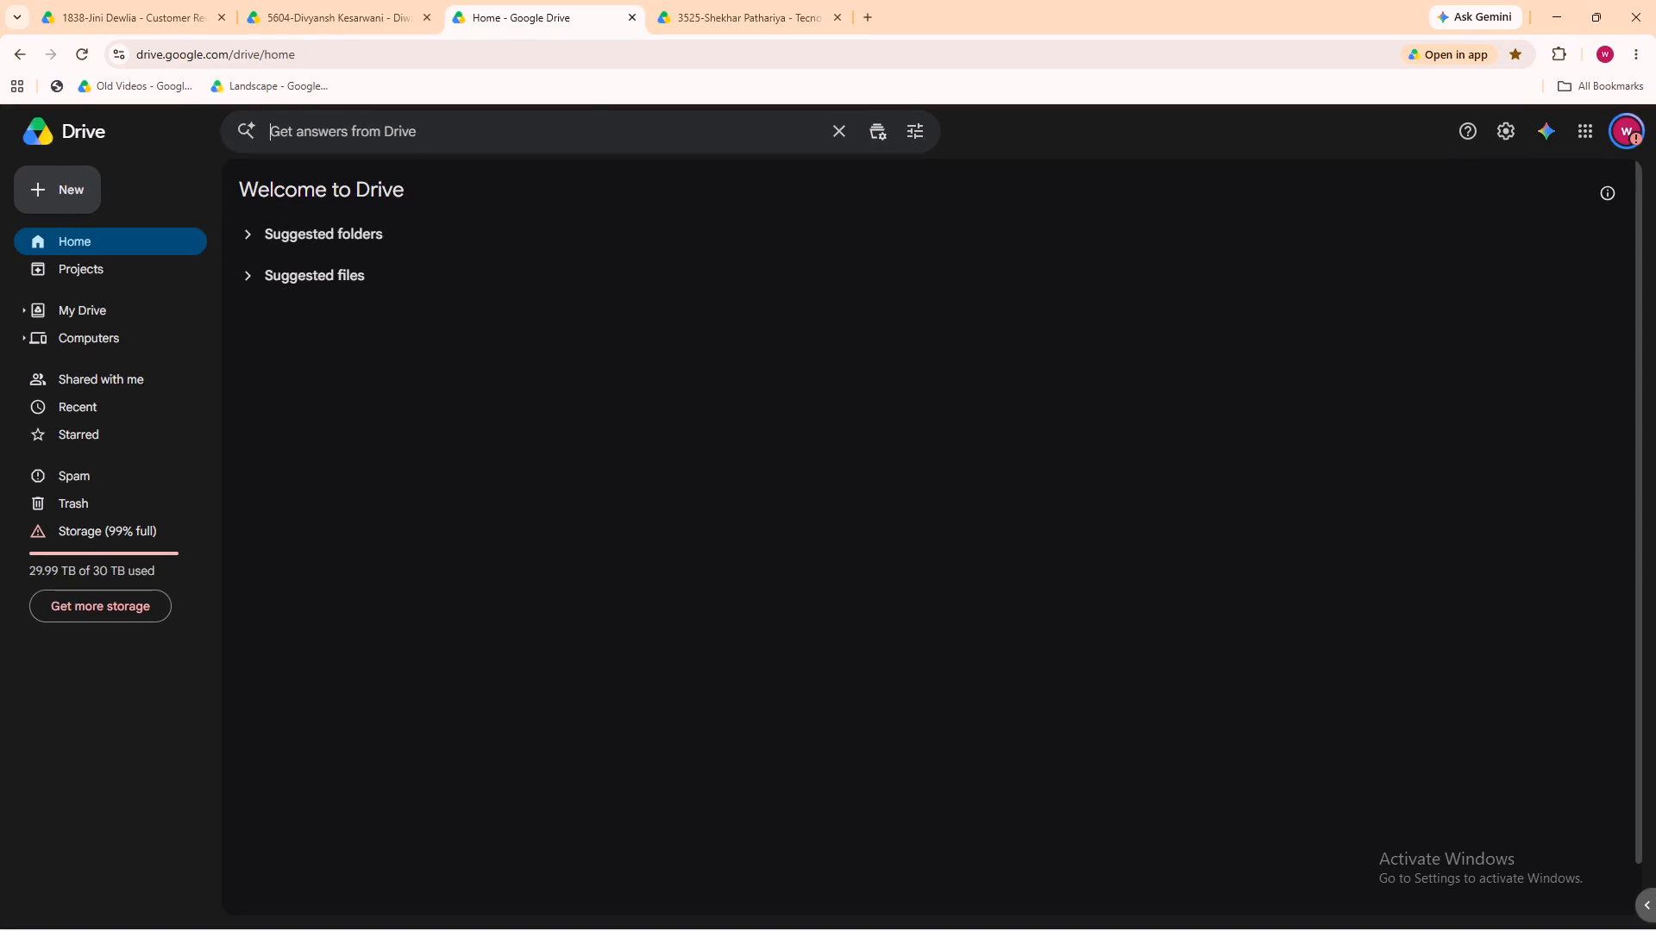
key("ctrl+v")
left_click(383, 263)
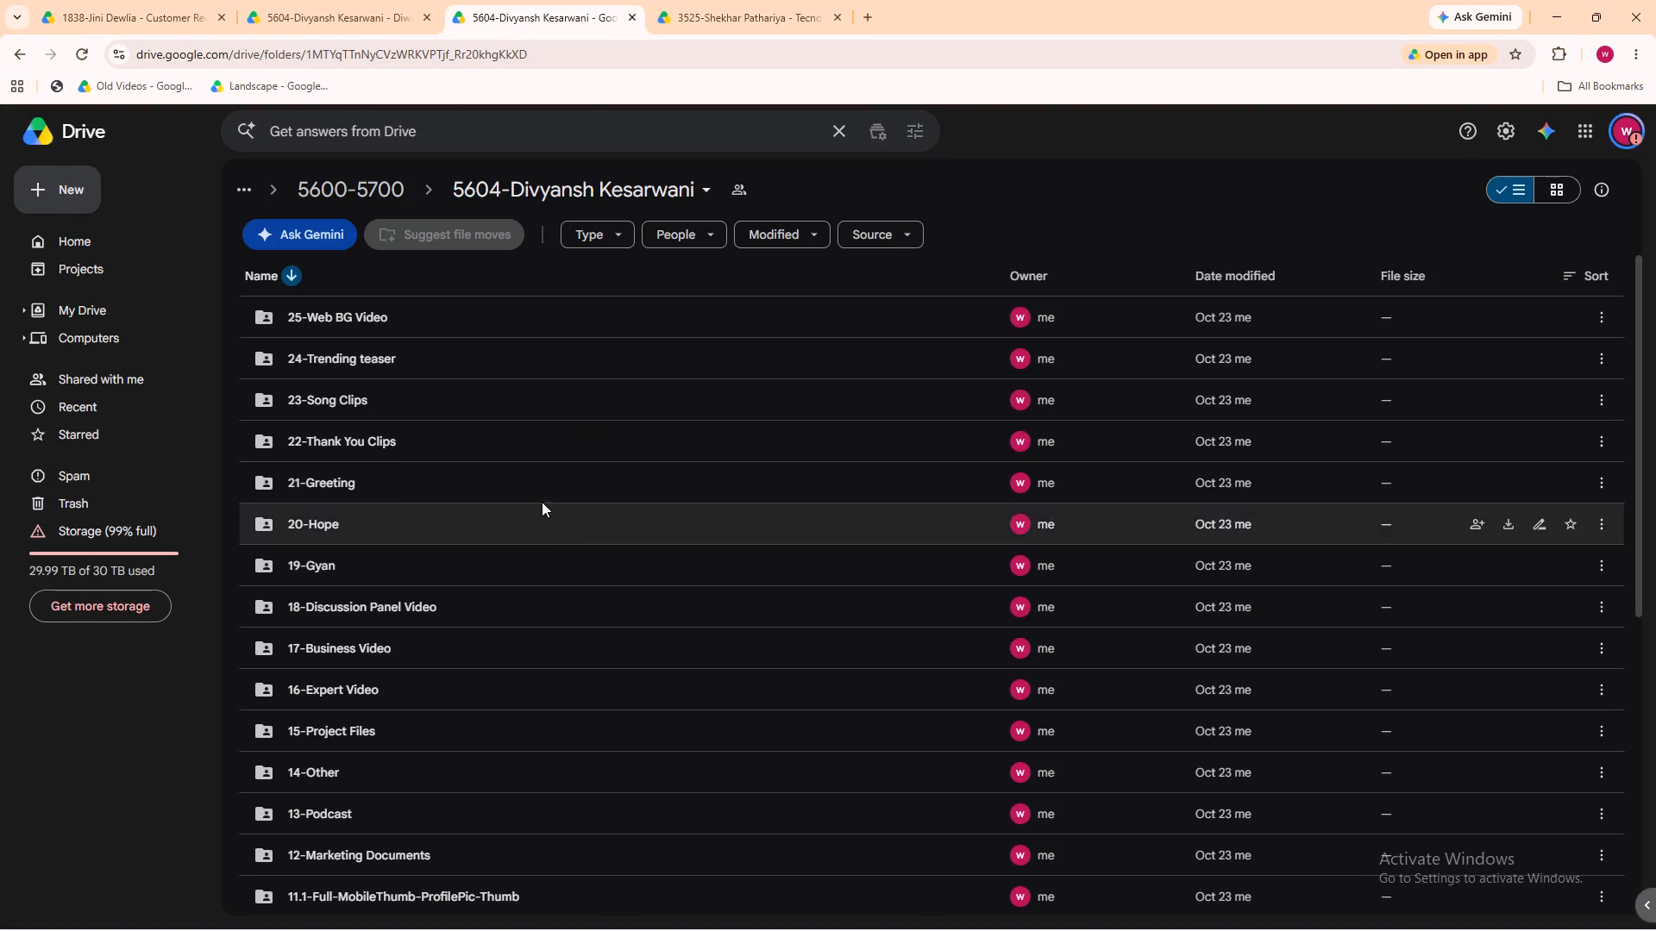
Within the client 5604 folder, go into 02-Edited Videos and open the Vocal for Local Main Video folder.
scroll(527, 552, "down", 8)
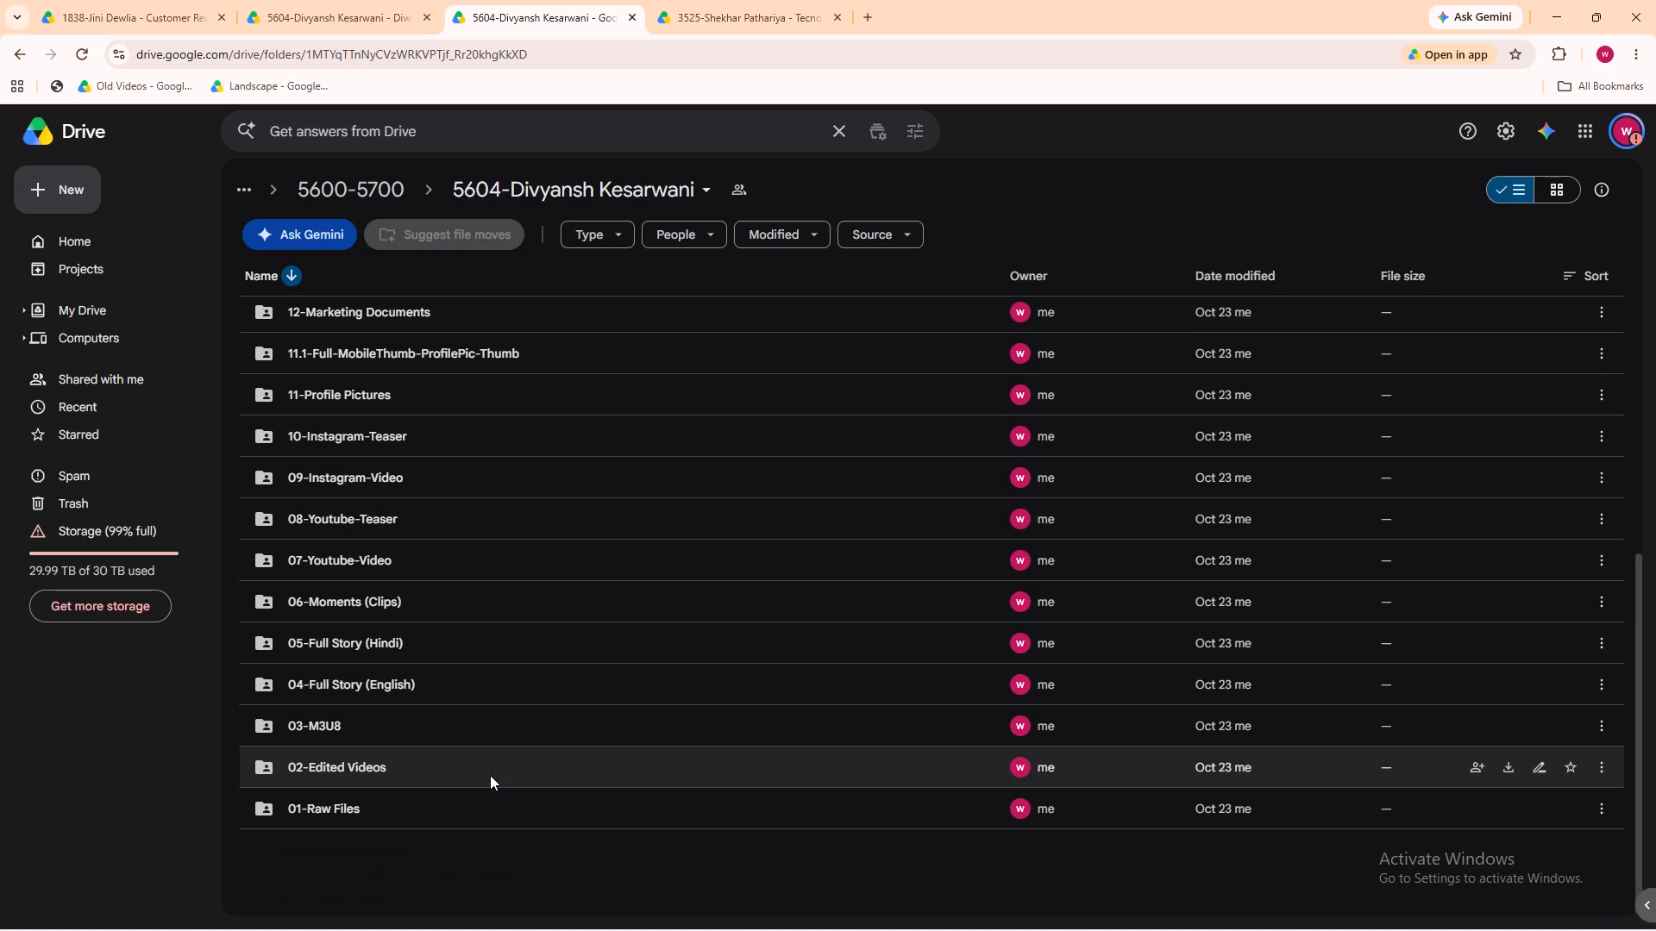
double_click(490, 775)
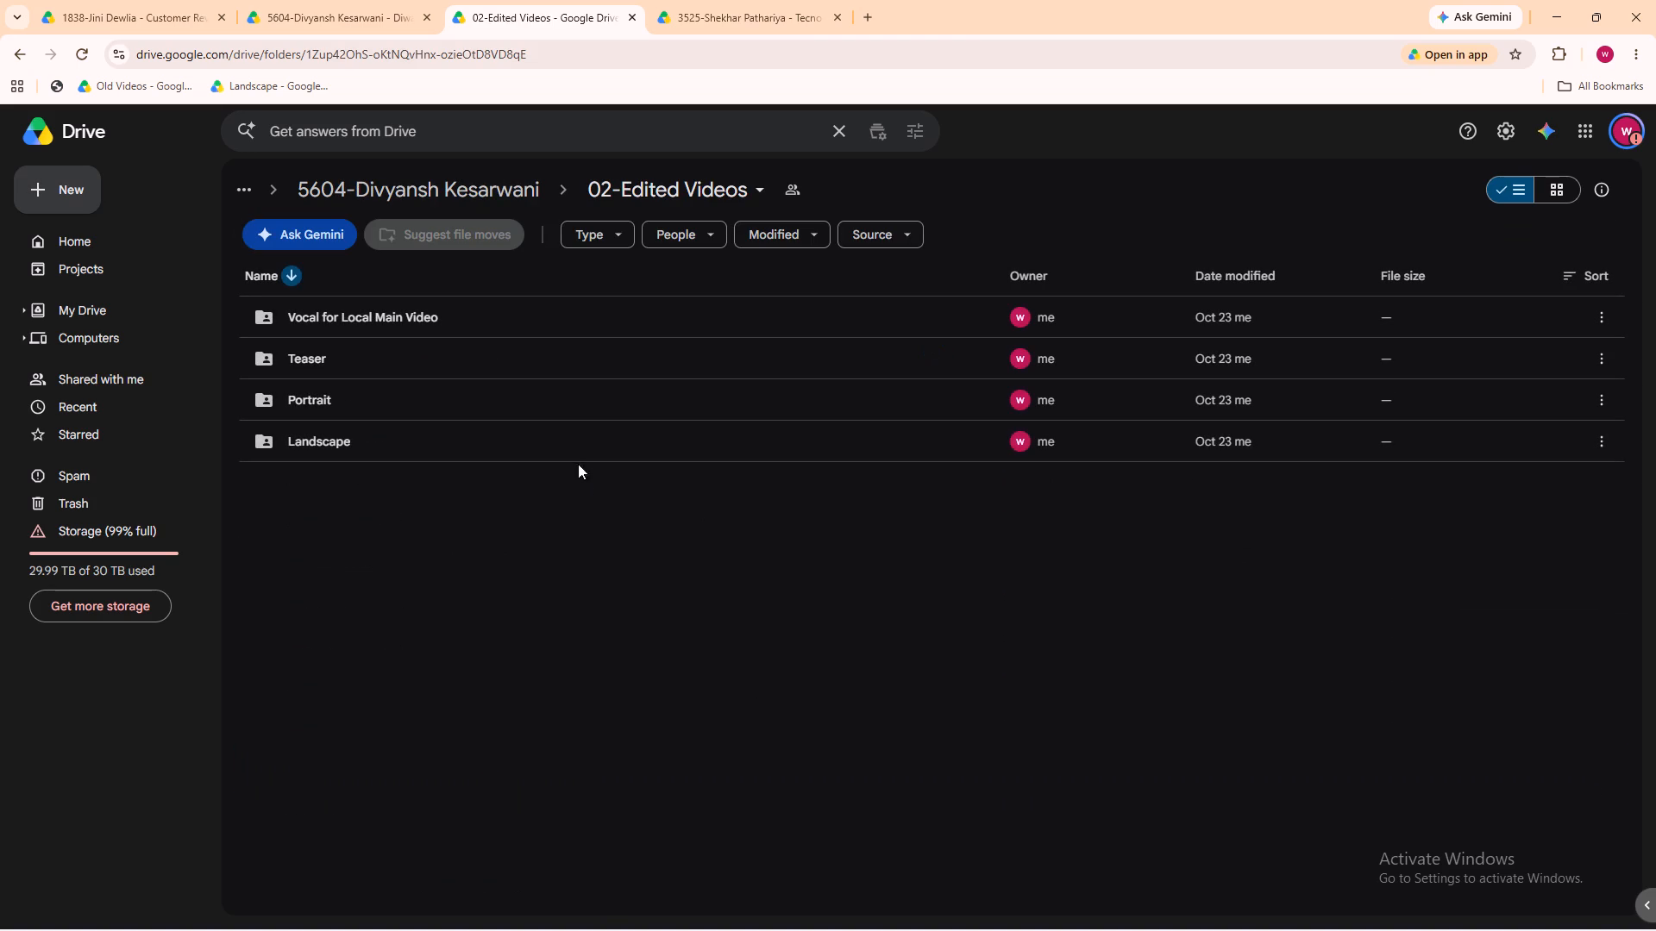
double_click(557, 339)
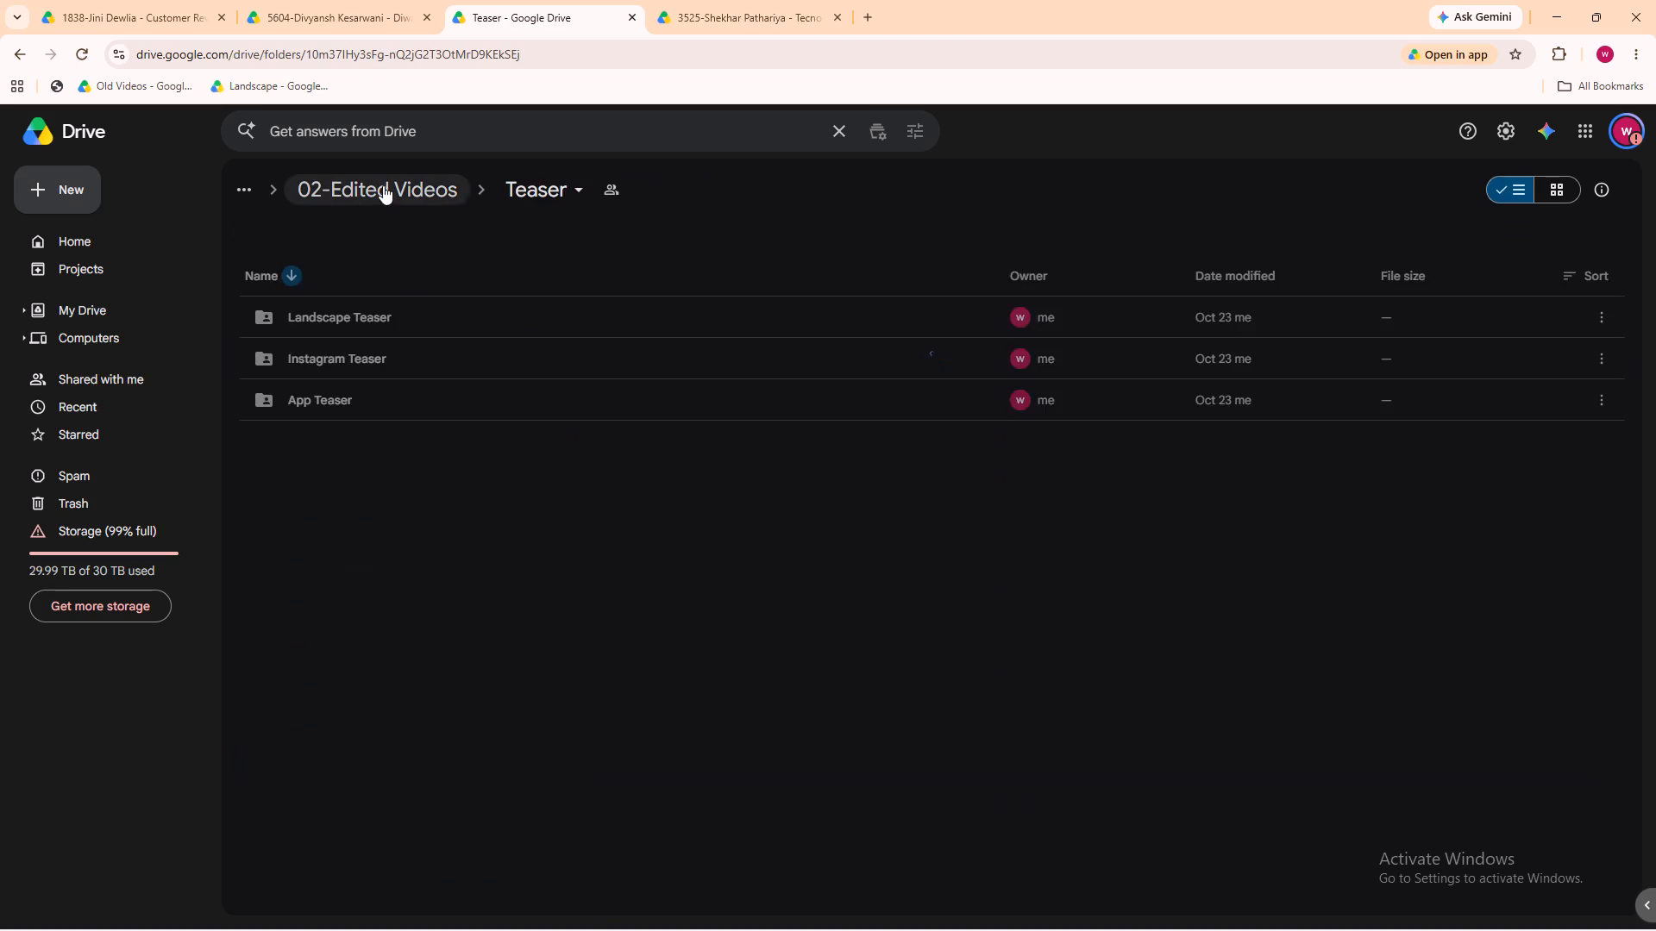
left_click(383, 185)
double_click(417, 311)
right_click(649, 429)
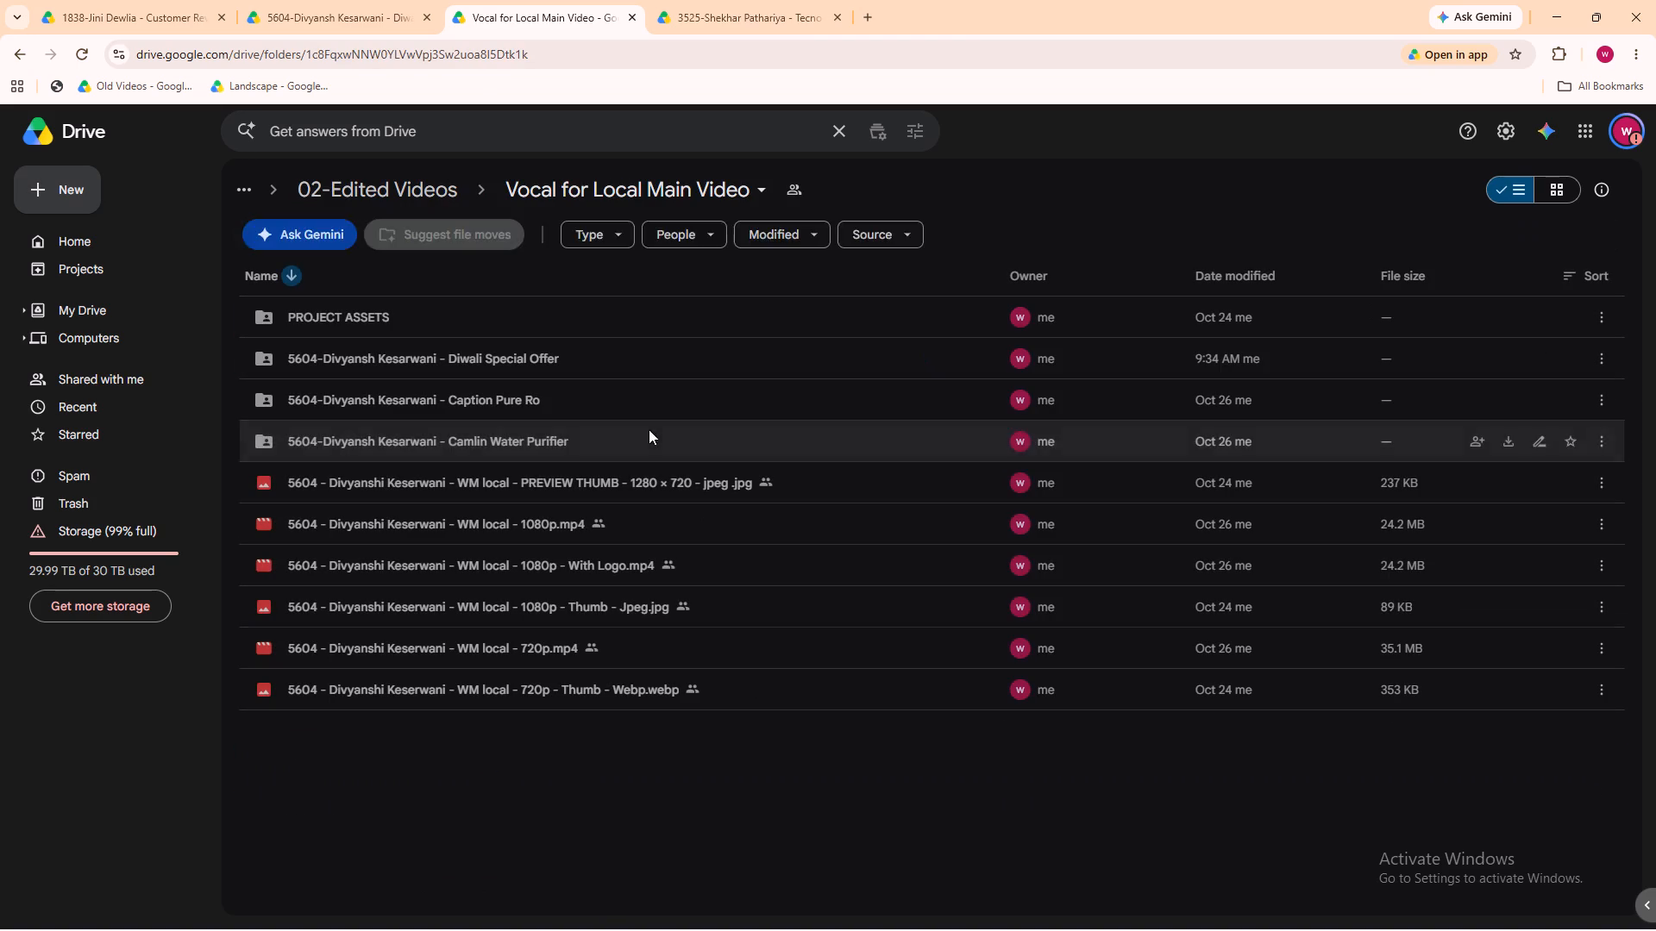
left_click(598, 781)
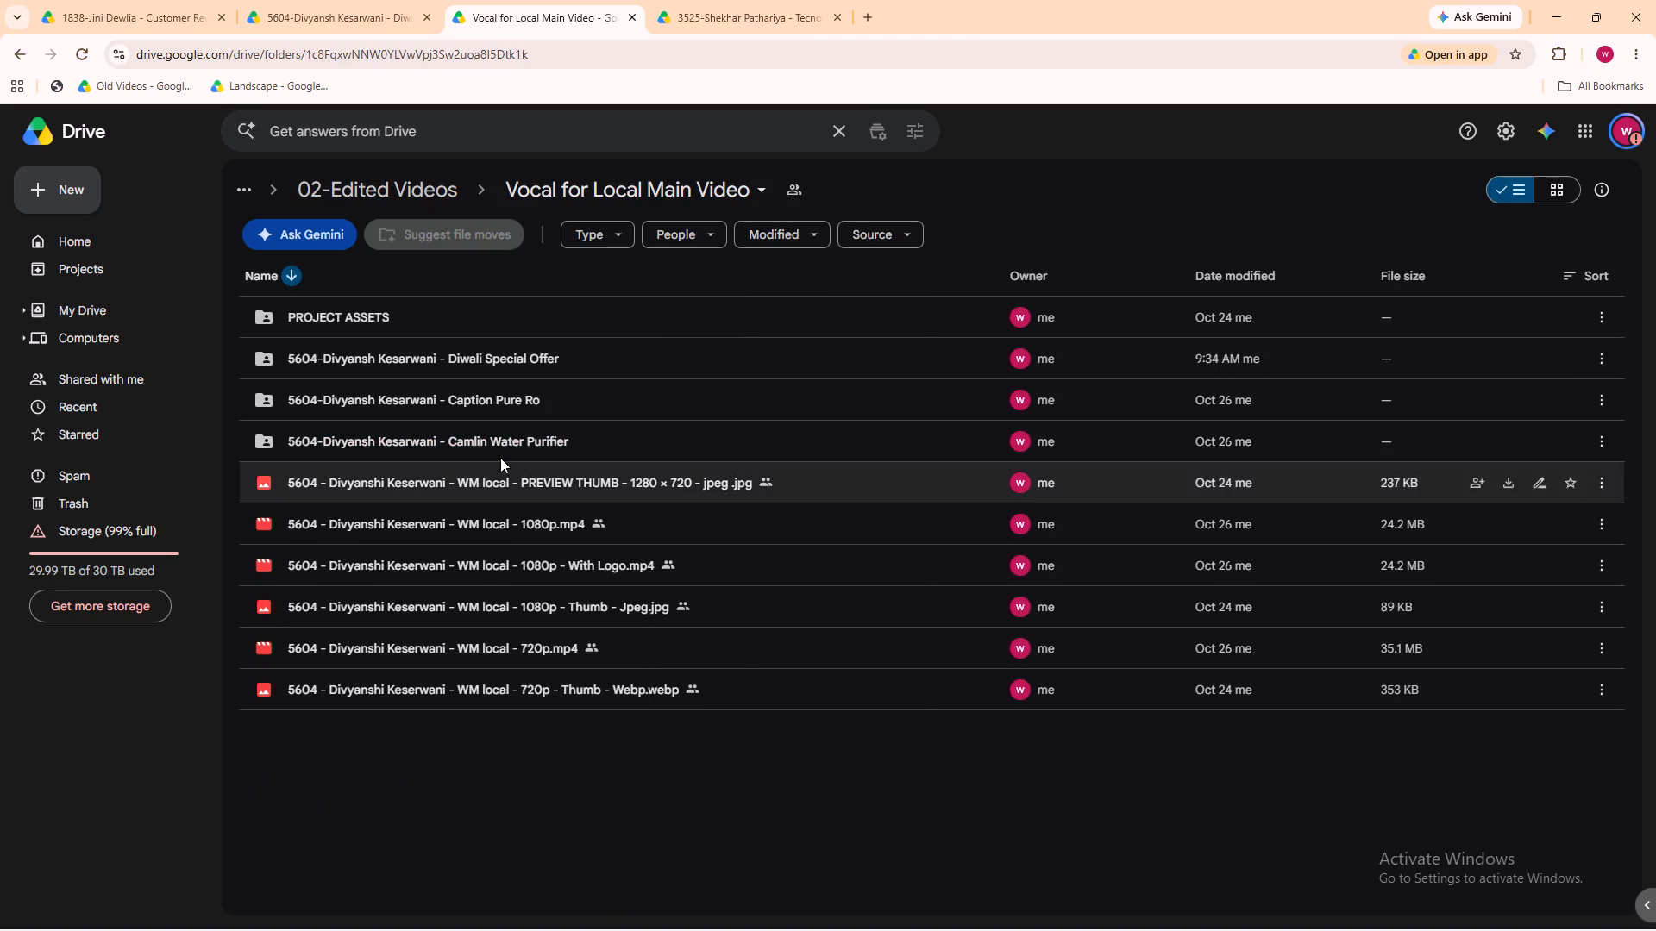
Upload the three 5604 Diwali Special Offer MP4 files from the local 29-10-2026 folder into the Diwali Special Offer folder.
double_click(528, 367)
right_click(644, 474)
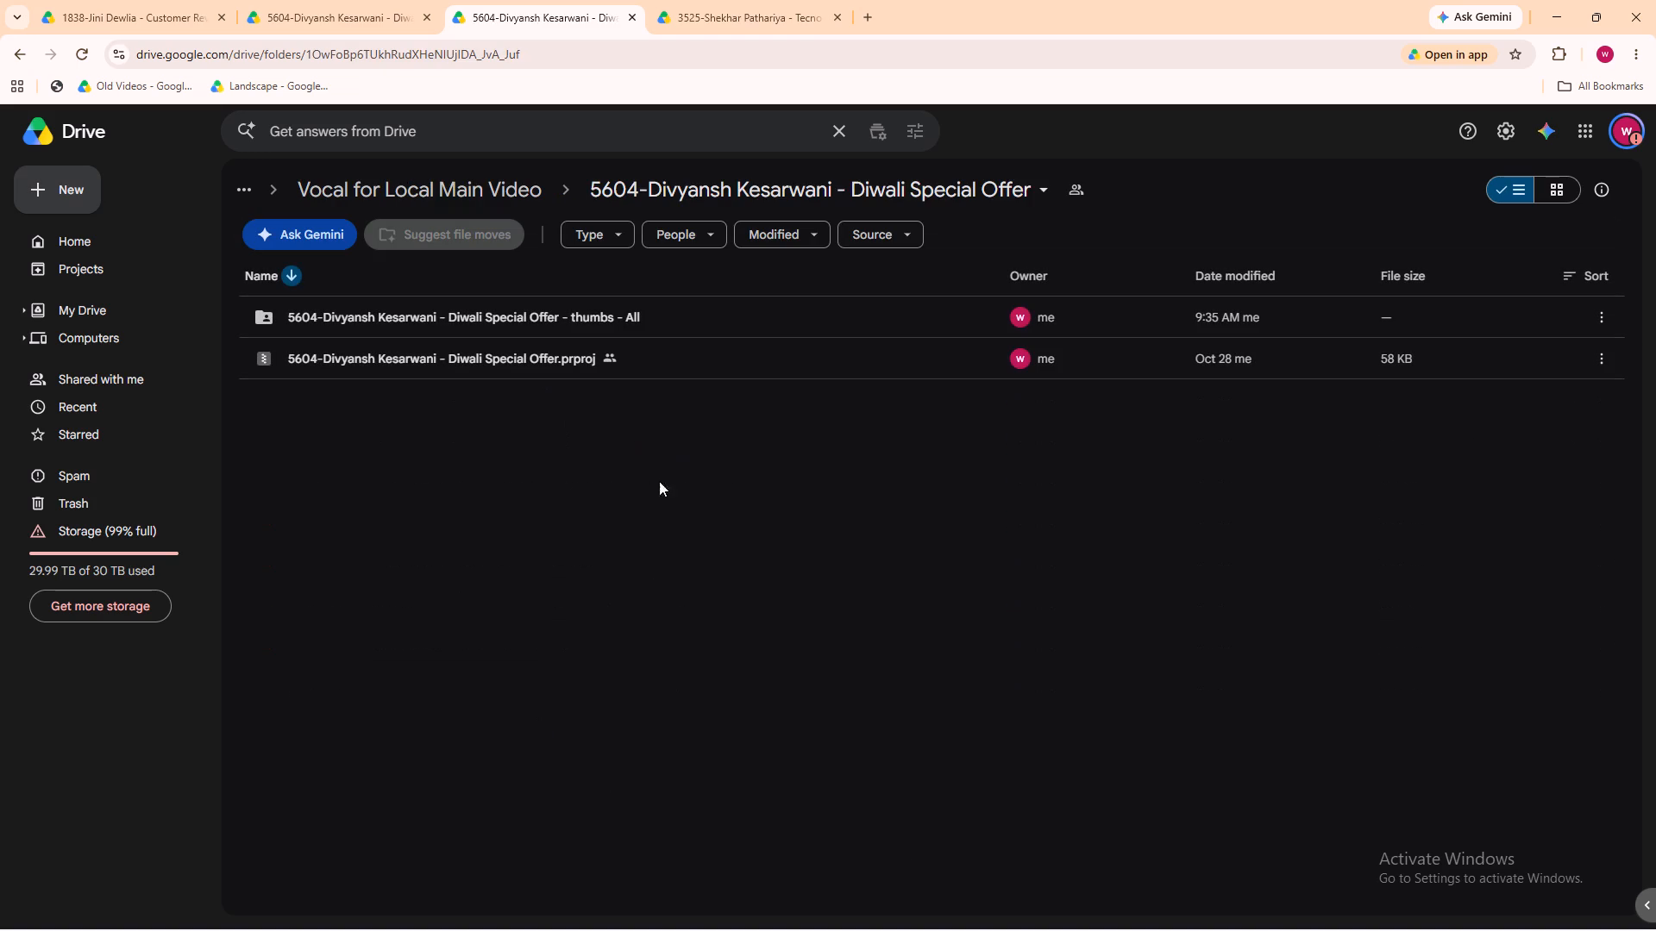
left_click(745, 532)
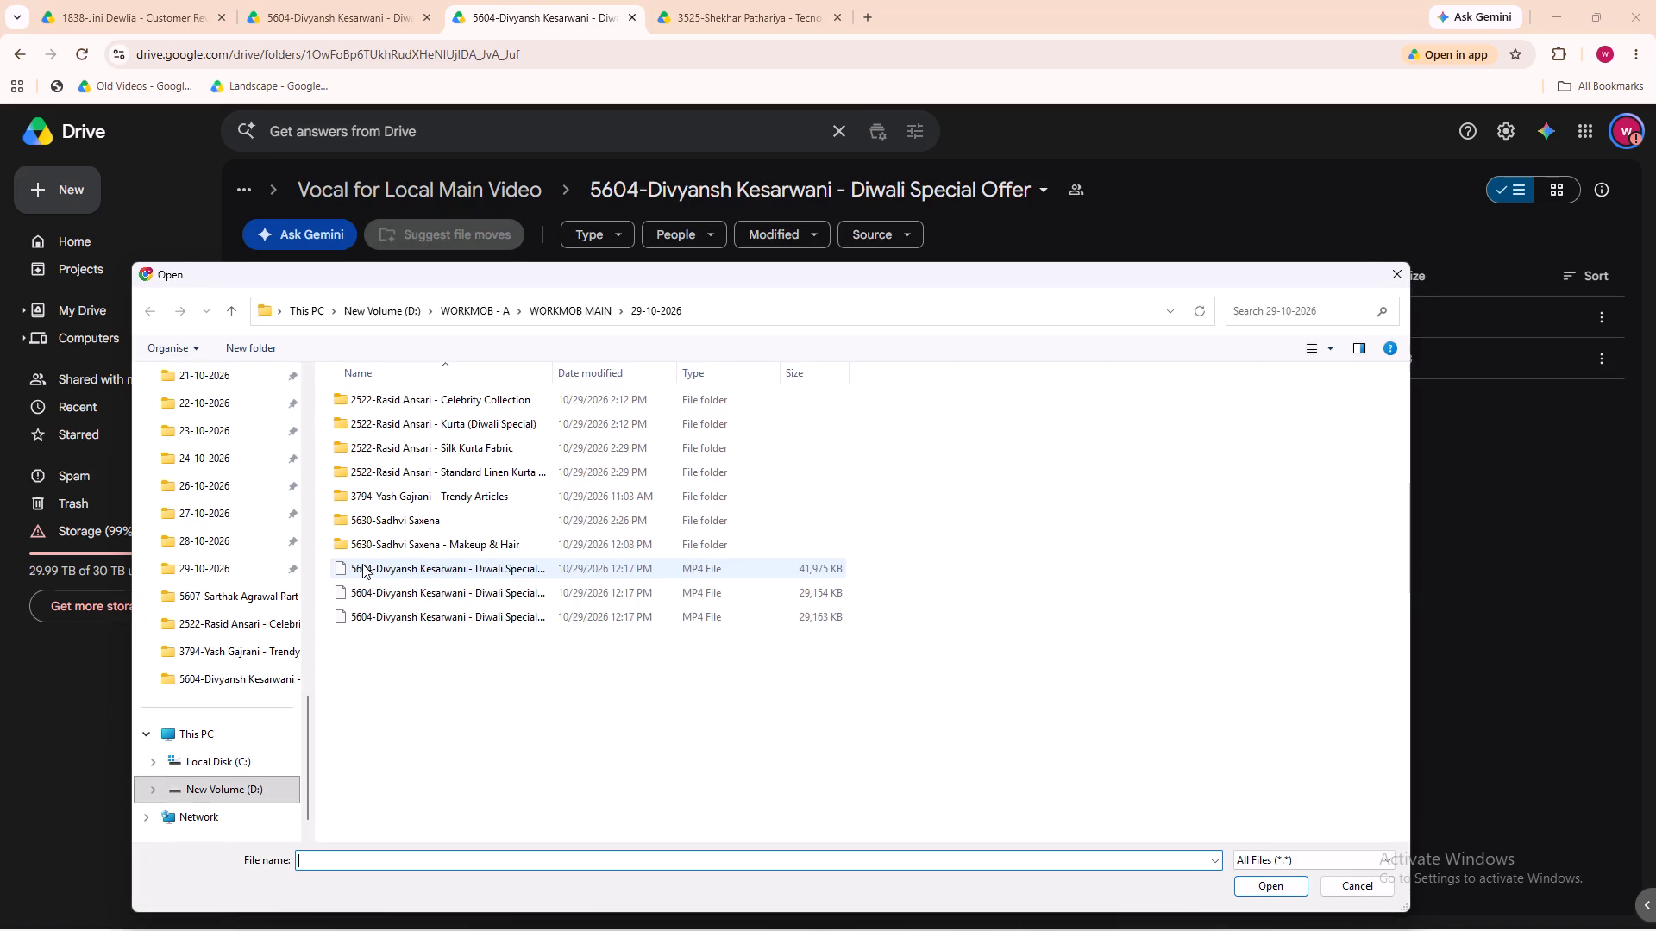
left_click_drag(433, 673, 413, 566)
key("Return")
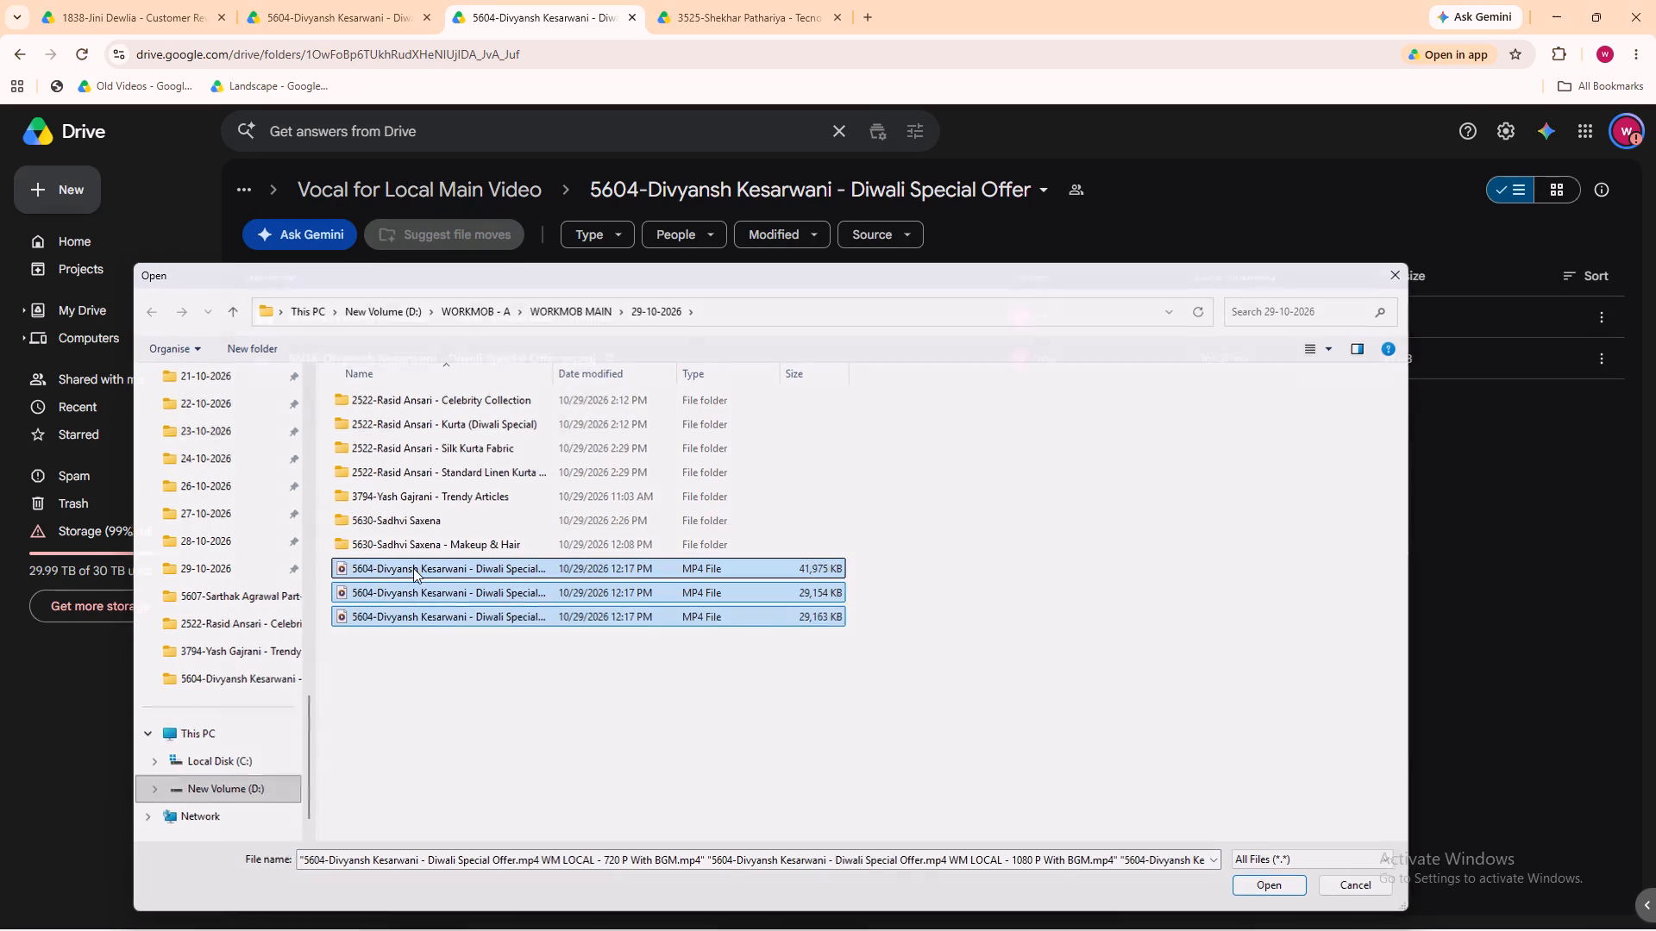
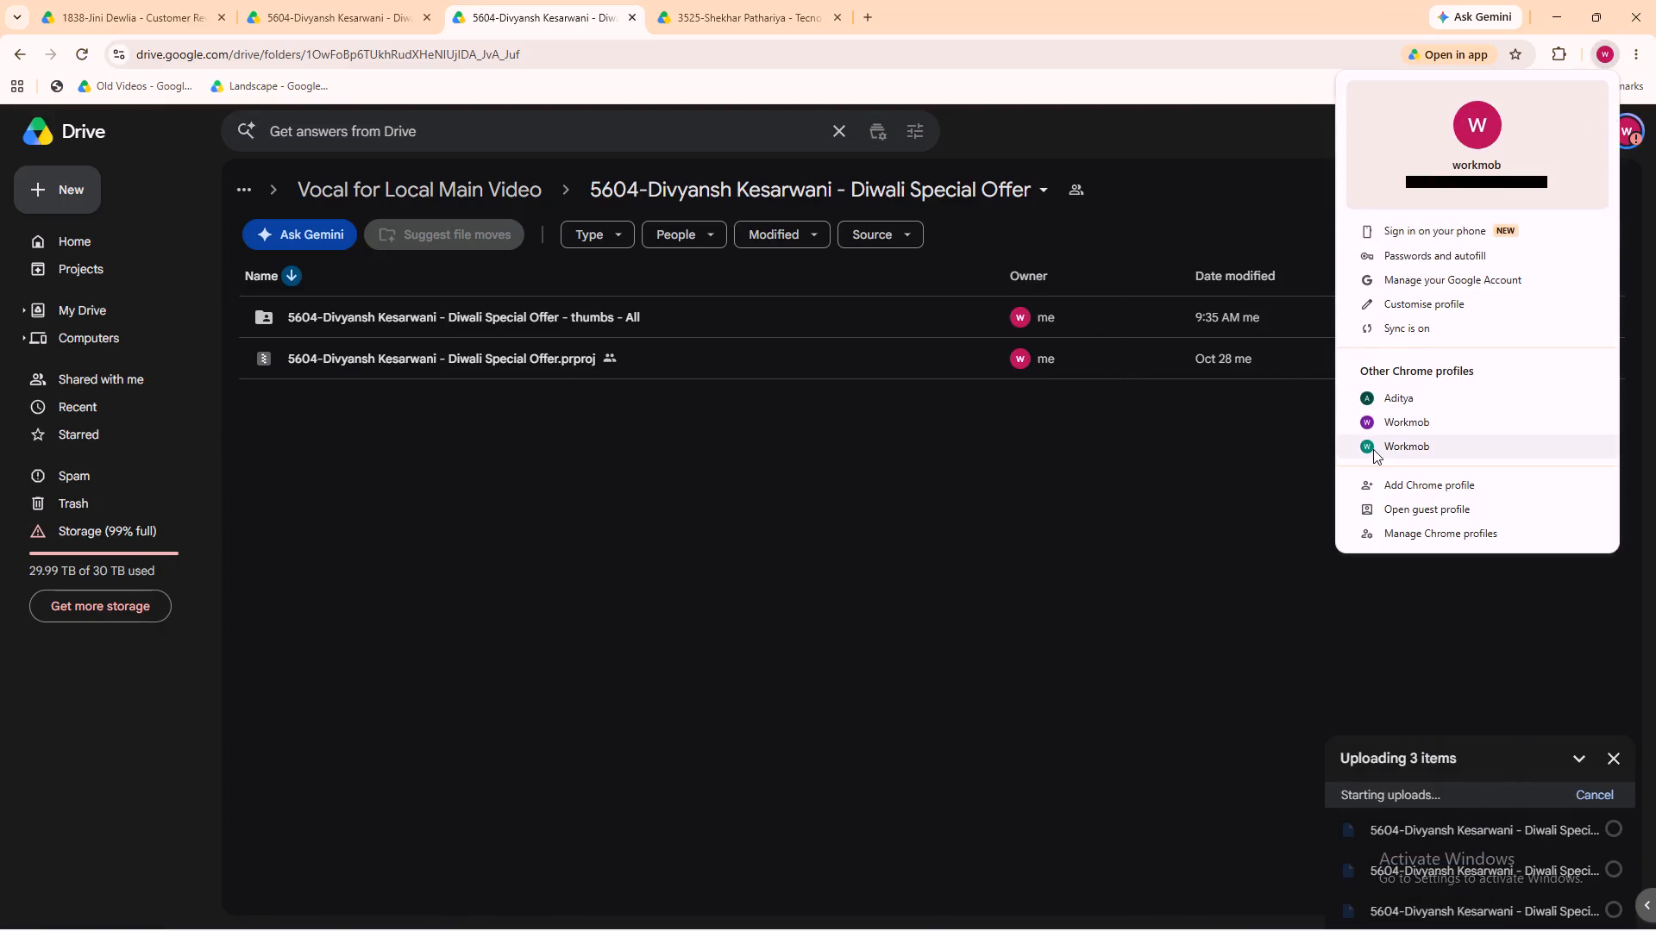
left_click(1372, 447)
triple_click(397, 105)
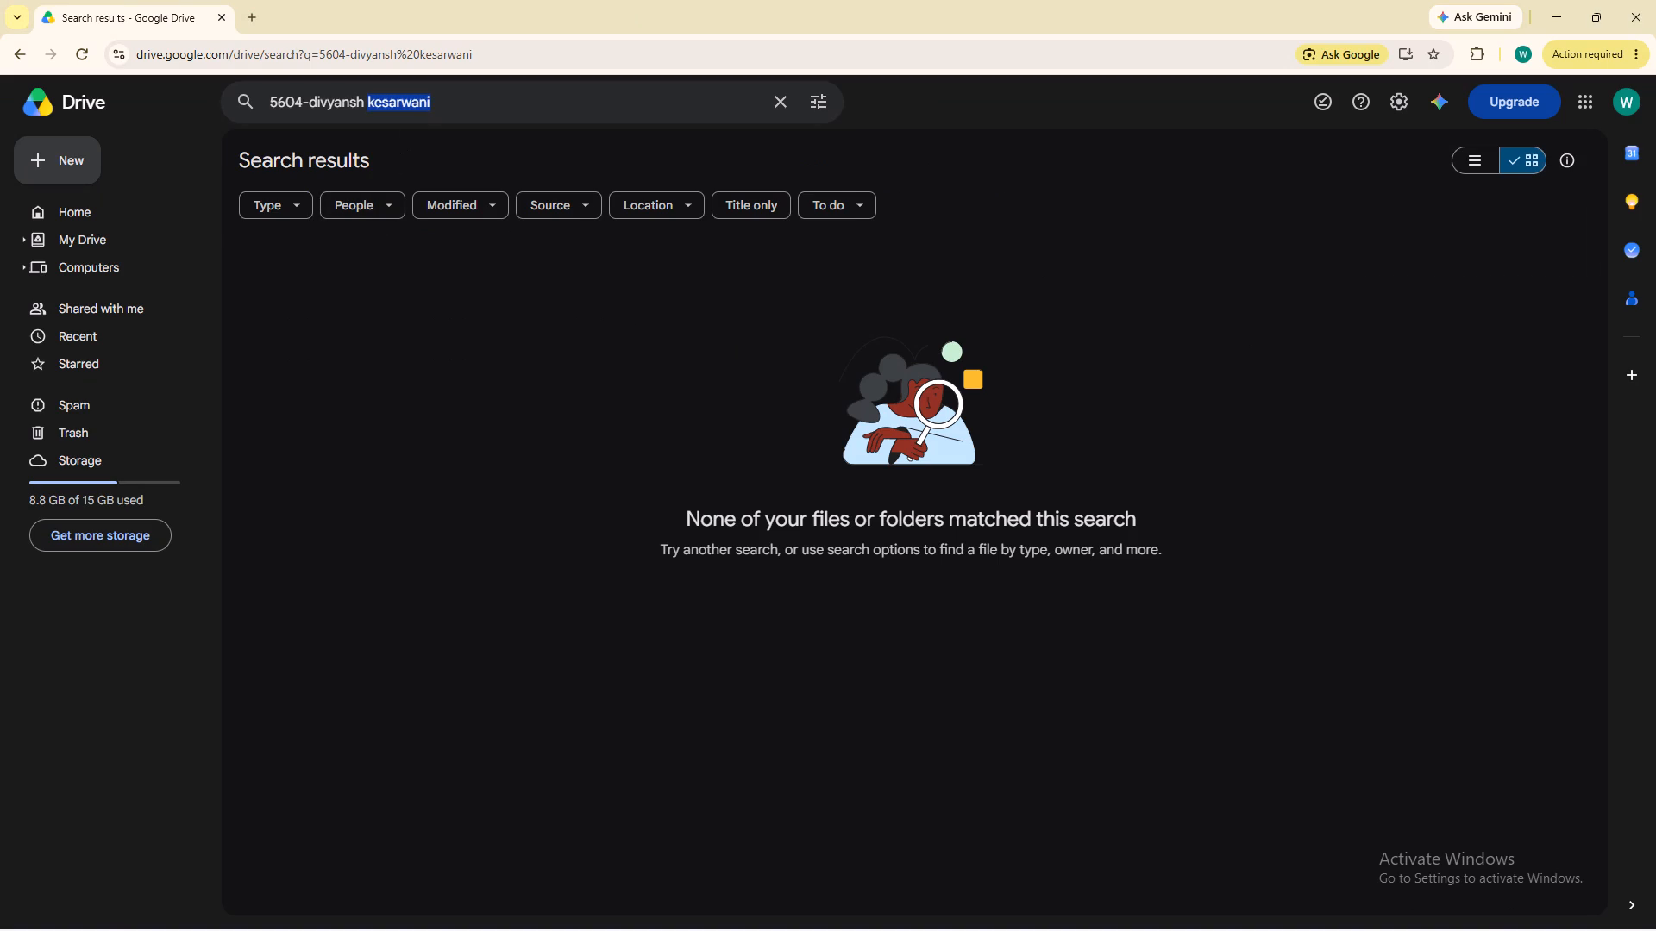
left_click(507, 103)
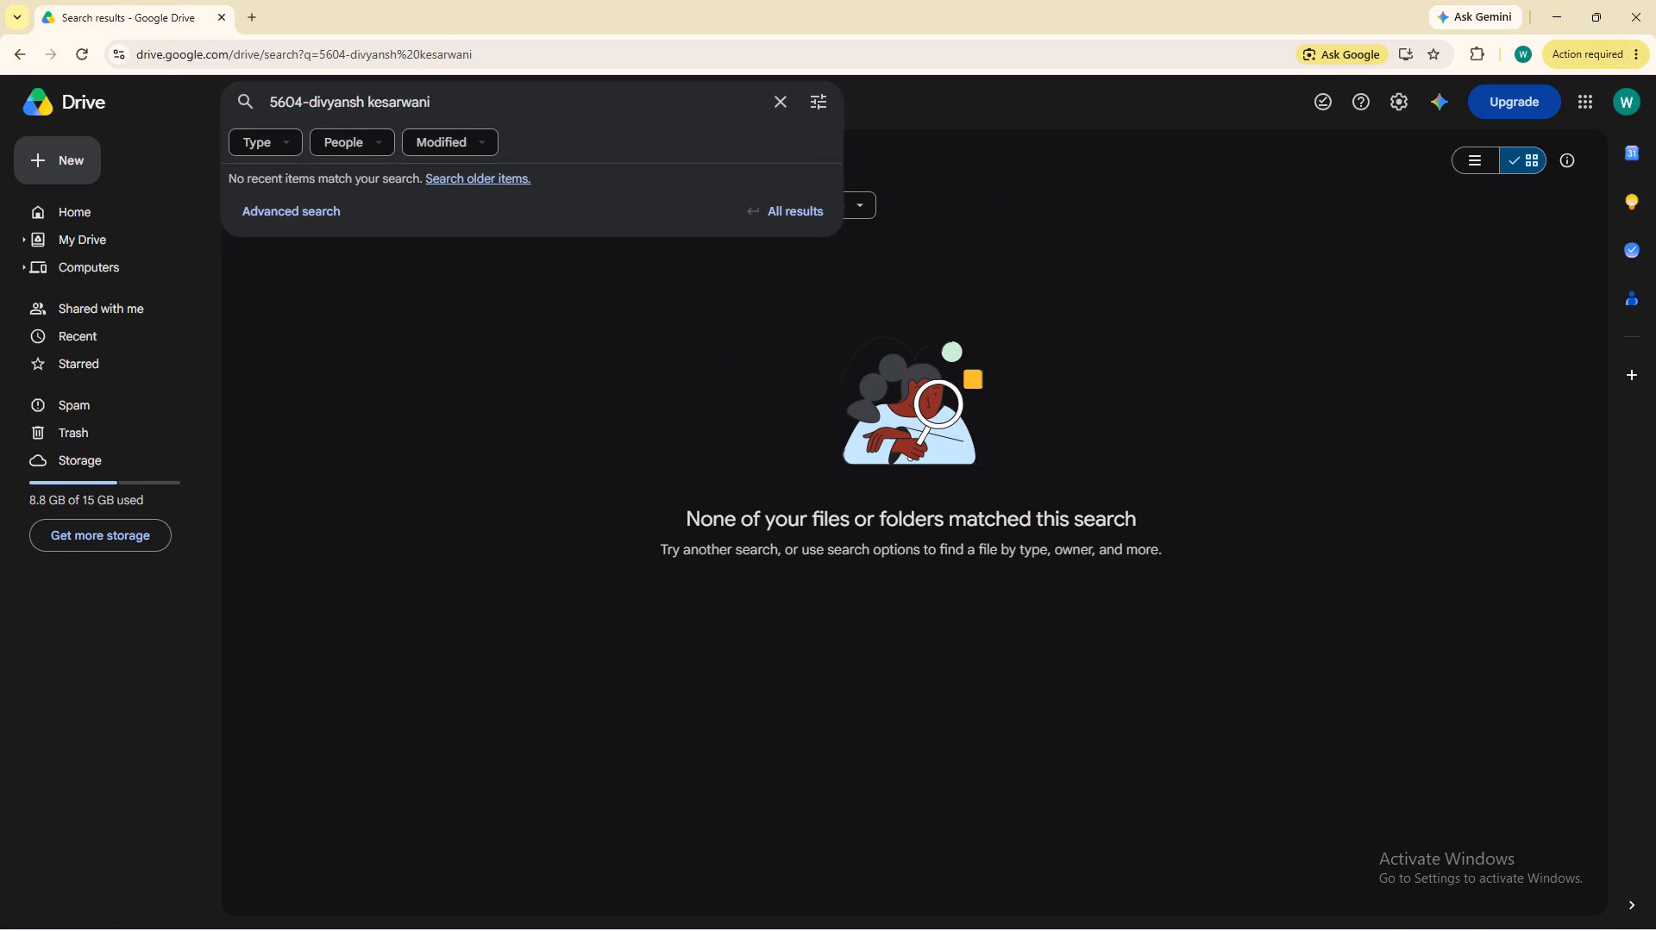
key("ctrl+a")
key("ctrl+c")
key("ctrl+c")
key("ctrl+c")
key("ctrl+c")
key("ctrl+c")
key("ctrl+c")
key("ctrl+c")
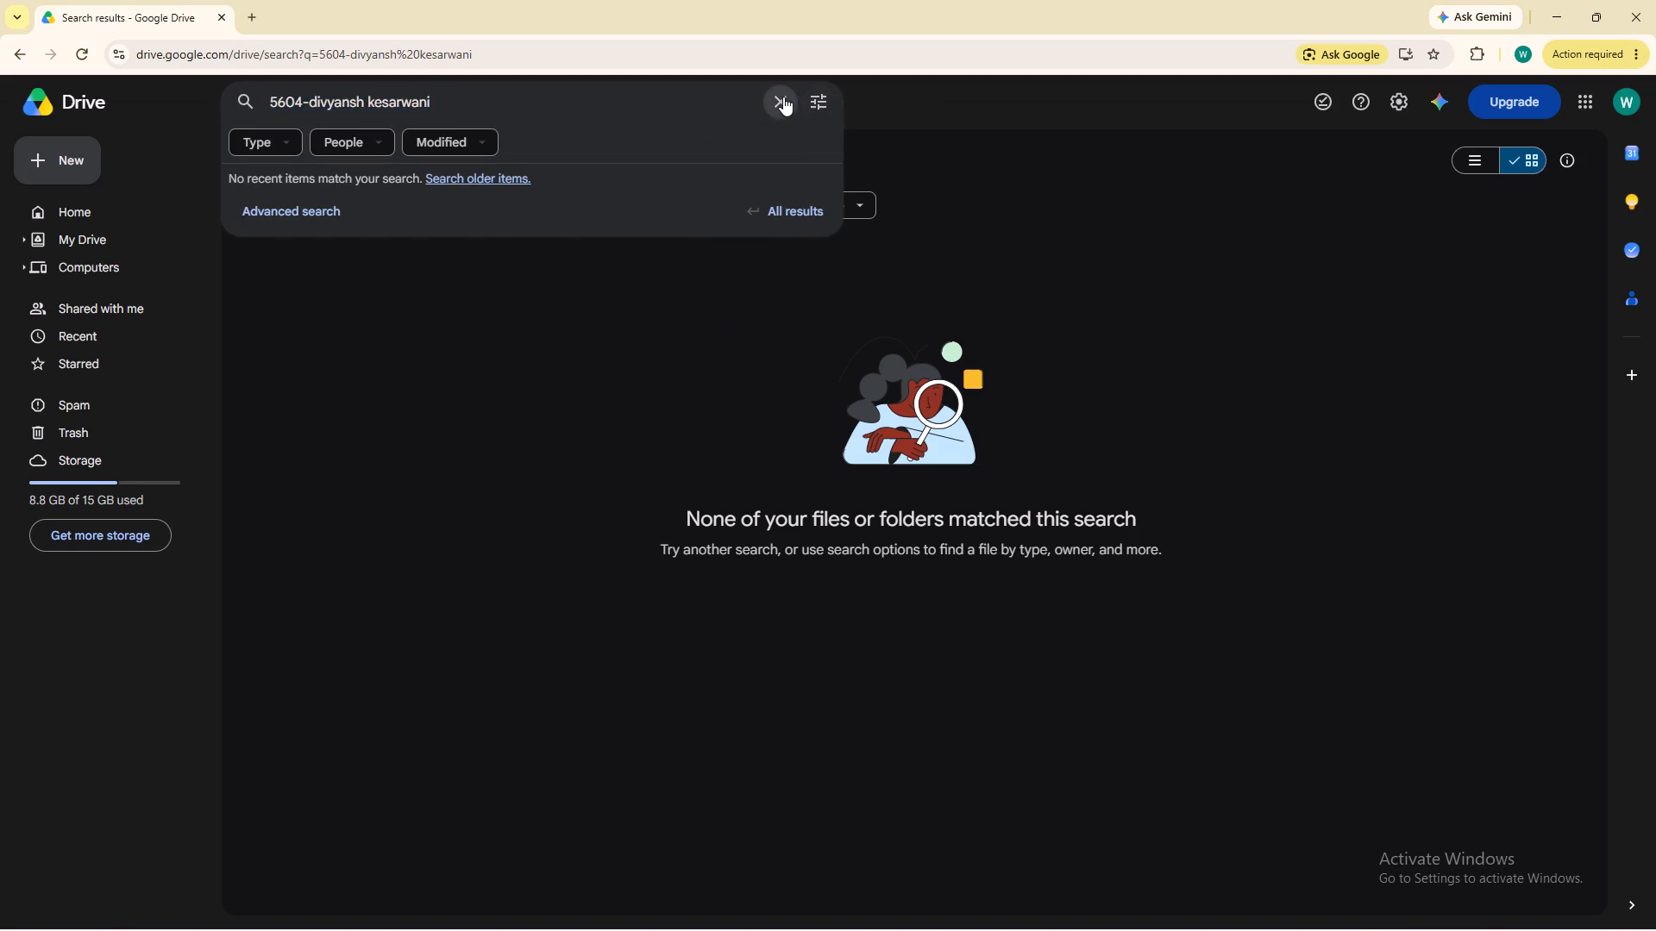
left_click(783, 97)
left_click(548, 391)
left_click(79, 219)
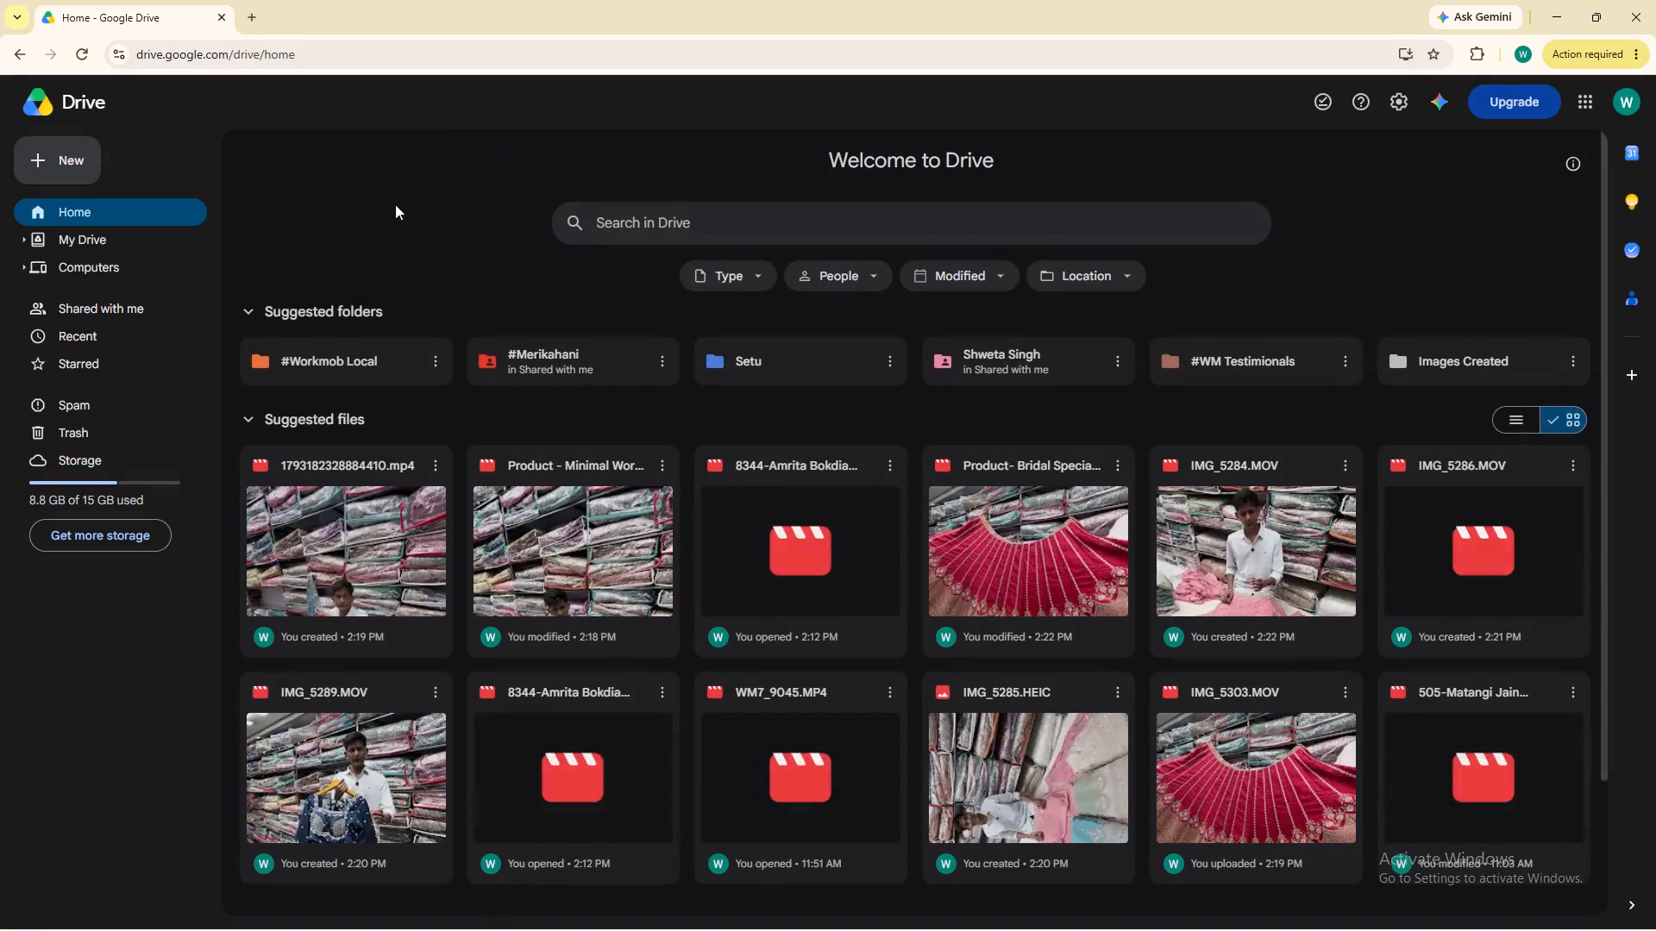
left_click(733, 222)
key("ctrl+v")
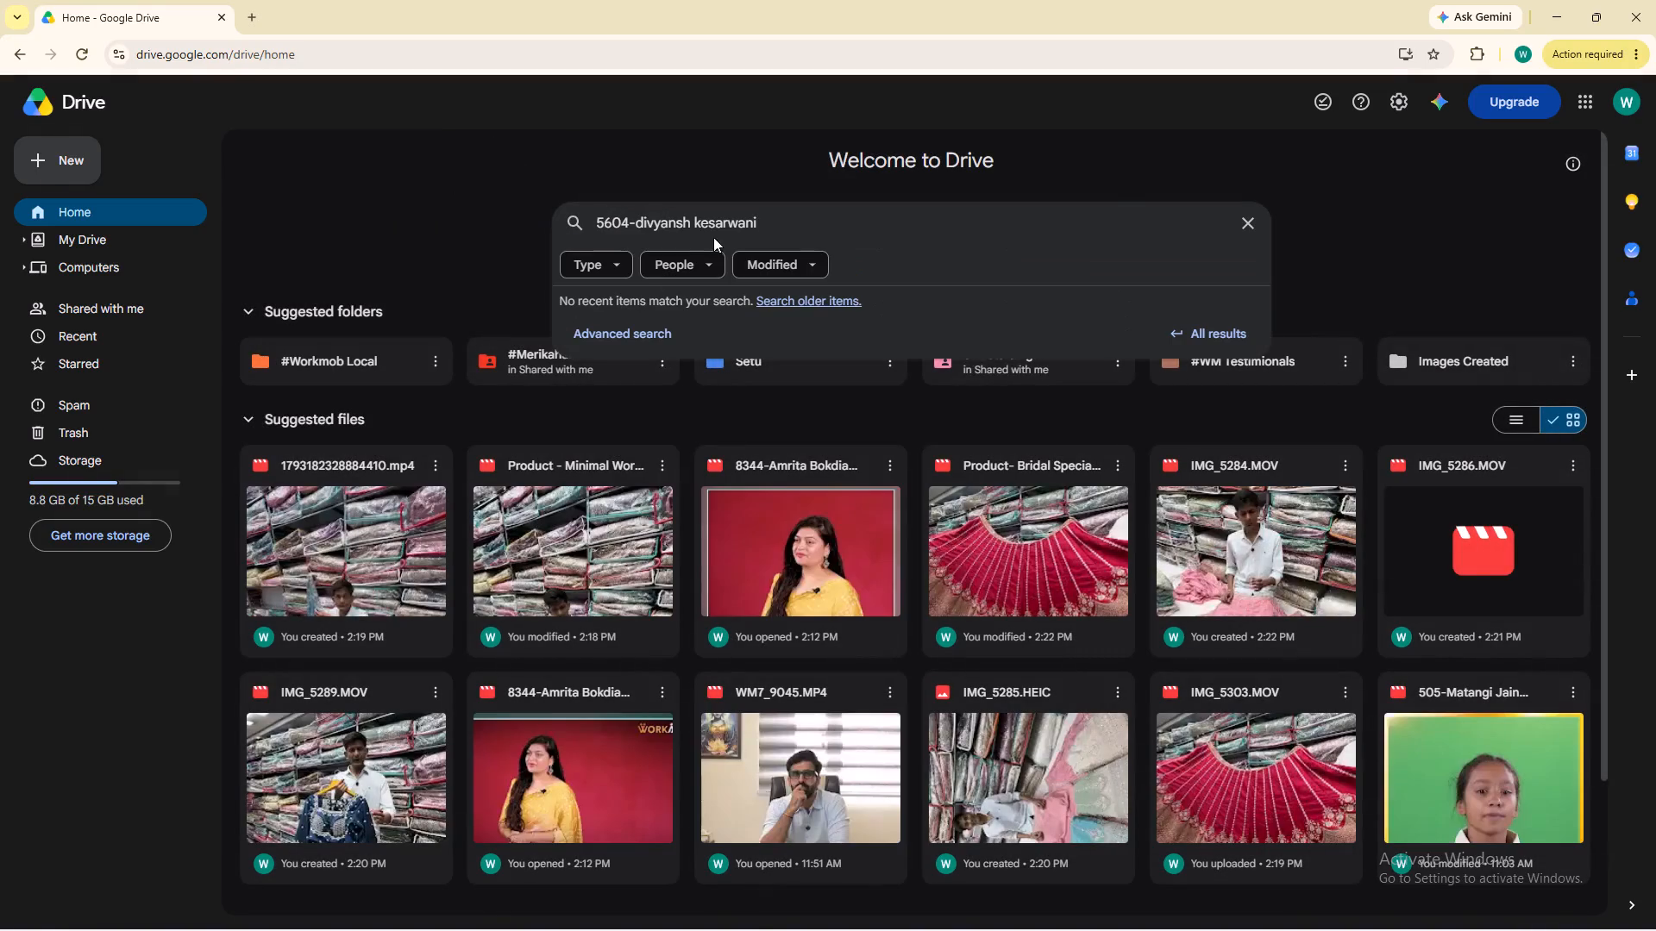
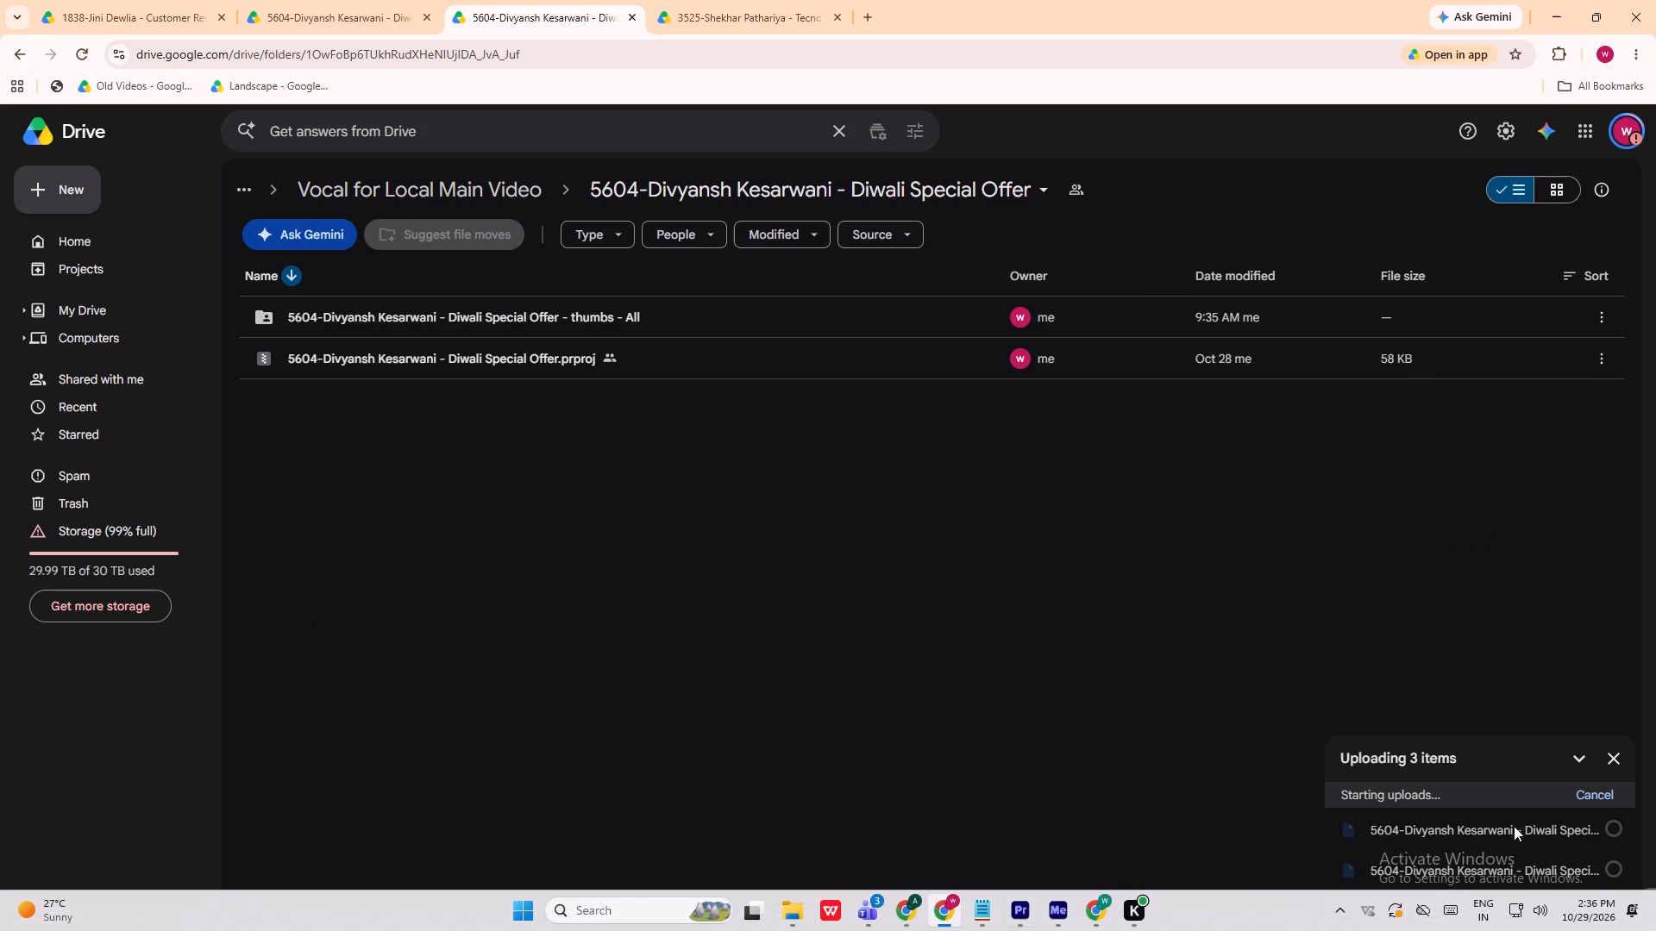
left_click(1586, 793)
left_click(1603, 754)
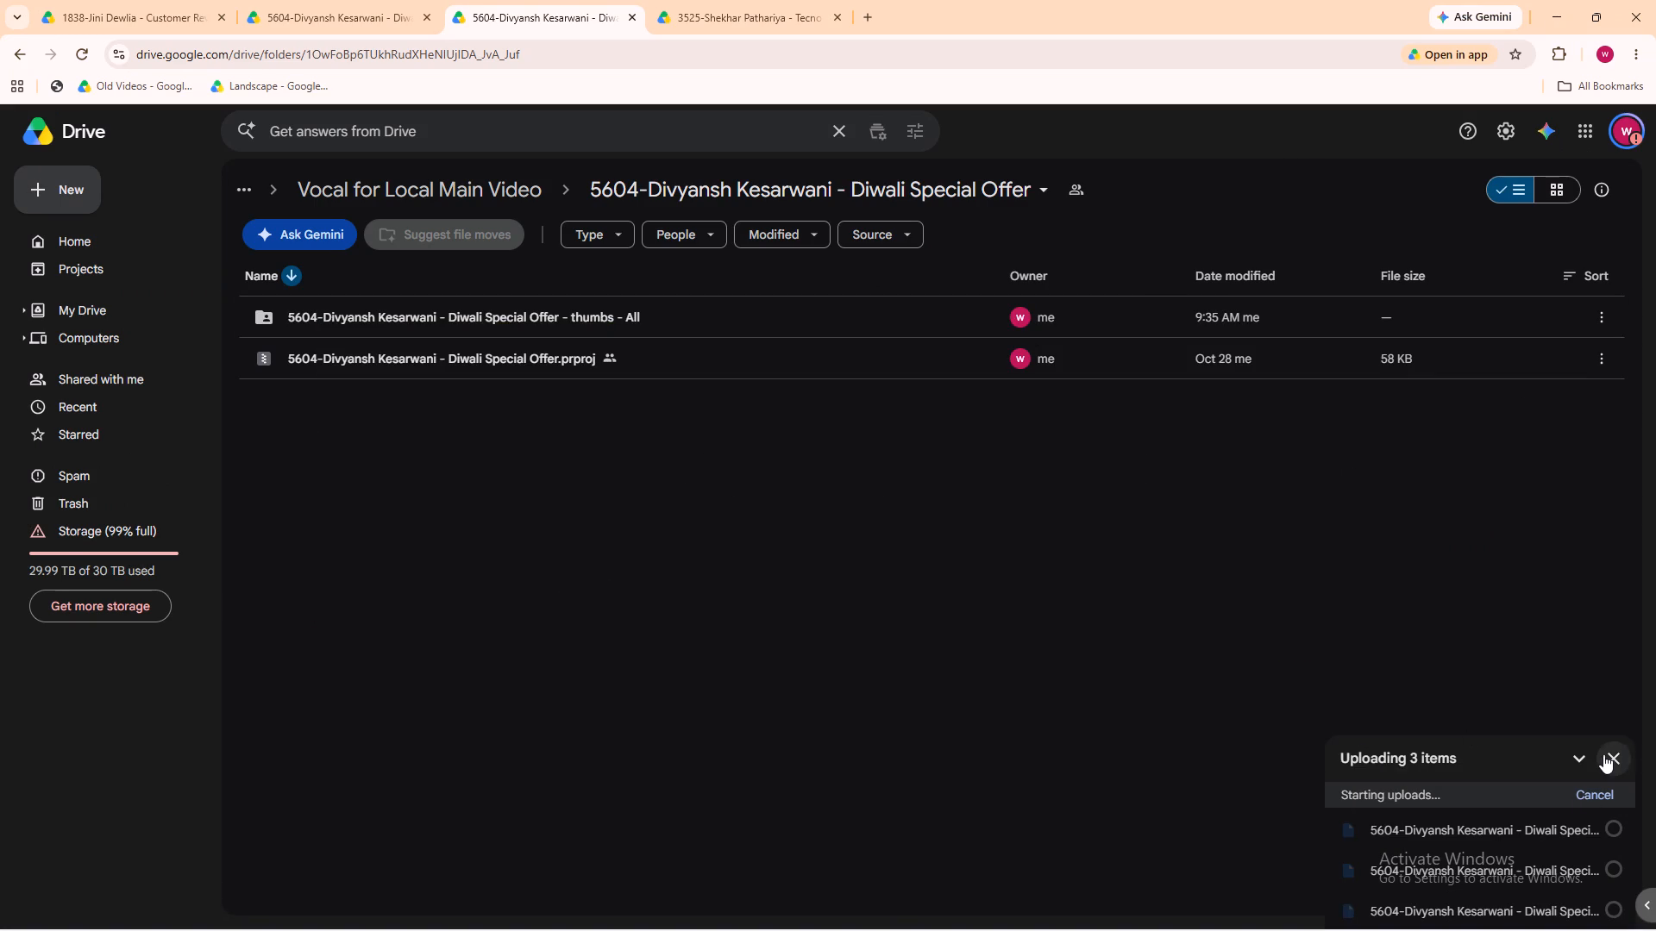
left_click(936, 570)
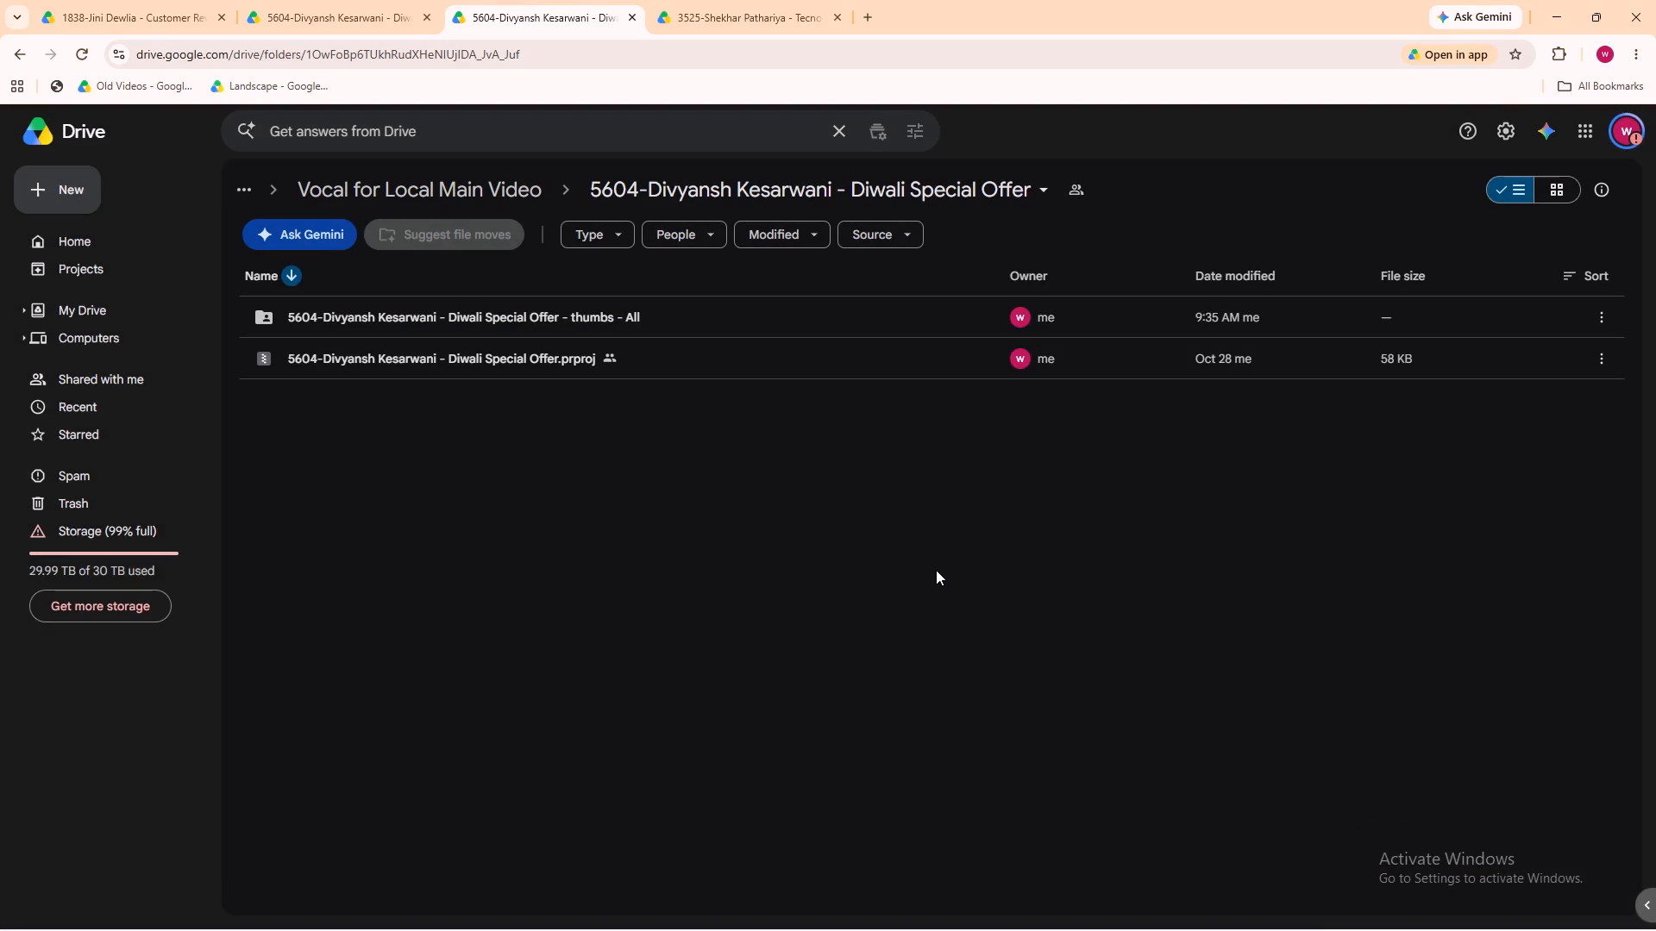
Switch back to Premiere with the Silk Kurta Fabric sequence open.
left_click(1565, 2)
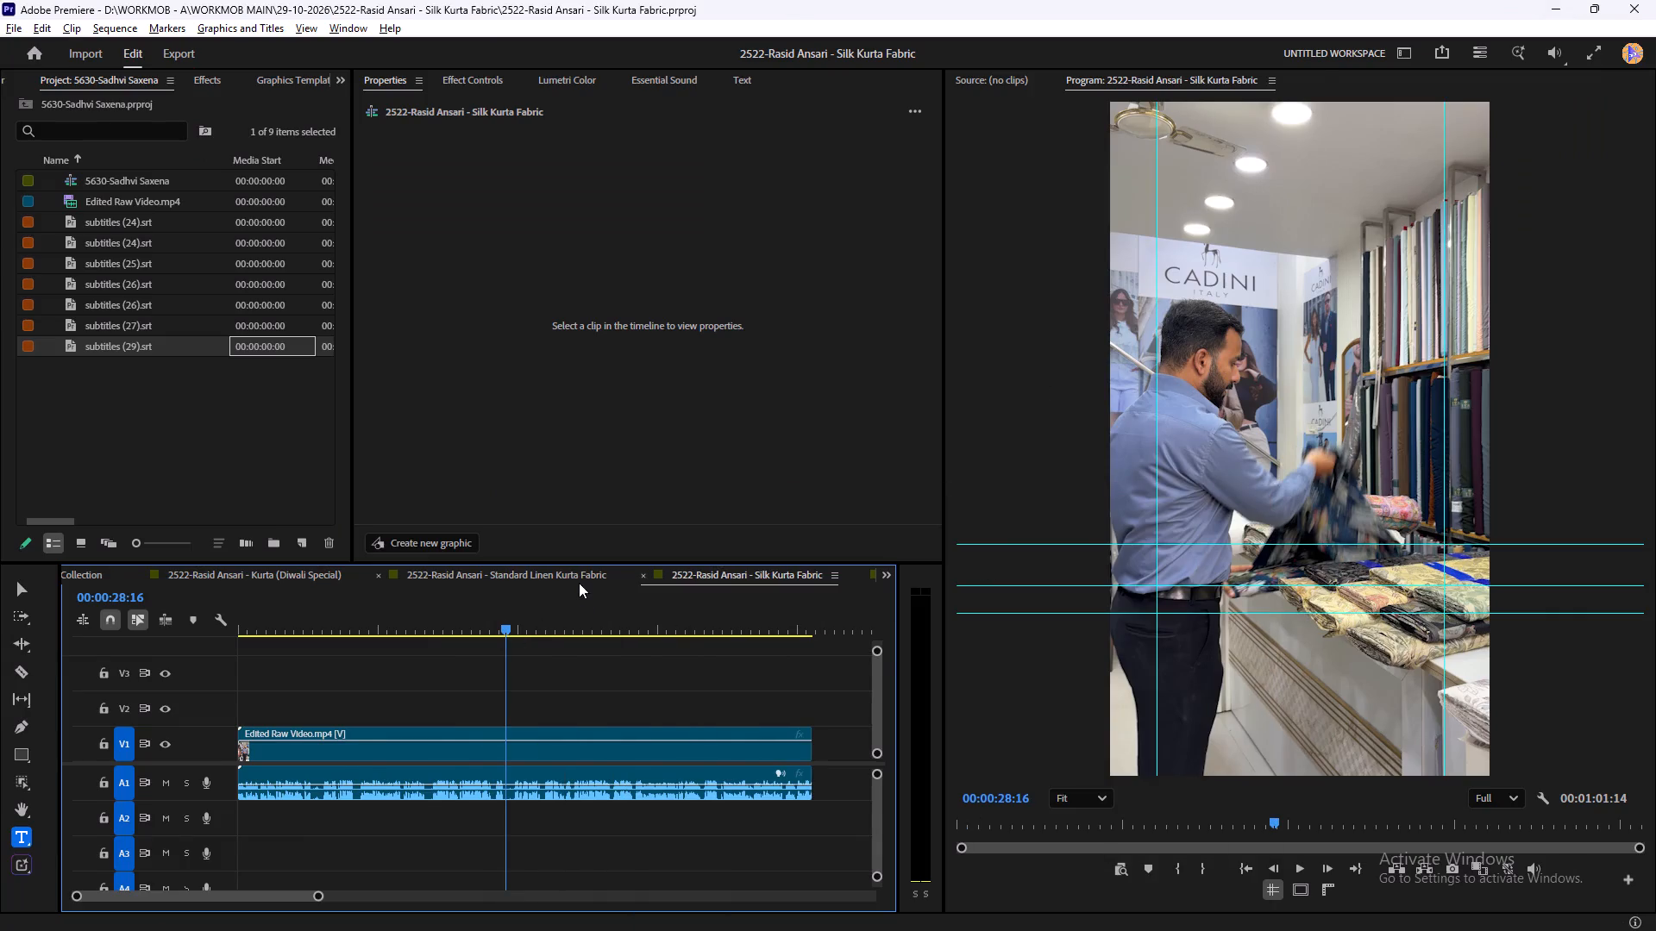
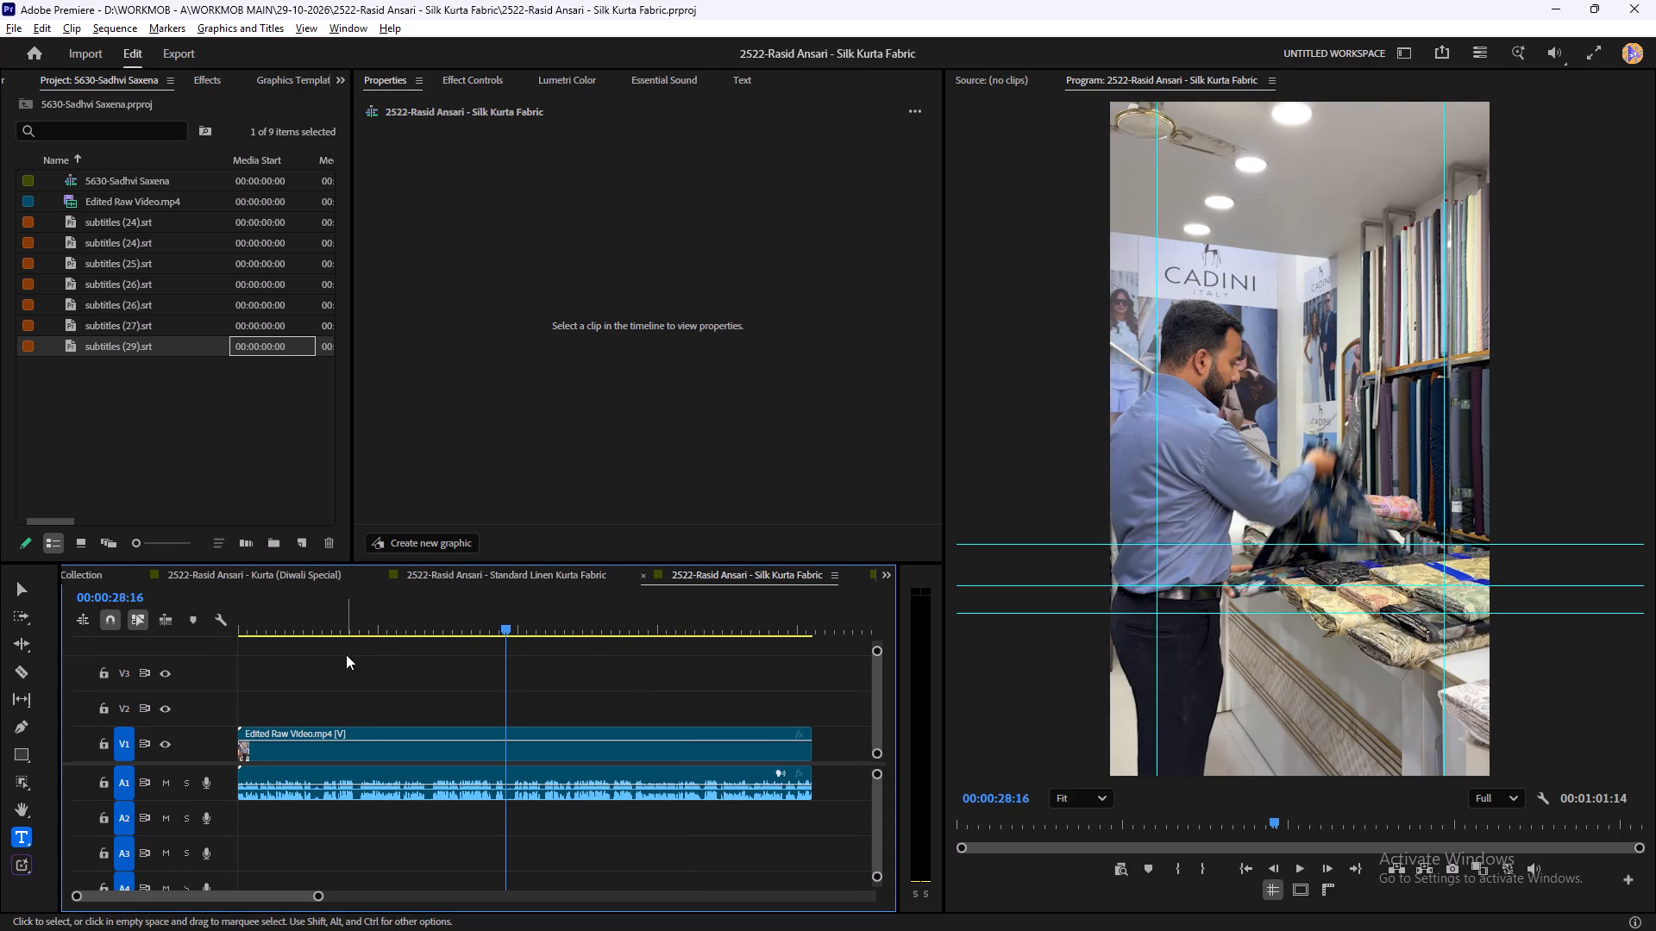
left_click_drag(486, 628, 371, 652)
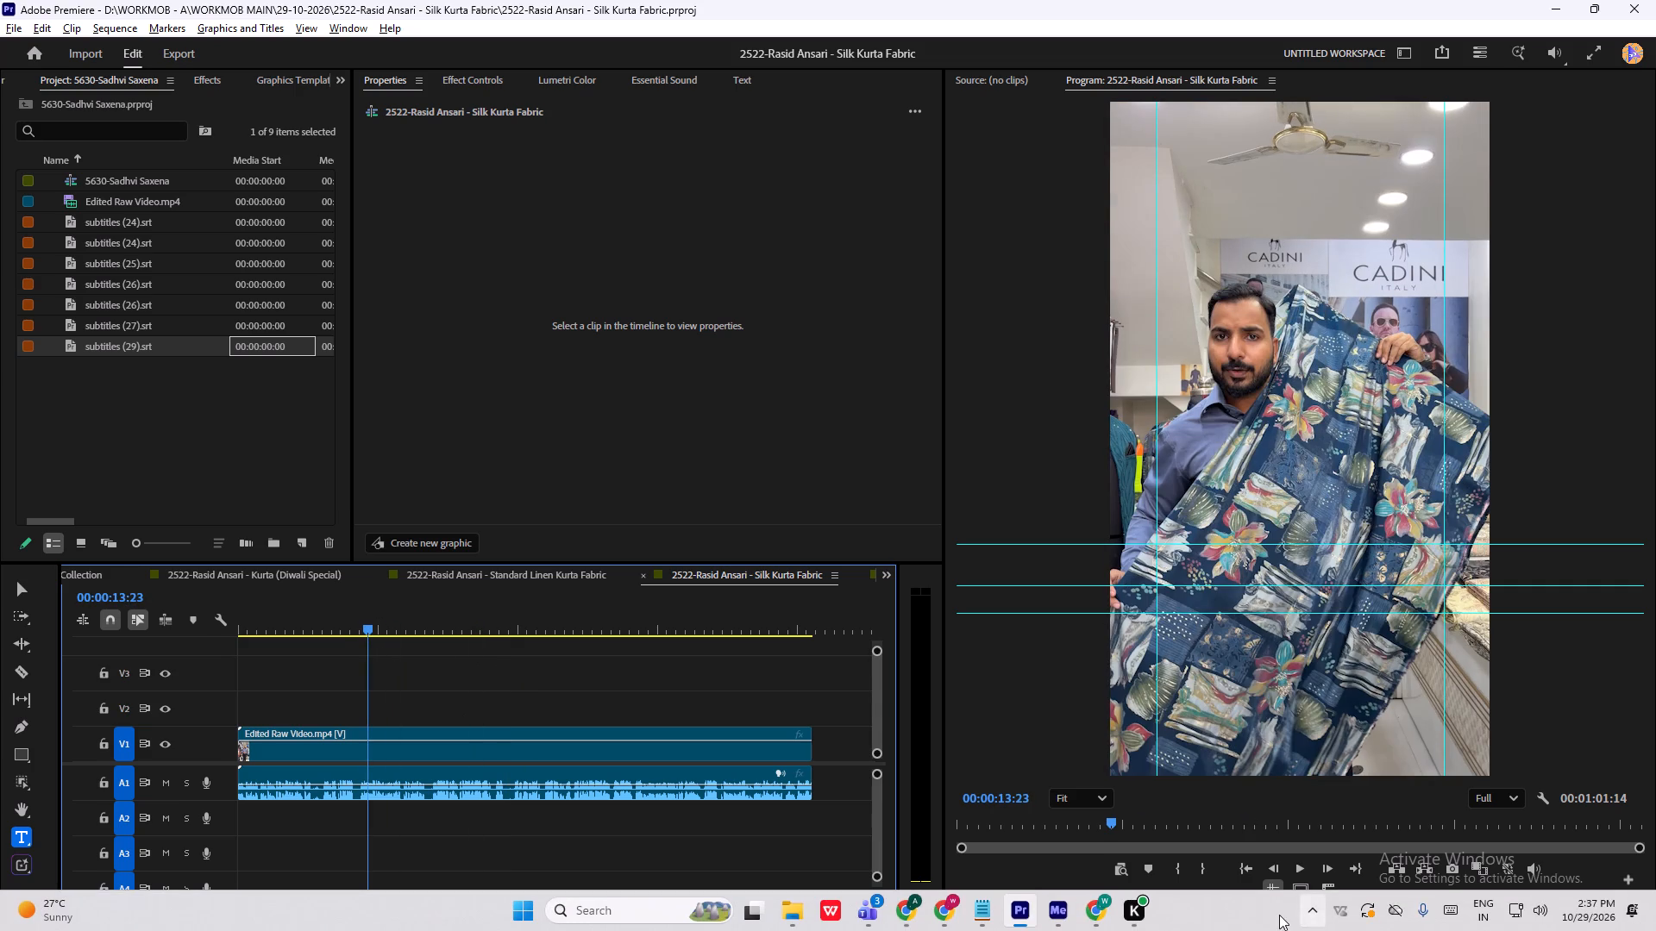
left_click(988, 901)
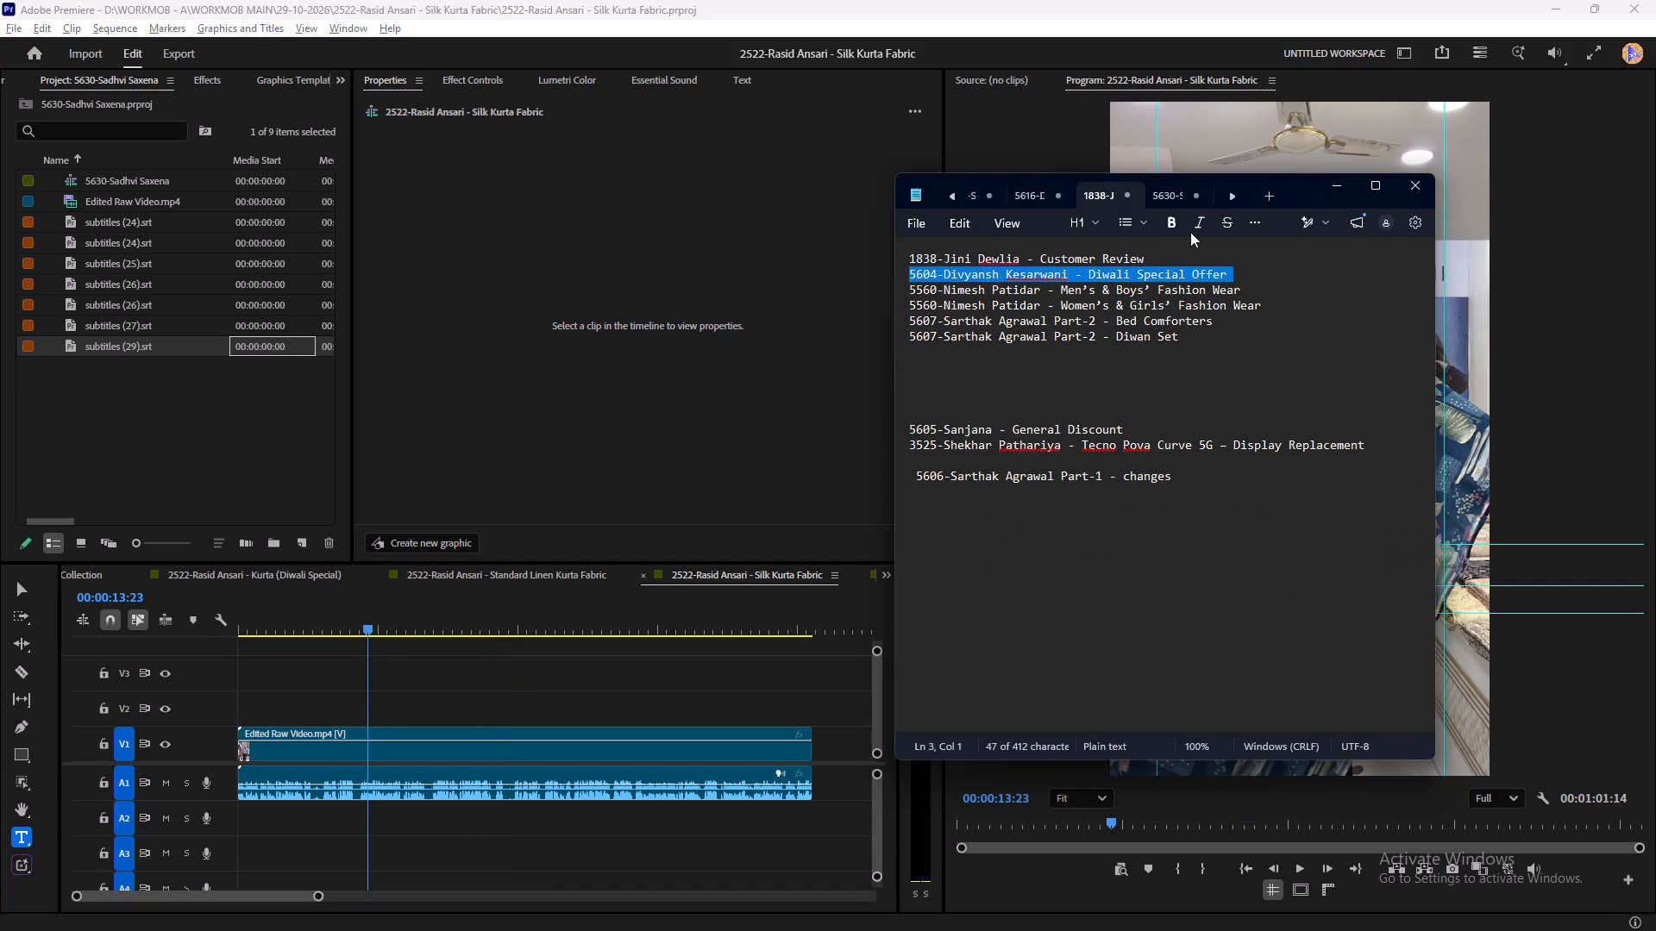
left_click(1165, 191)
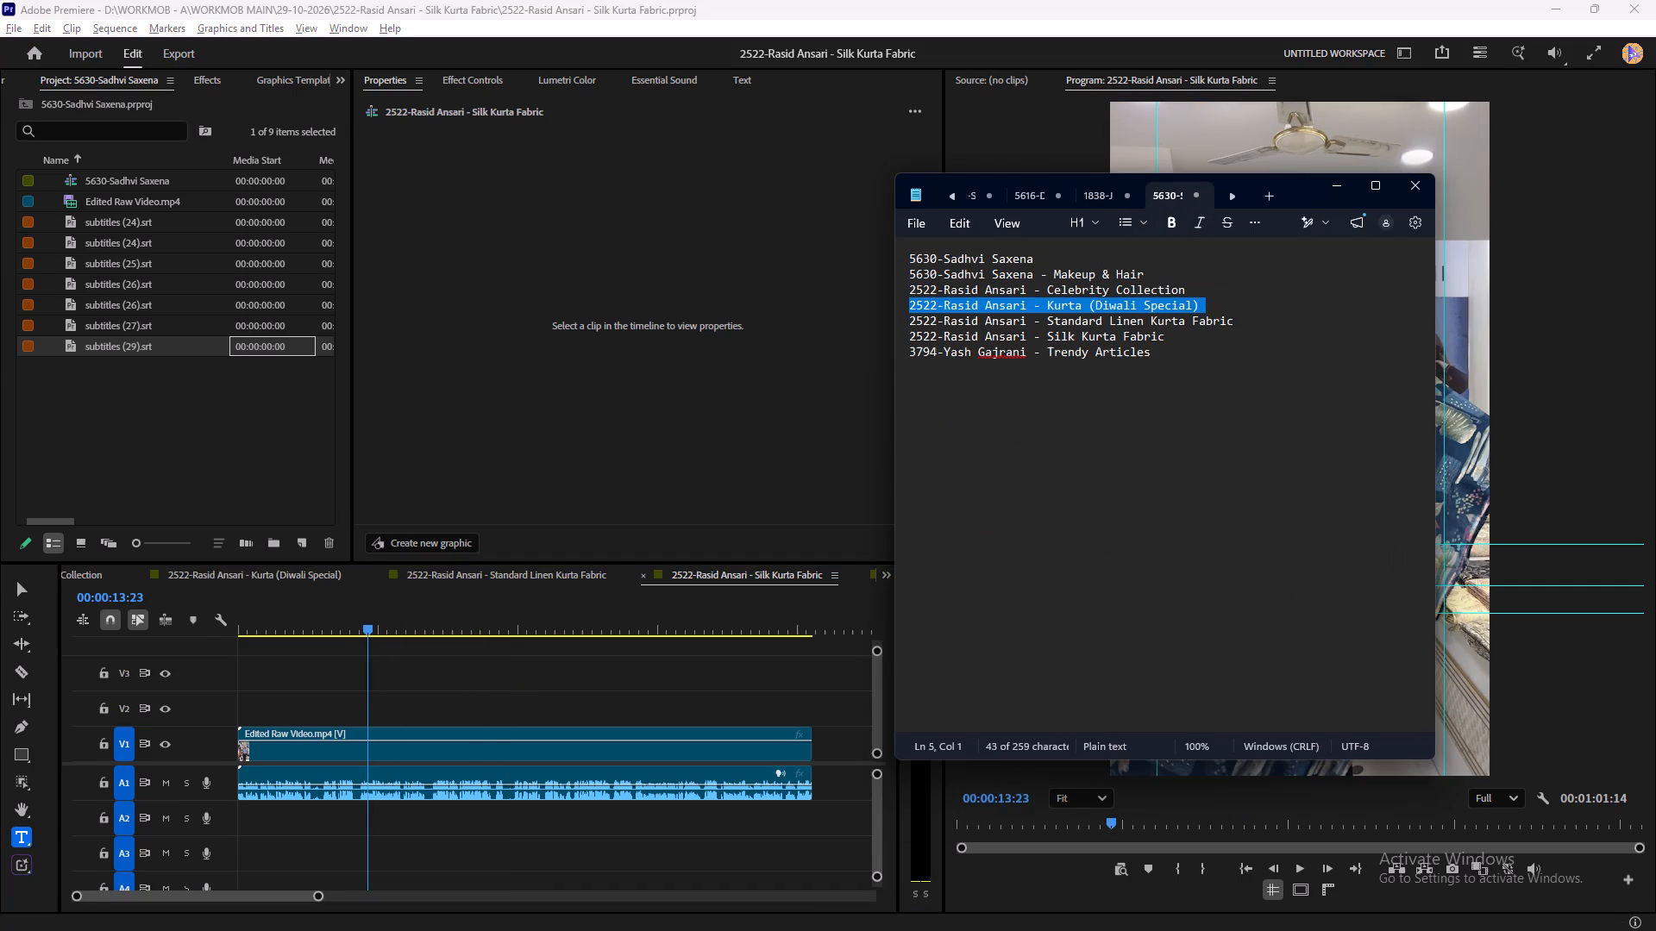
triple_click(1007, 322)
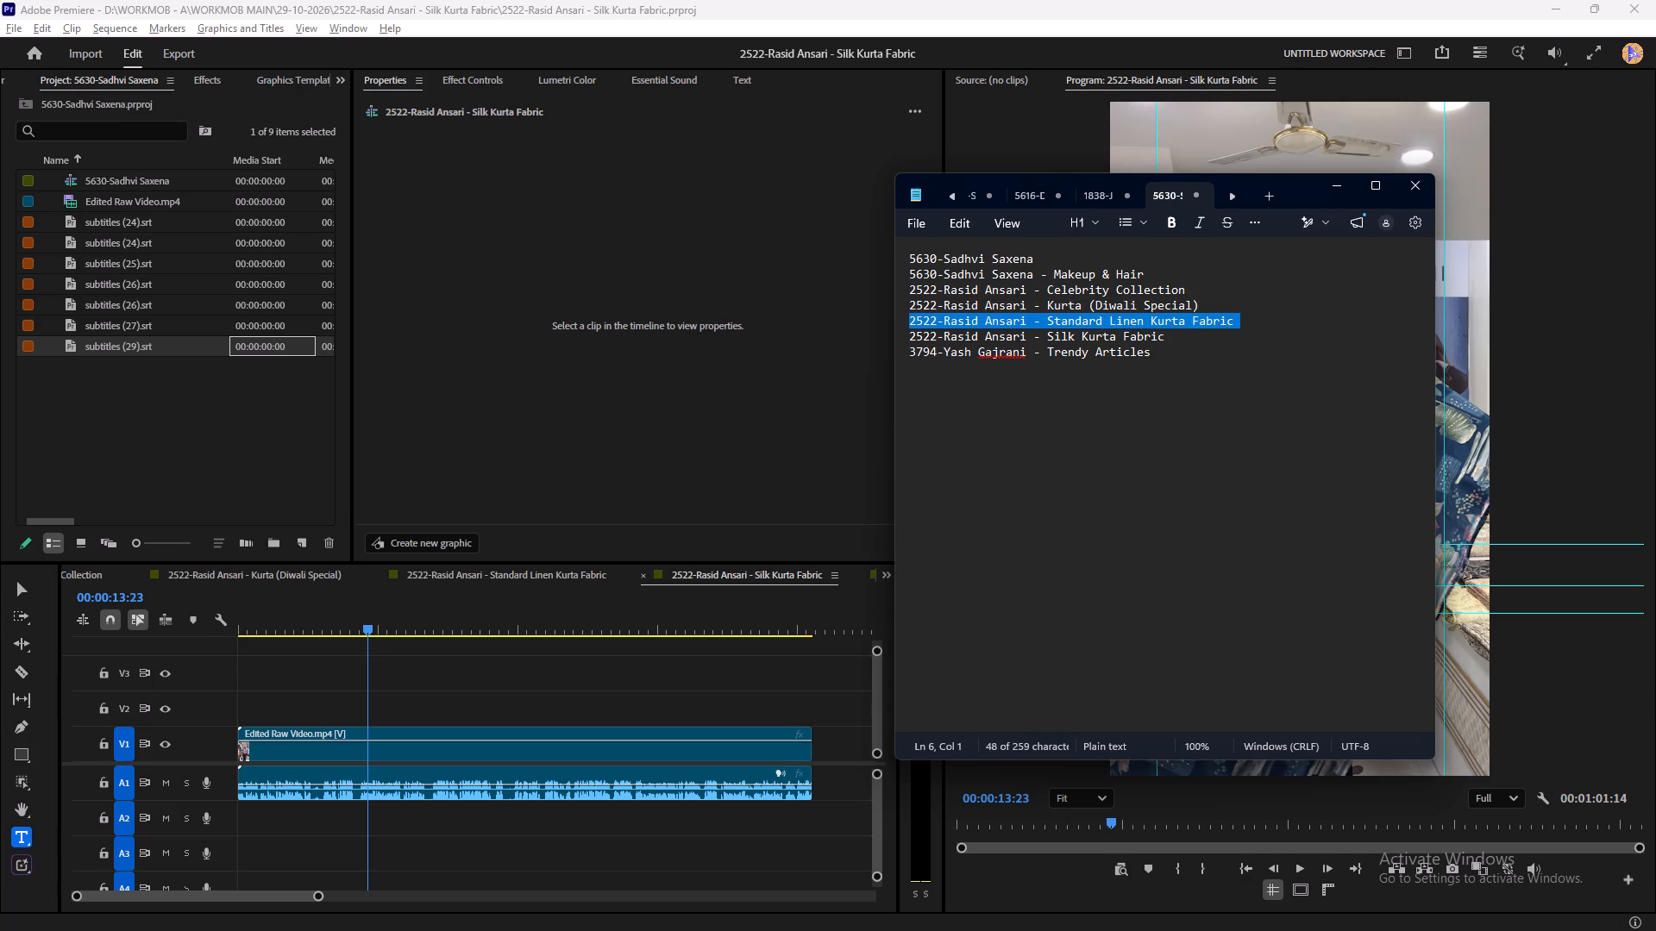
key("ctrl+c")
key("ctrl+c")
key("ctrl+x")
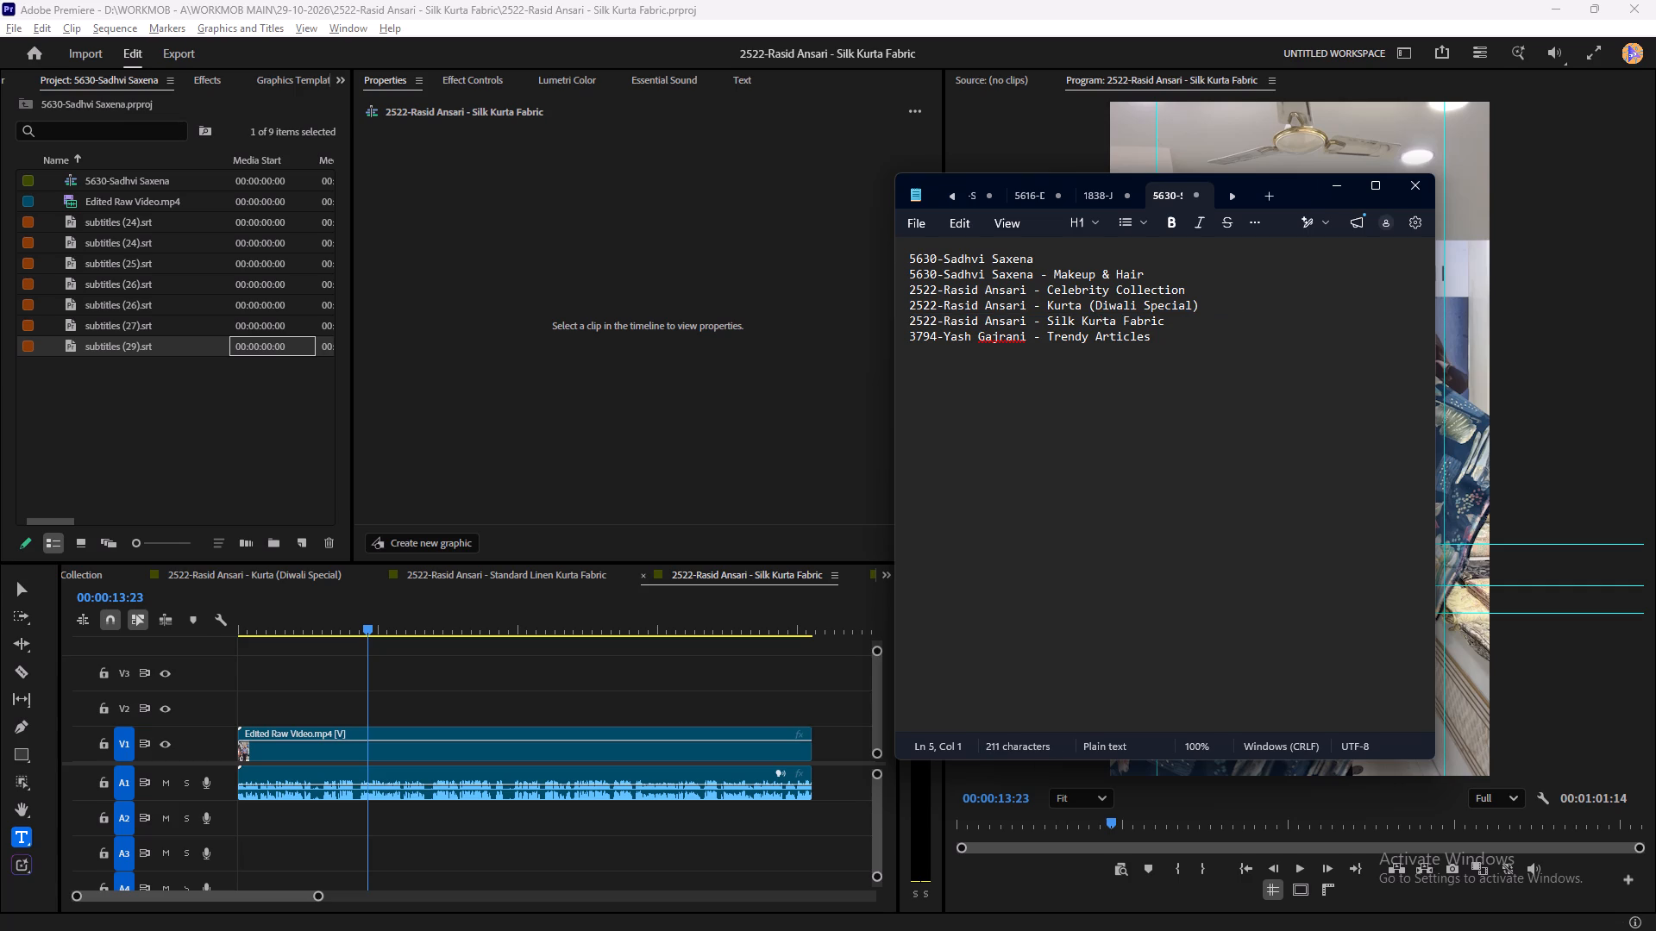
left_click(1178, 327)
key("shift+Return")
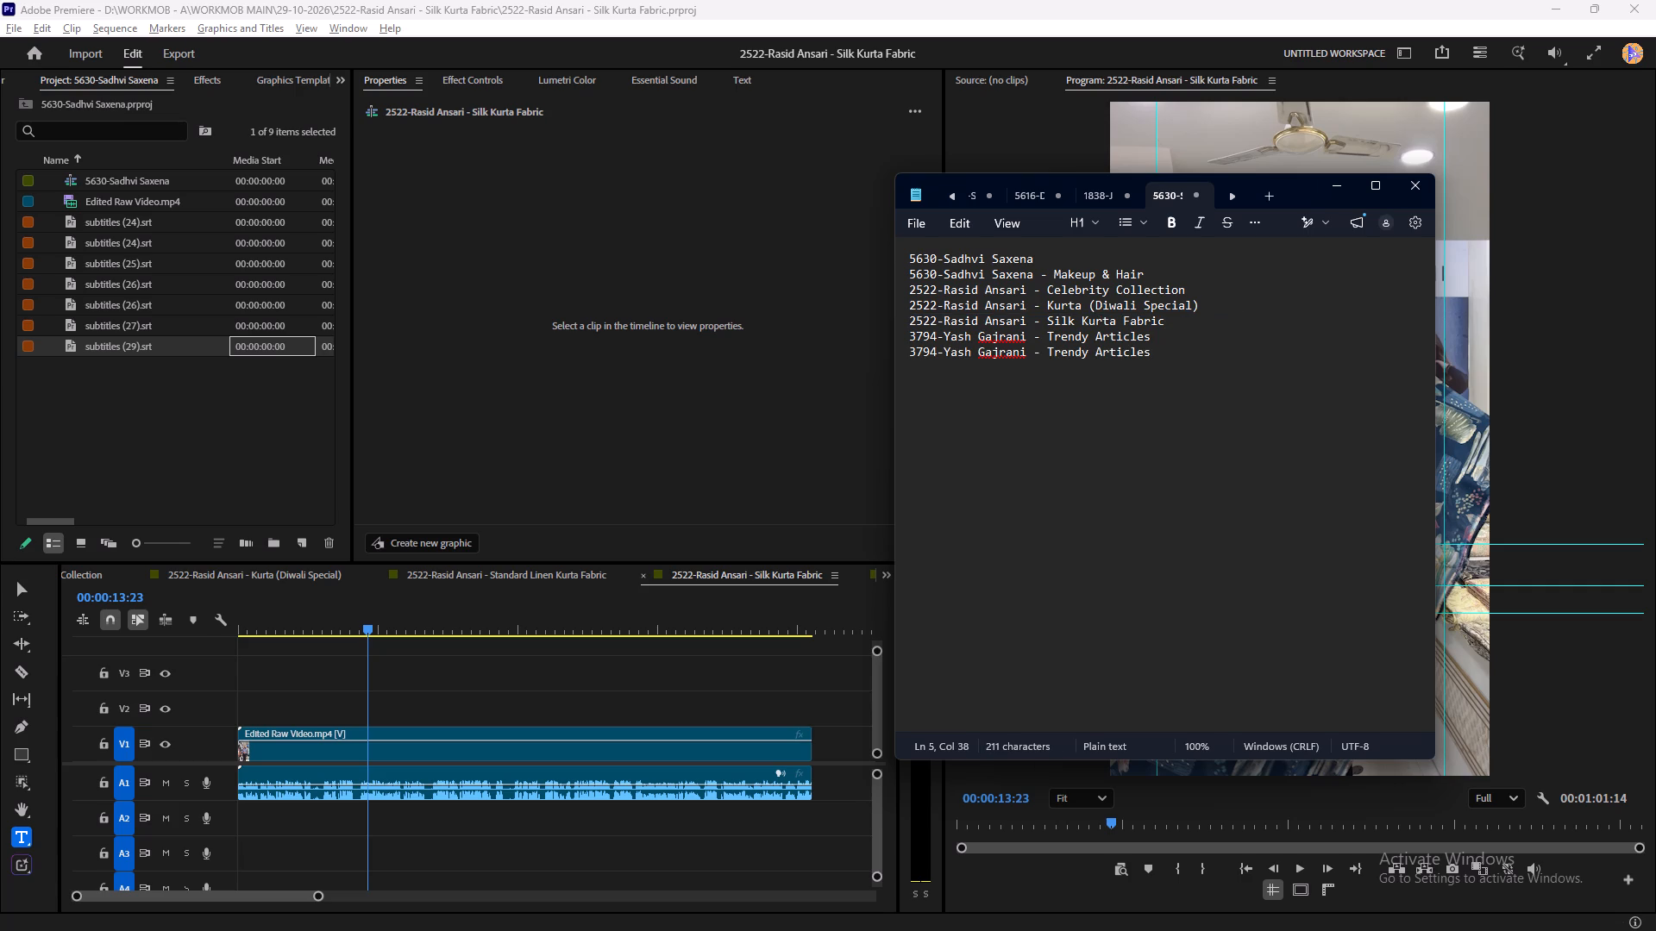
key("ctrl+v")
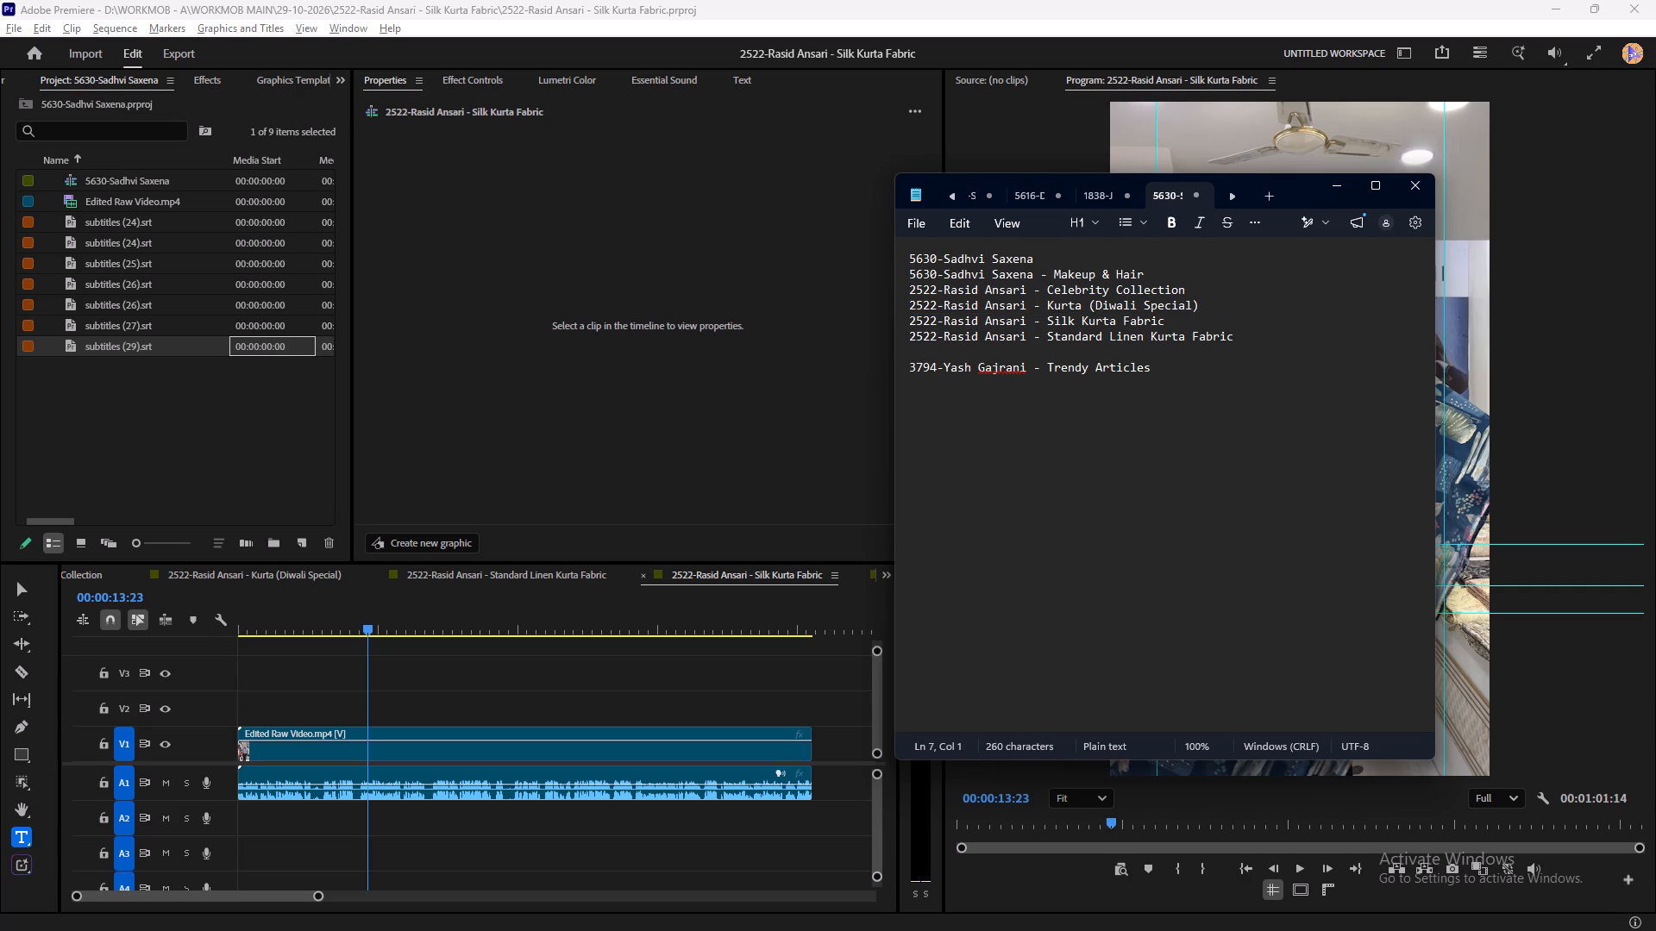
left_click(907, 371)
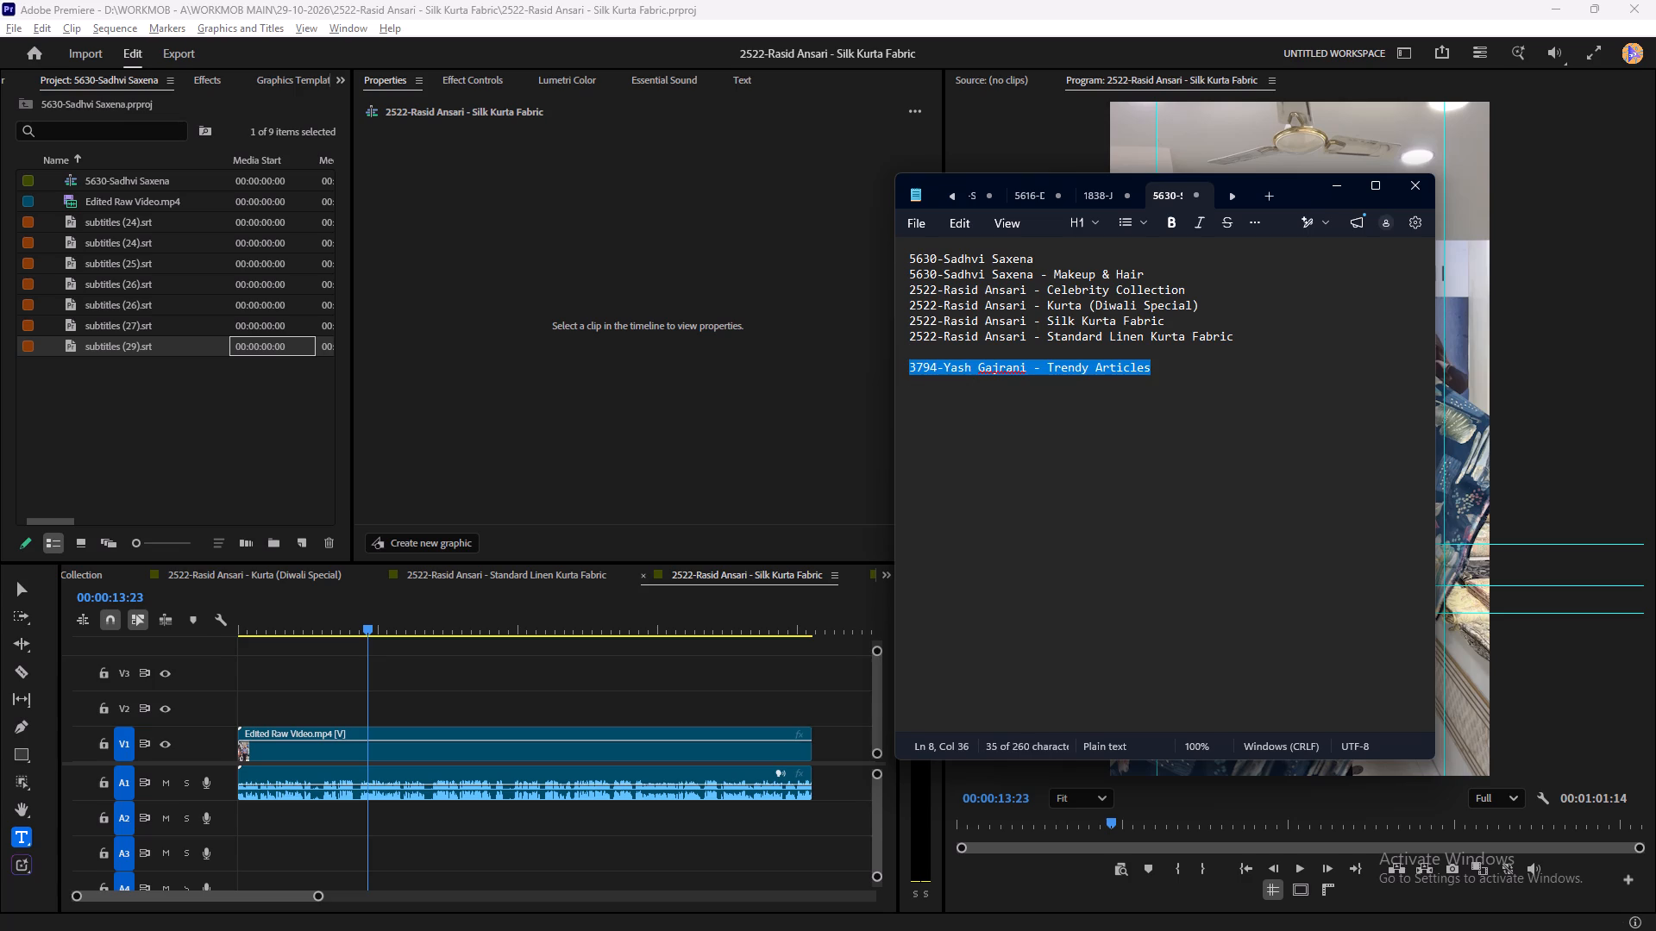
left_click(909, 371)
key("BackSpace")
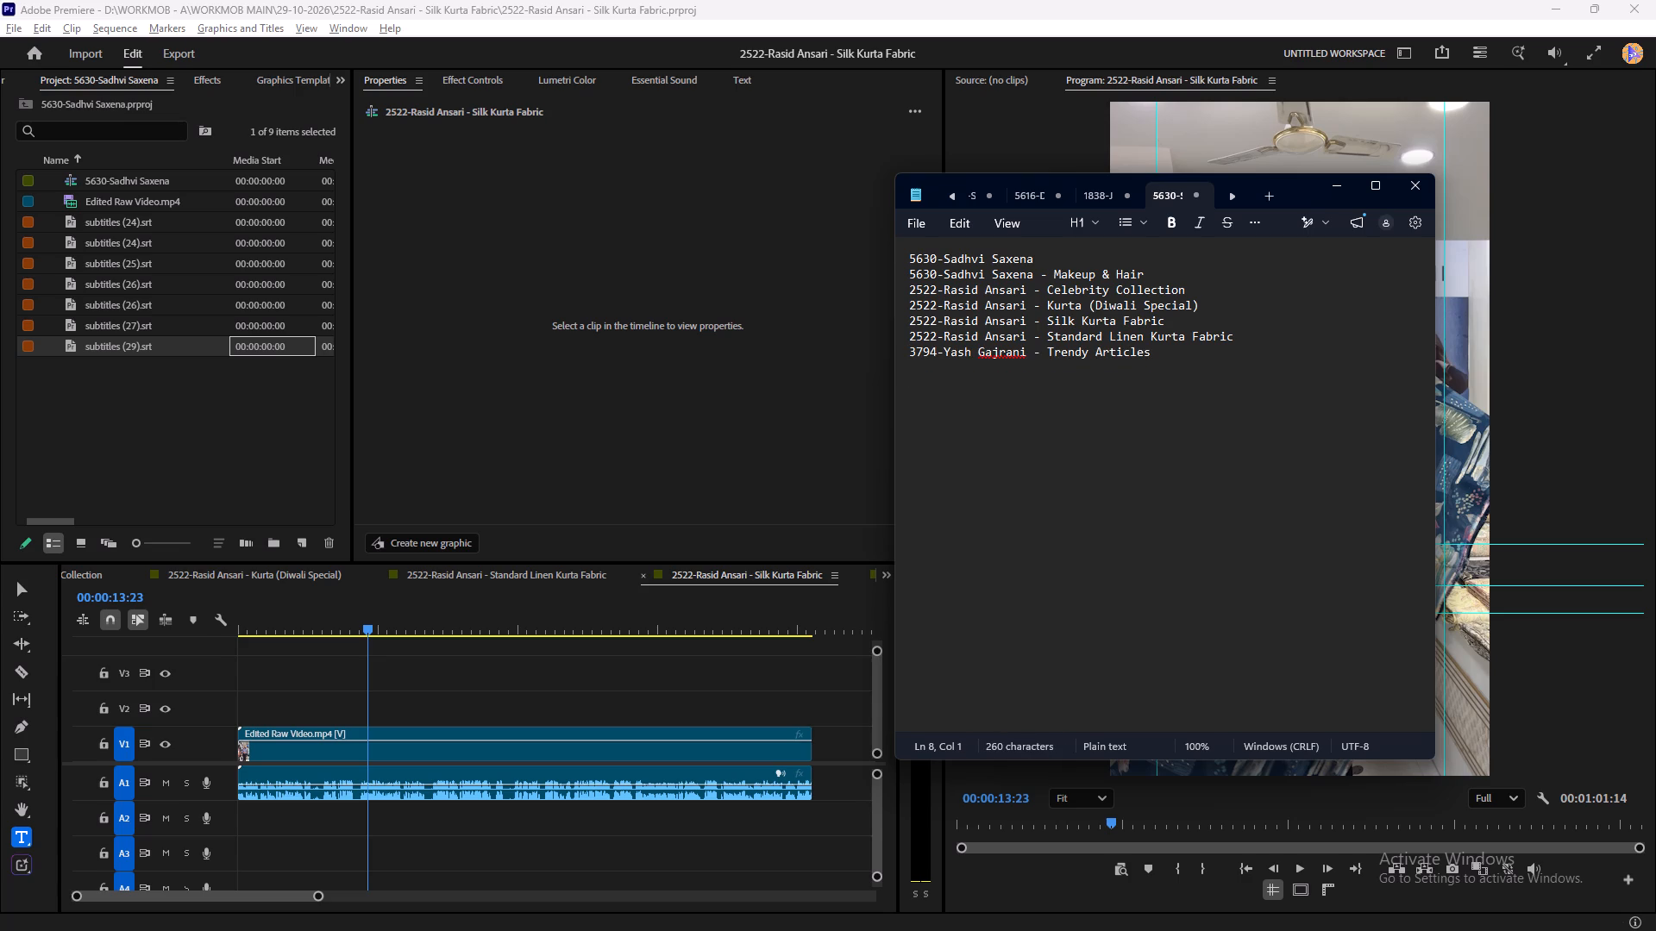
triple_click(1027, 323)
key("ctrl+c")
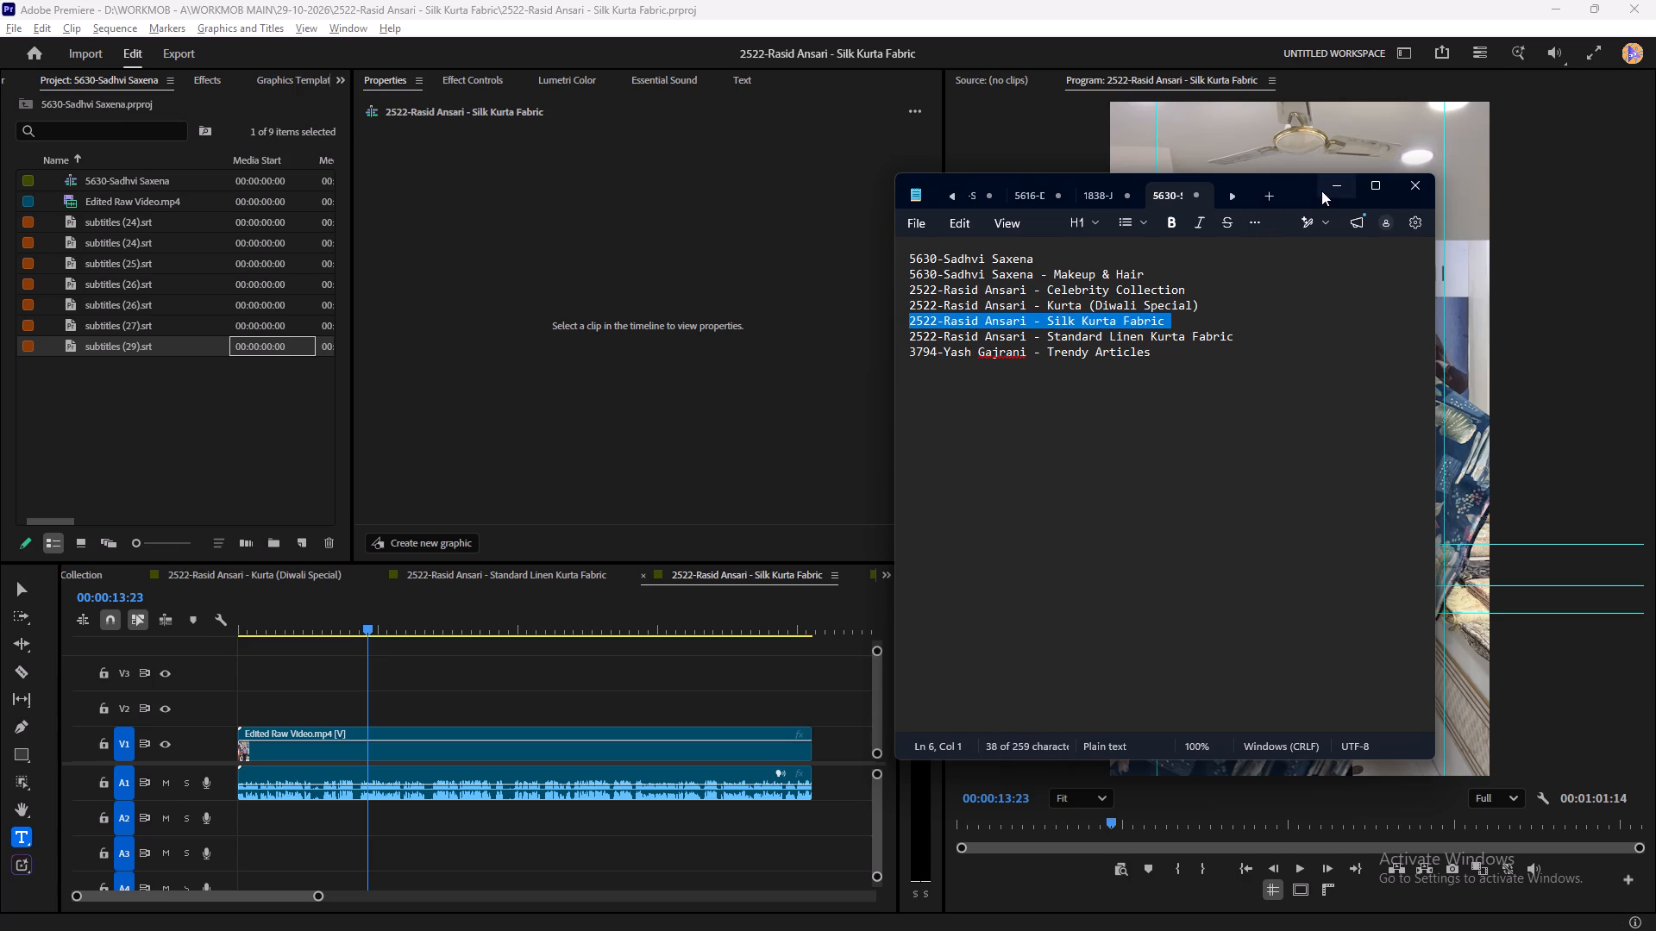
left_click(1321, 191)
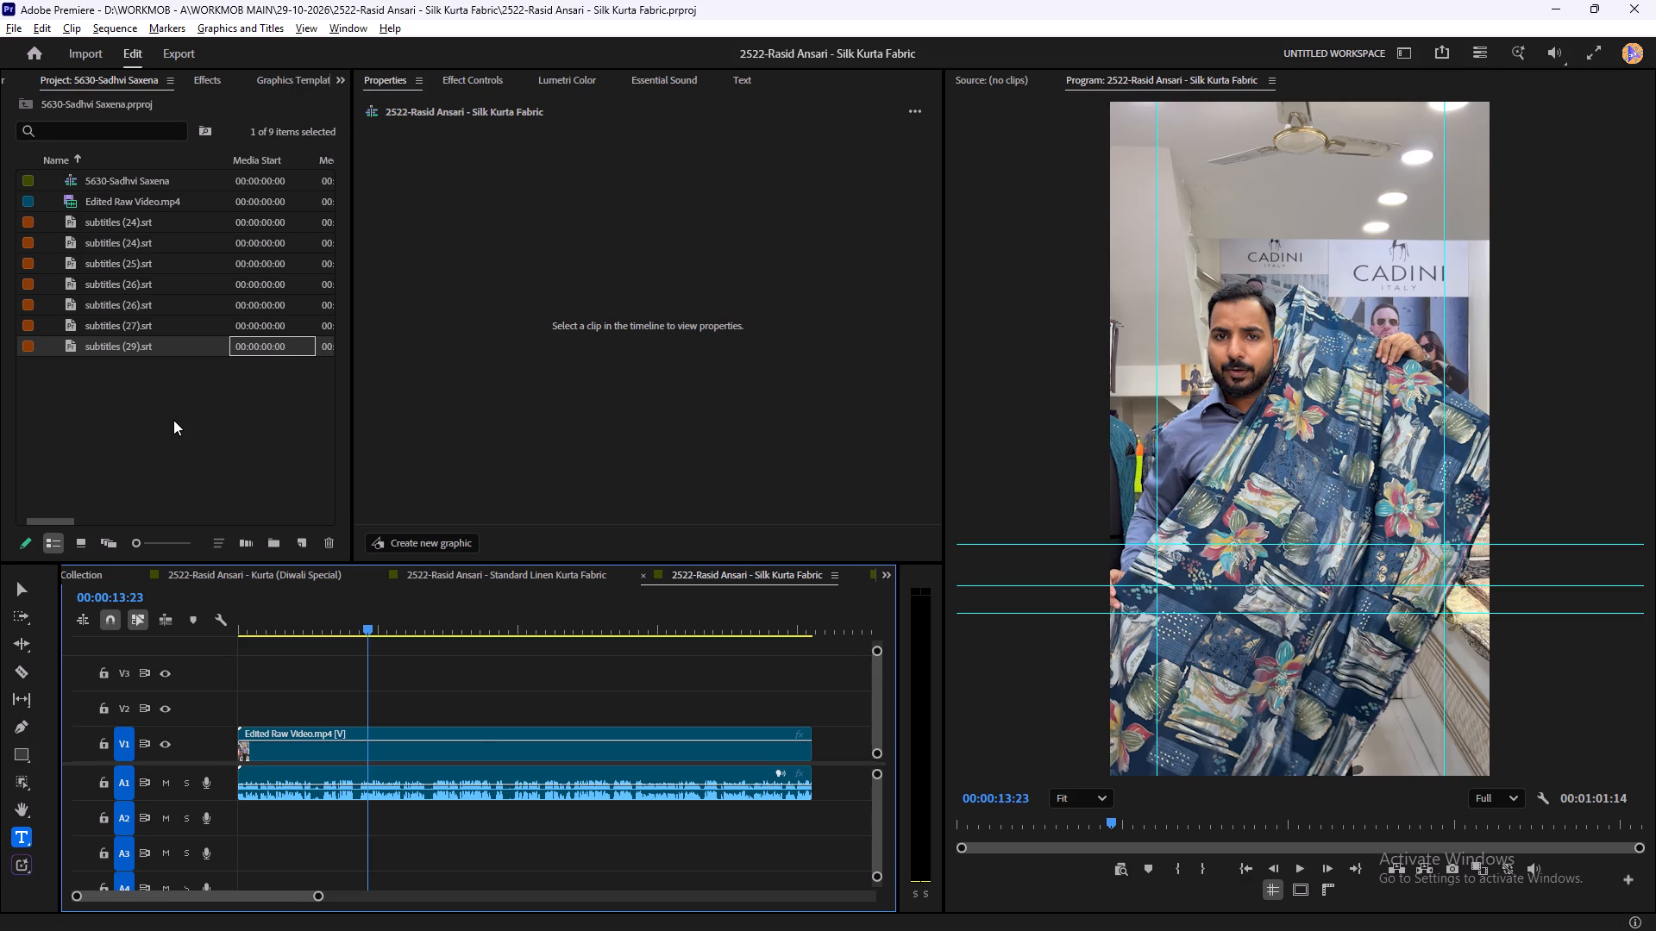
left_click(906, 906)
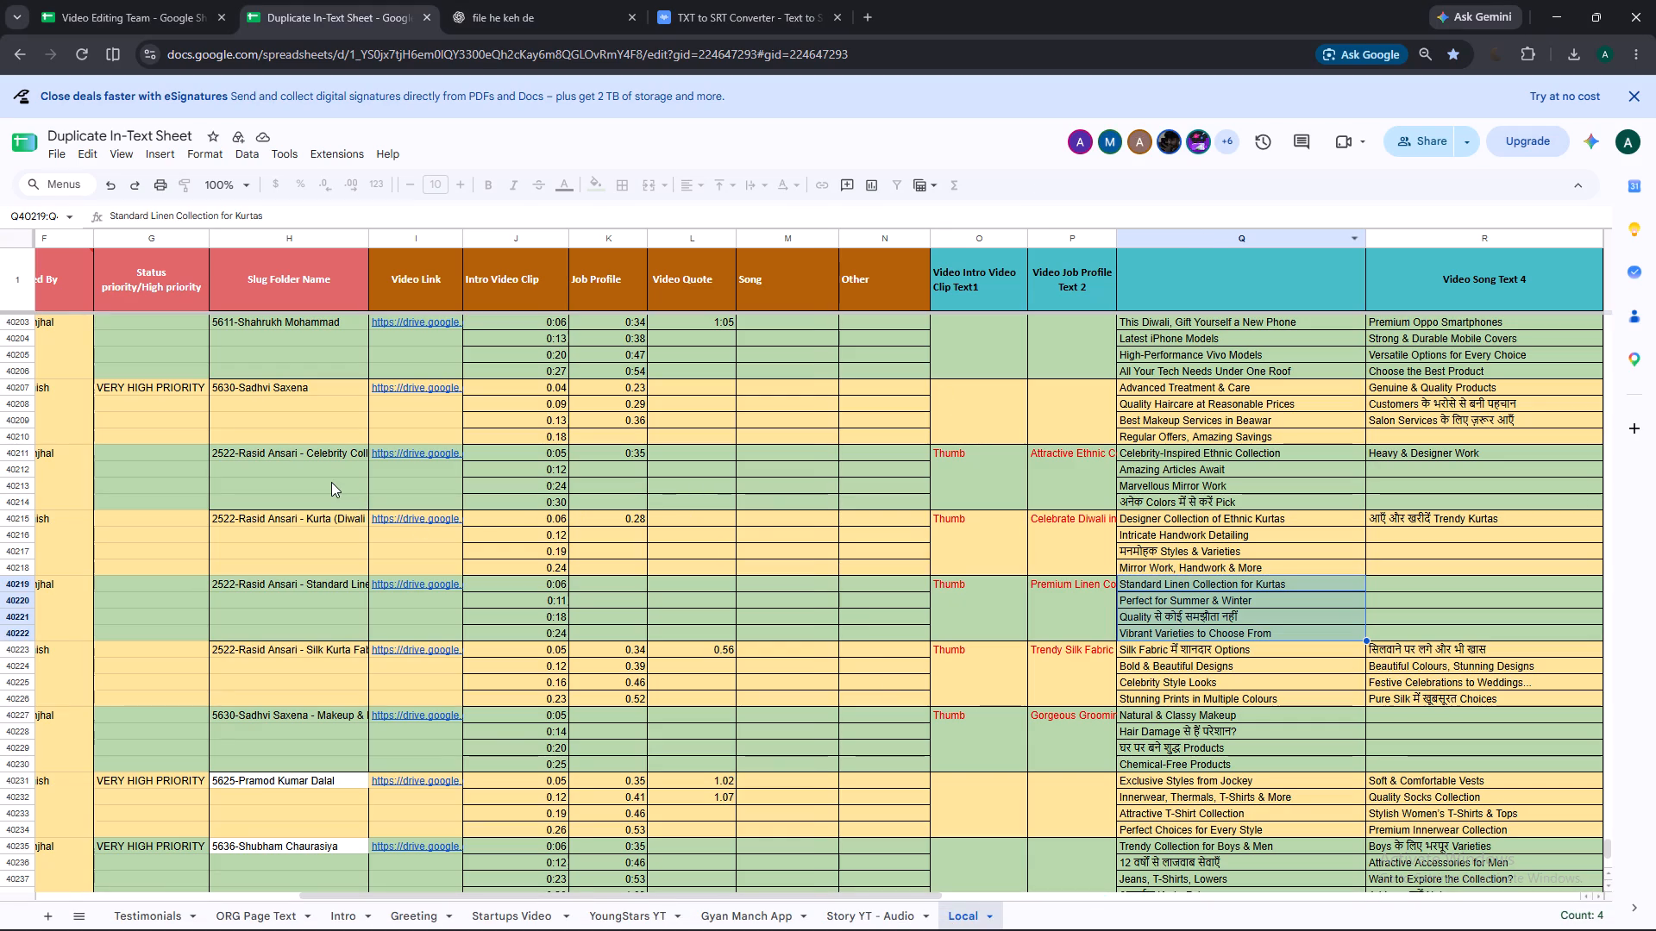
left_click(331, 482)
key("ctrl+f")
key("ctrl+v")
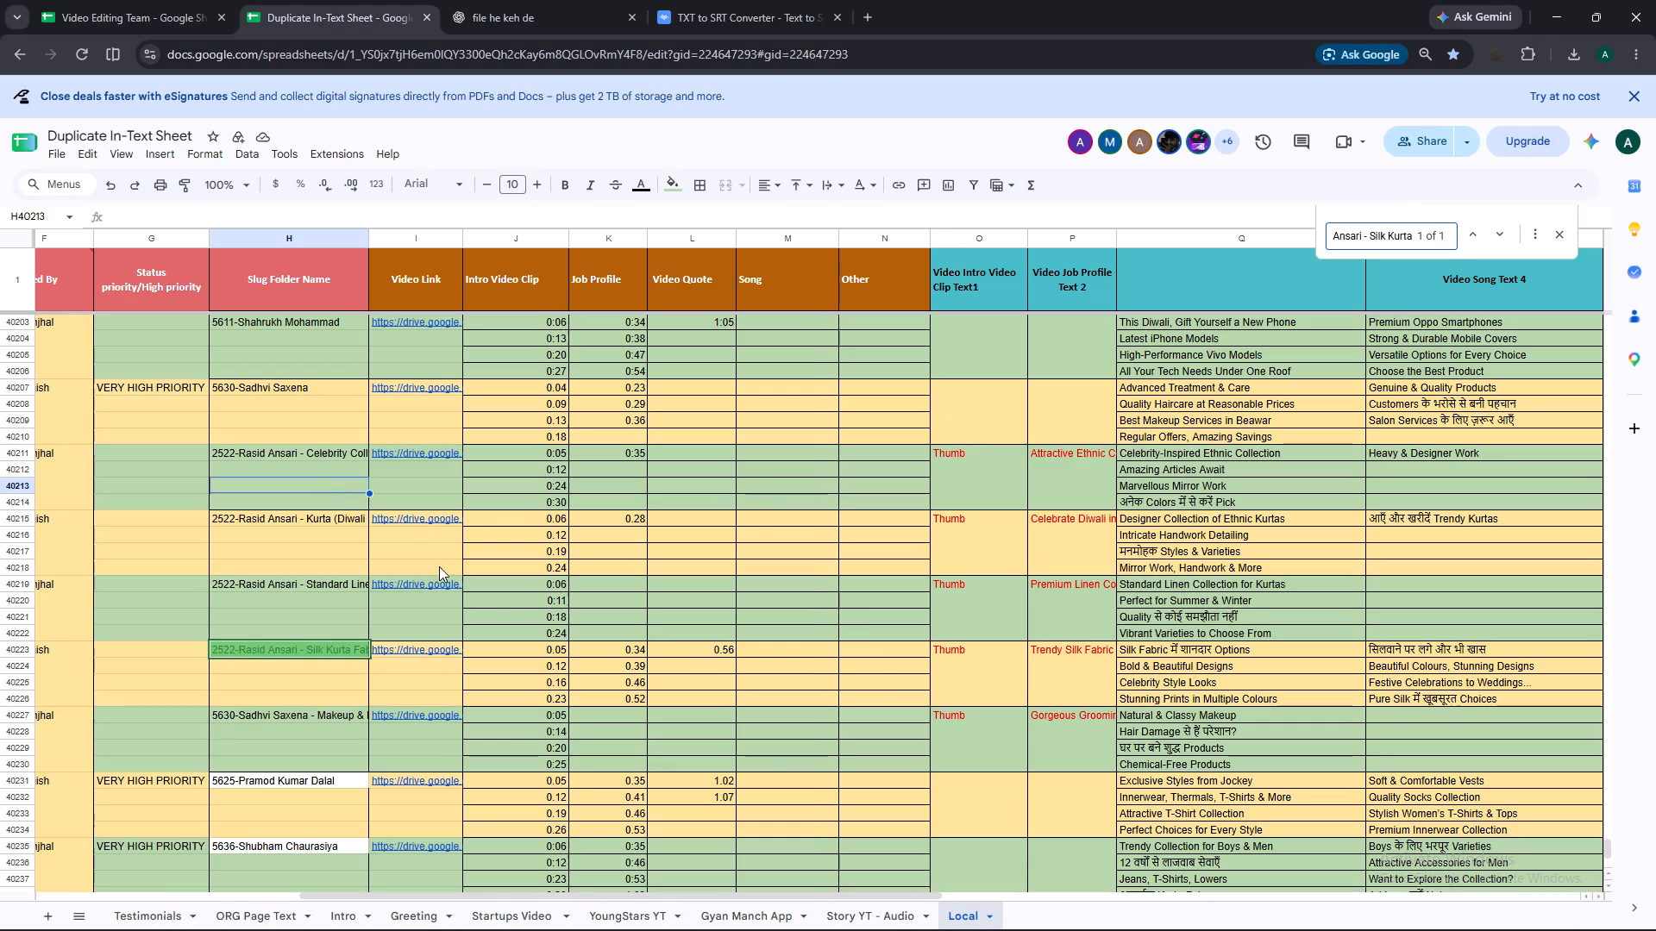
left_click_drag(555, 647, 546, 691)
key("ctrl+c")
left_click(494, 0)
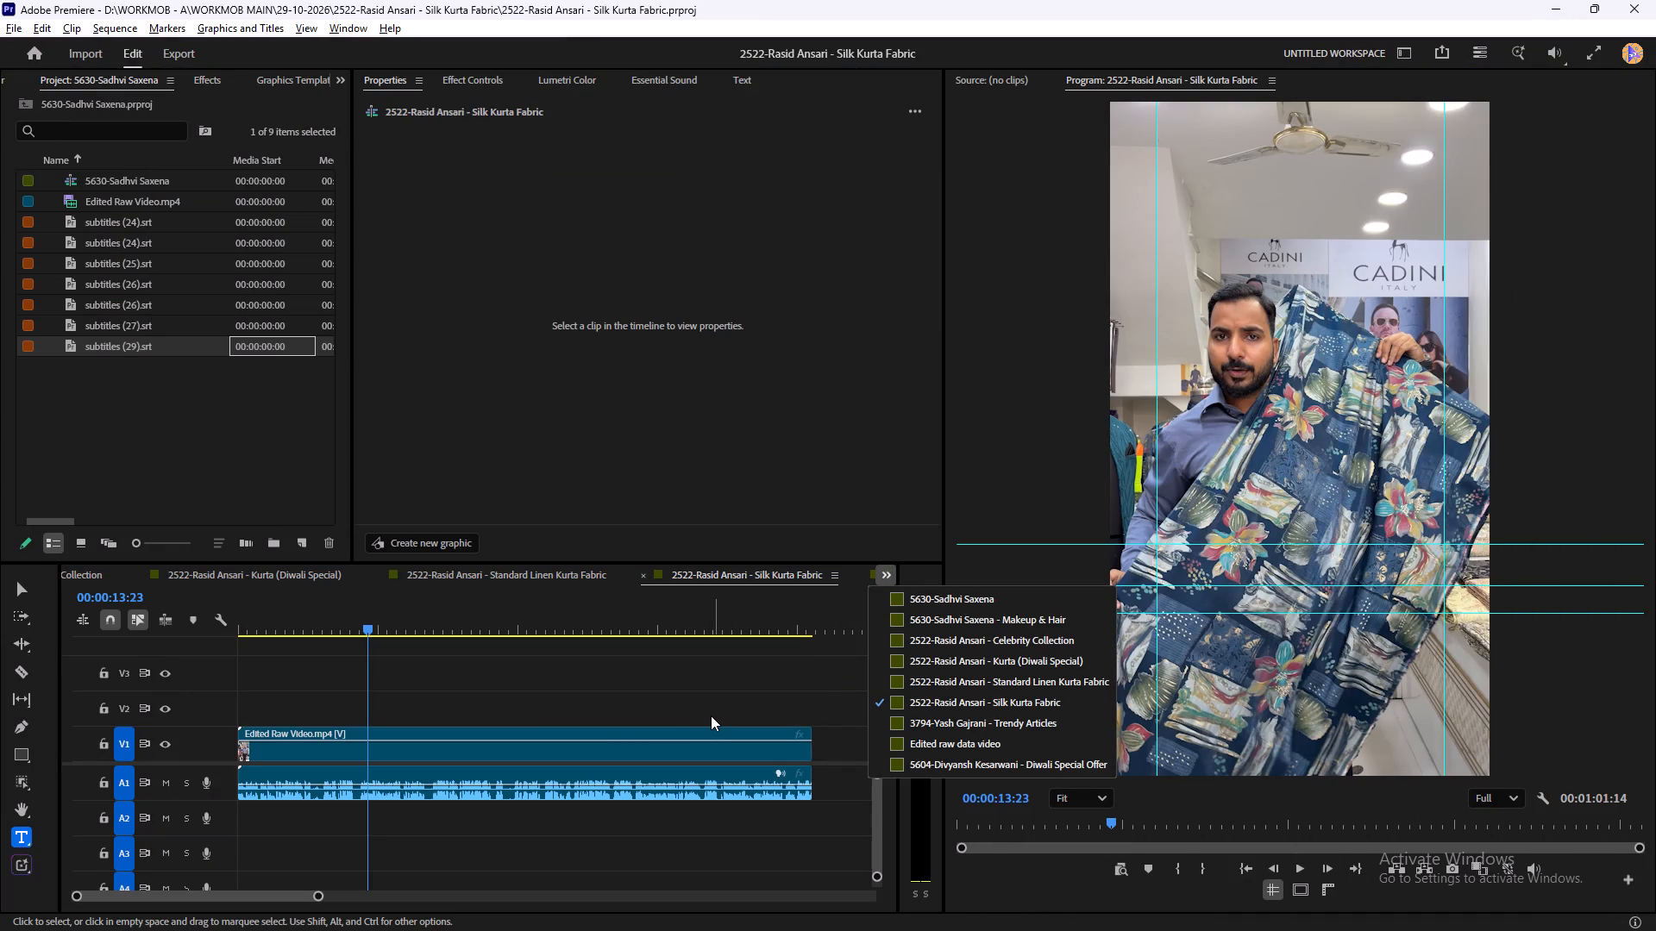
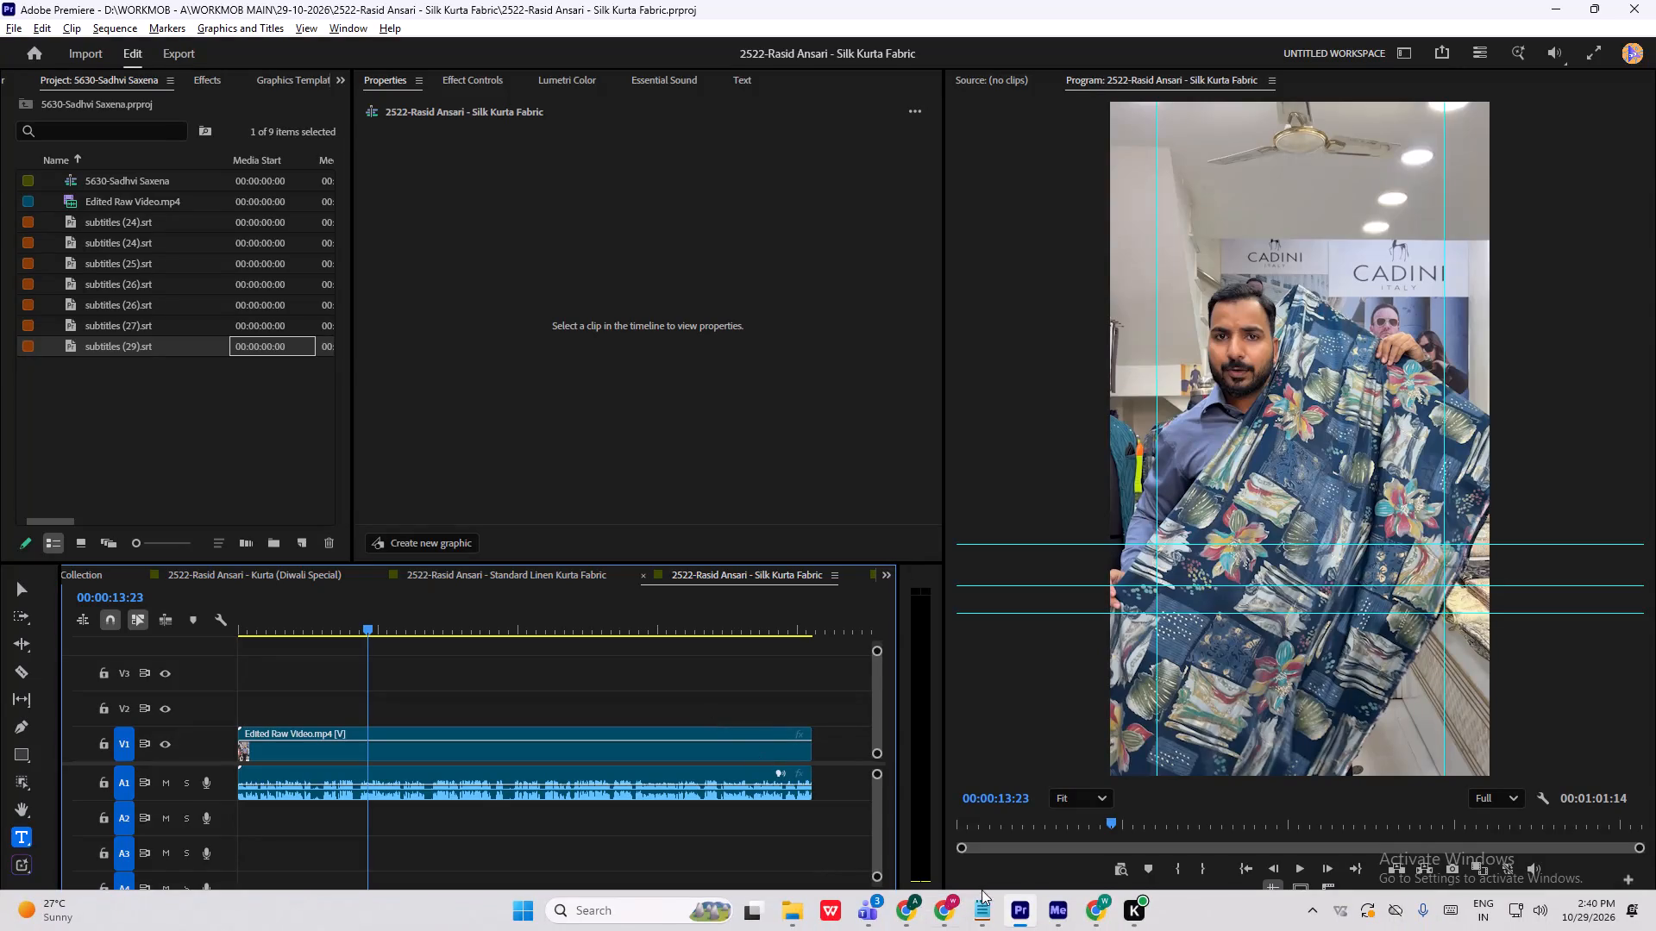
Switch to Google Drive, reload the page and open My Drive.
left_click(1100, 910)
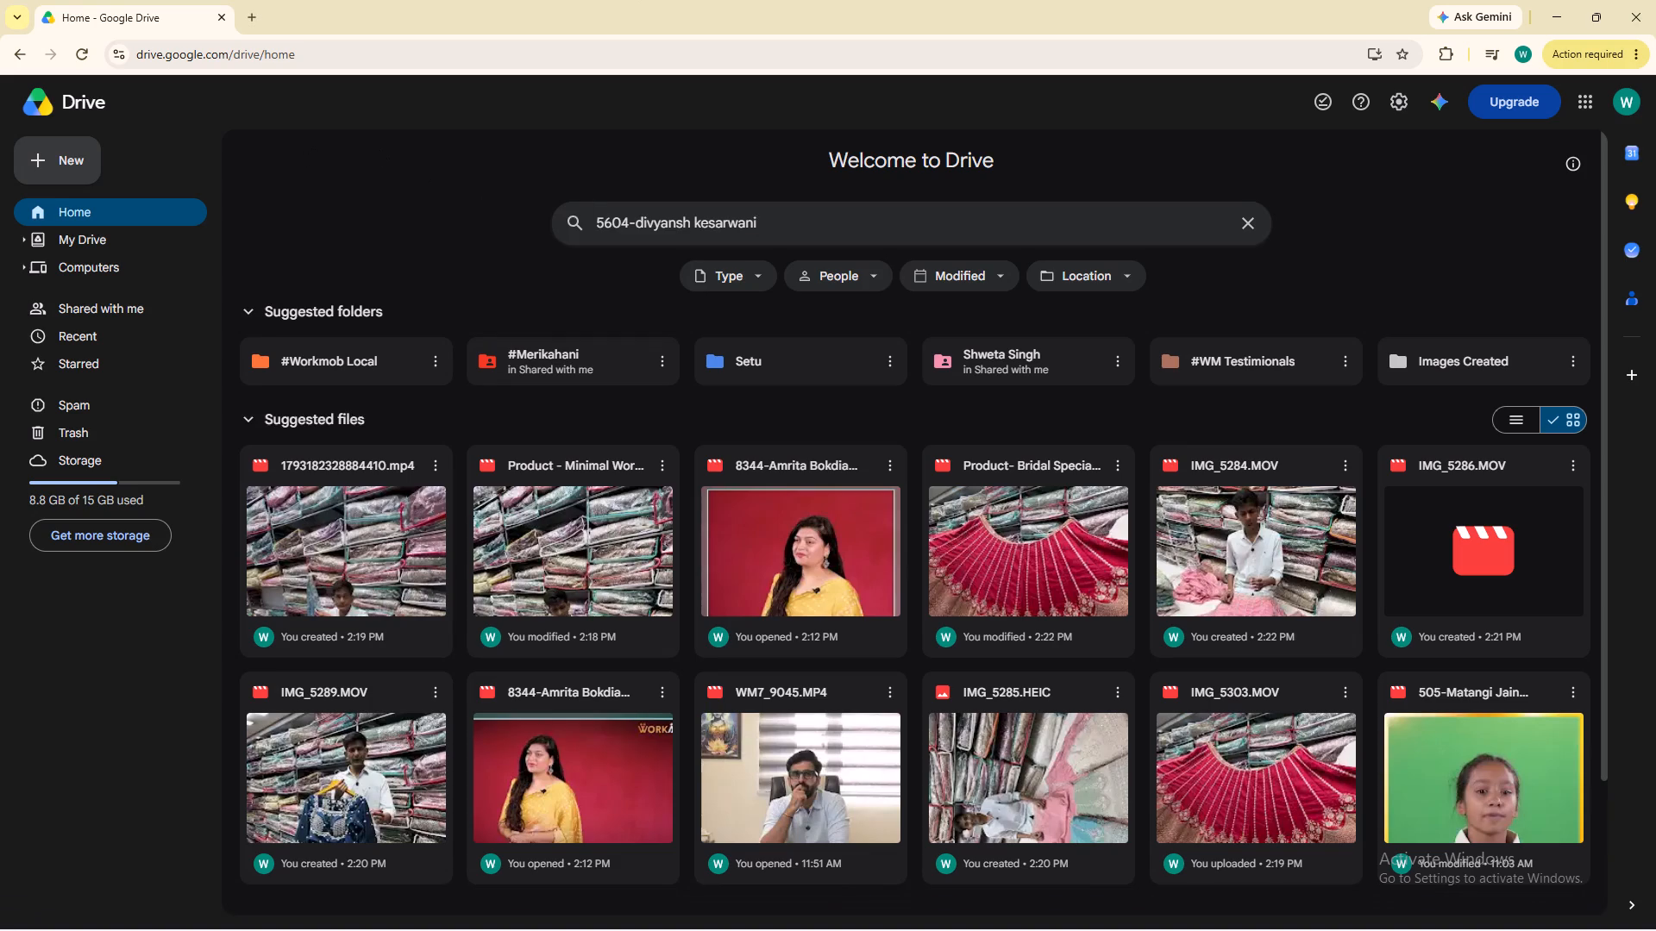
left_click(806, 212)
left_click(806, 222)
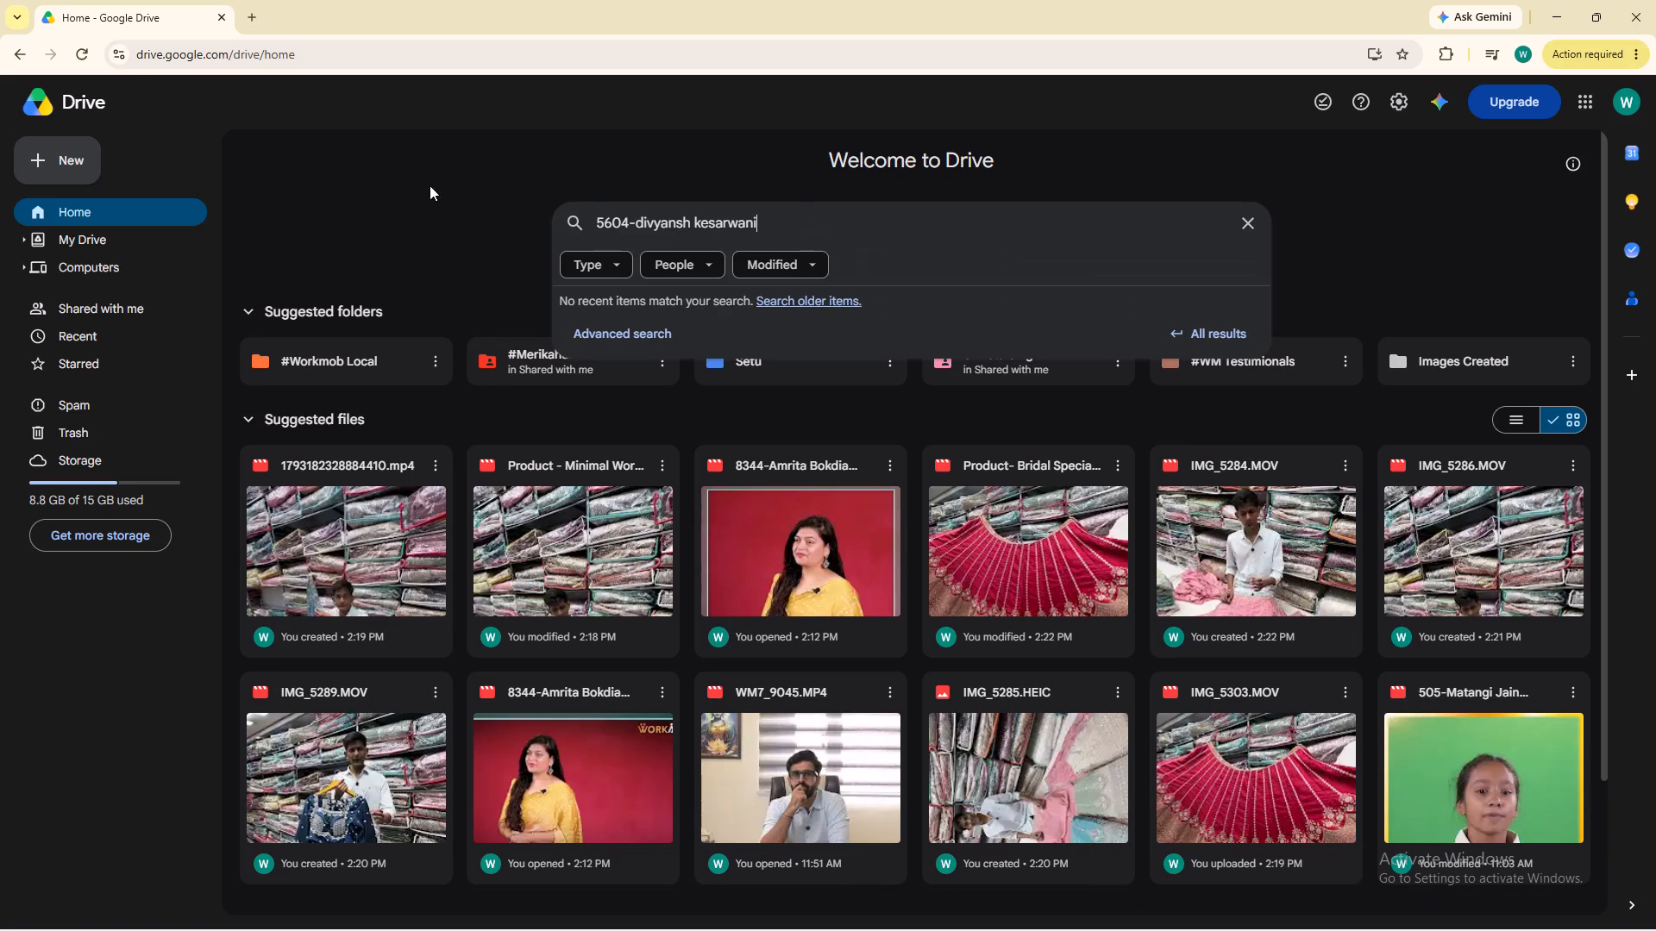
left_click(86, 49)
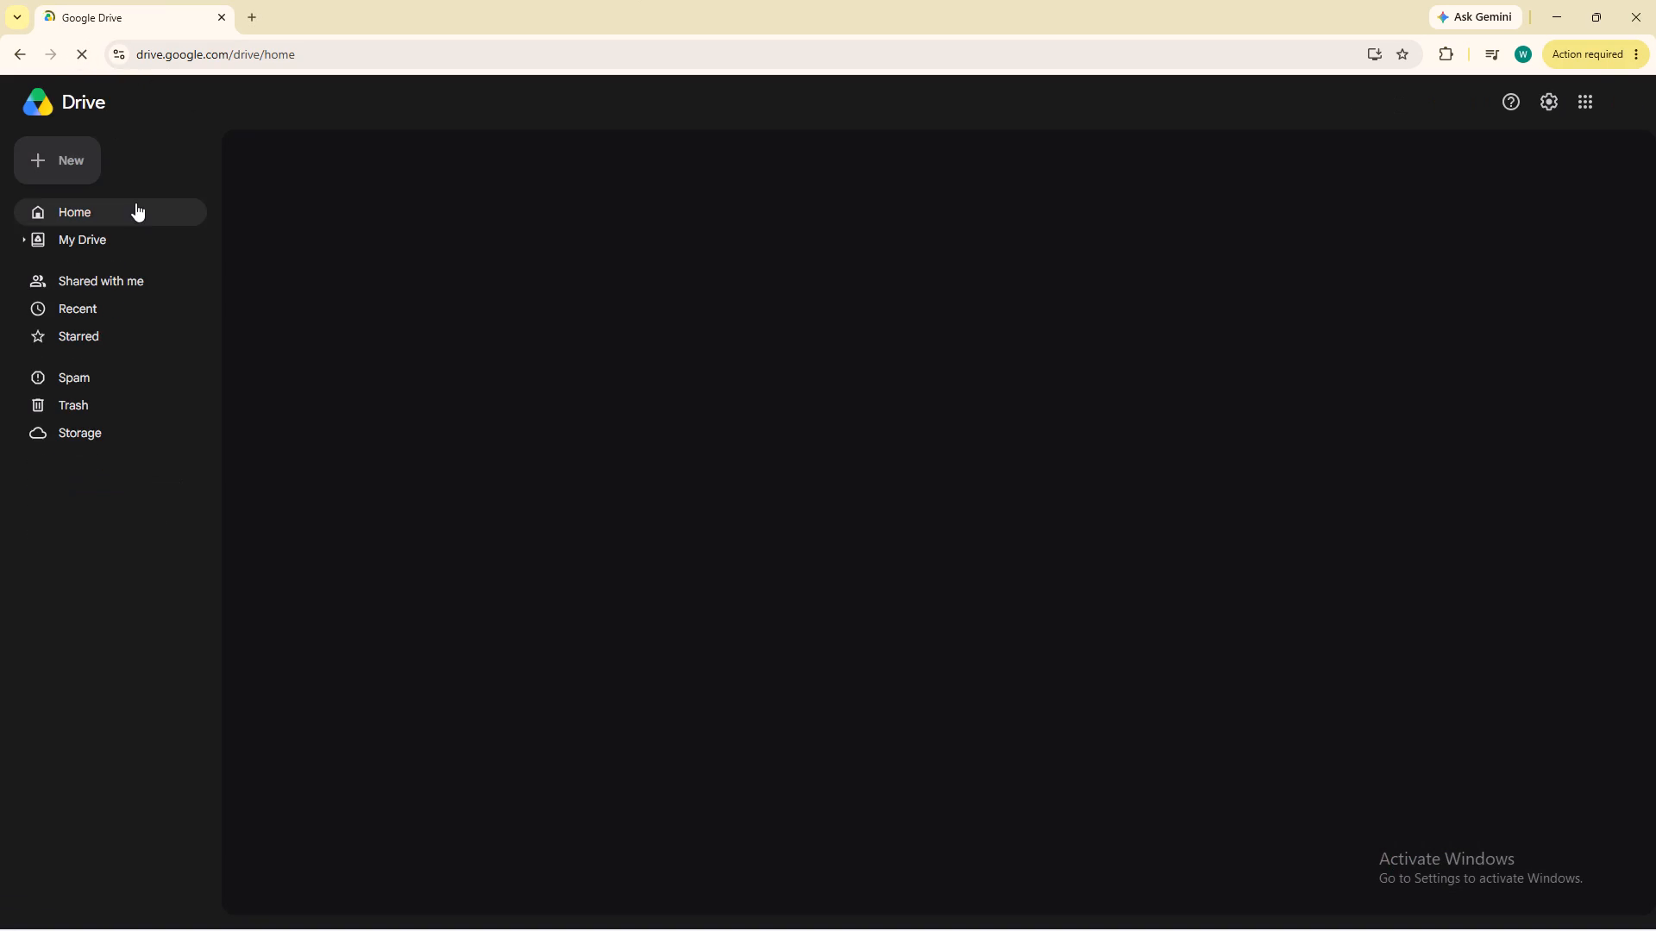
left_click(121, 231)
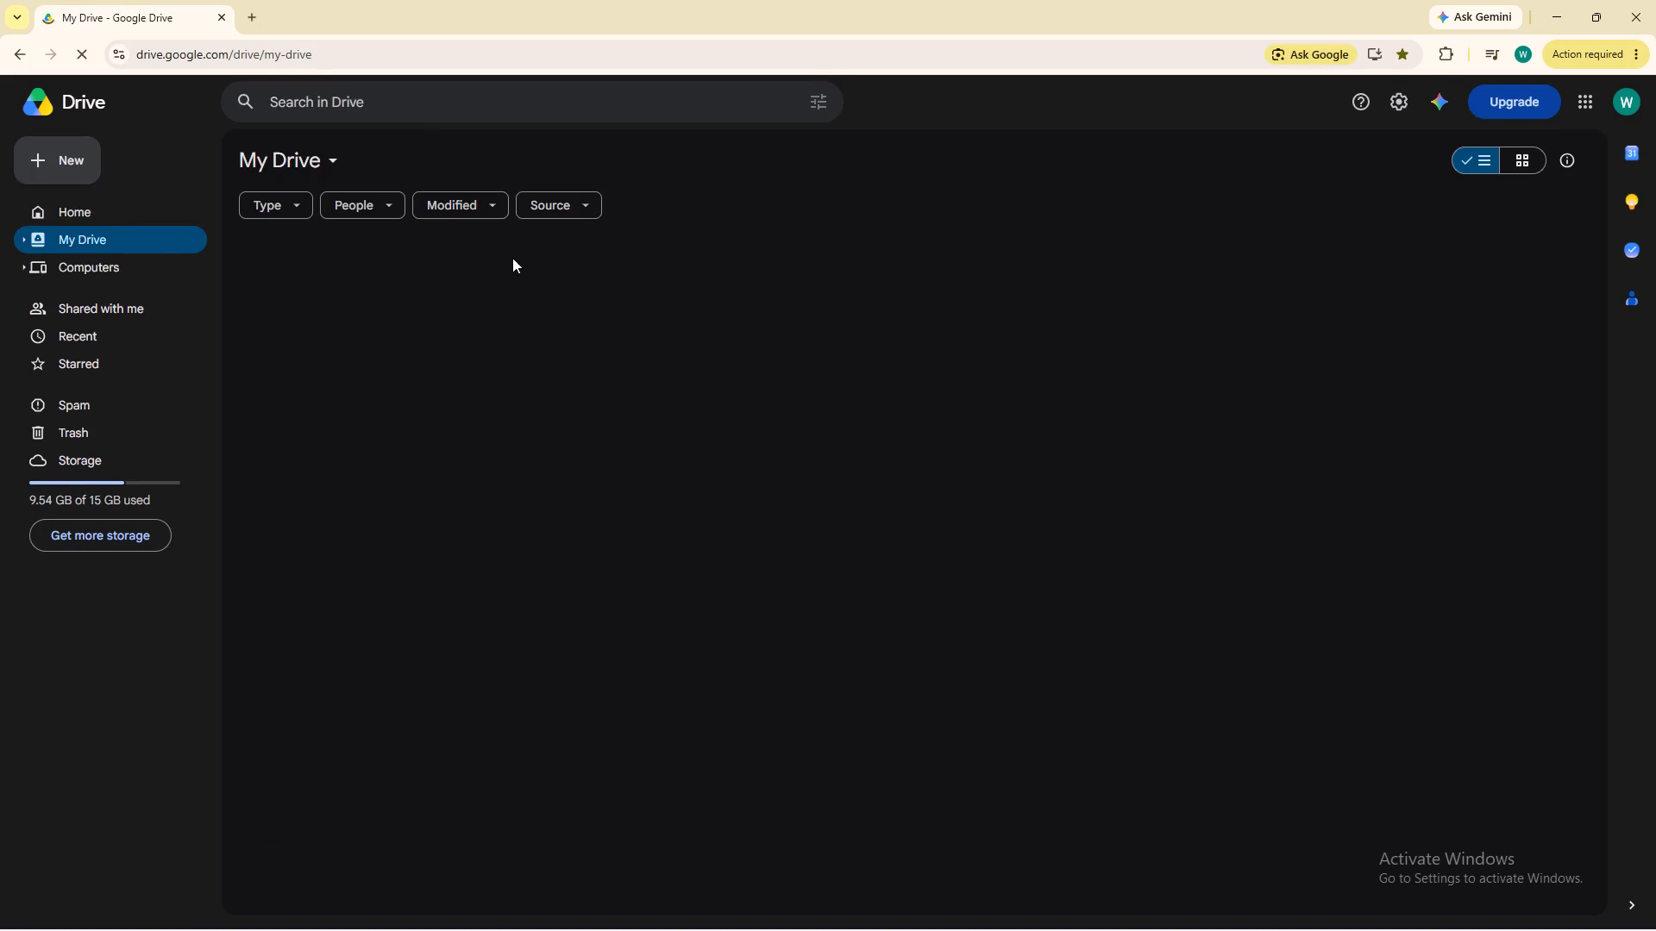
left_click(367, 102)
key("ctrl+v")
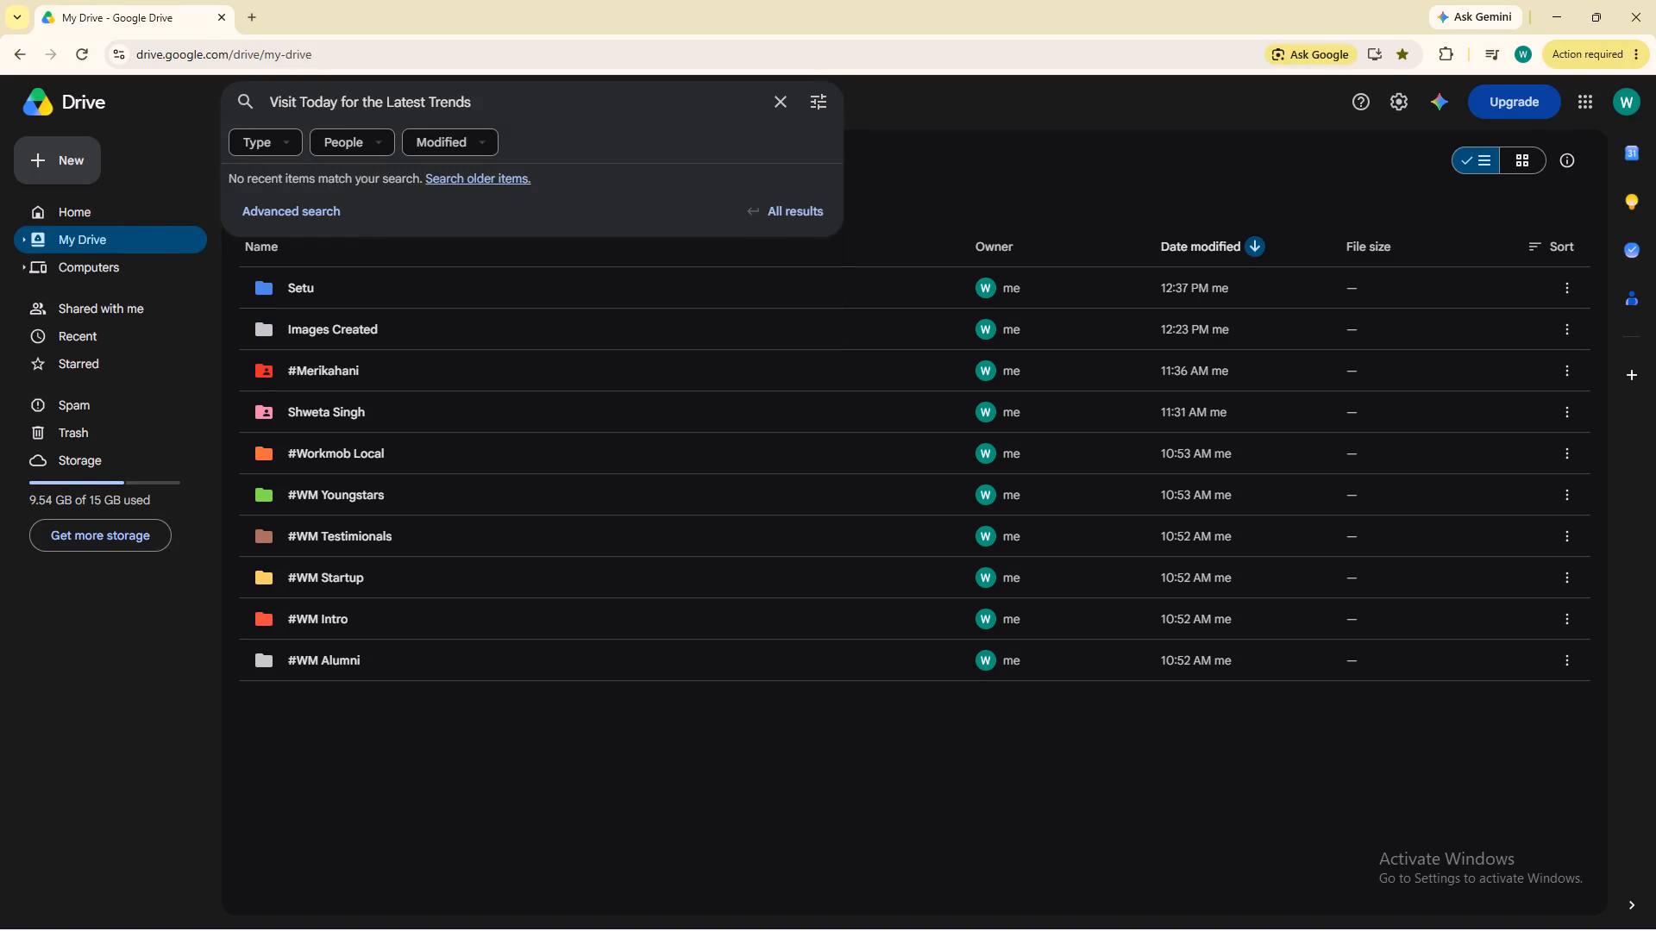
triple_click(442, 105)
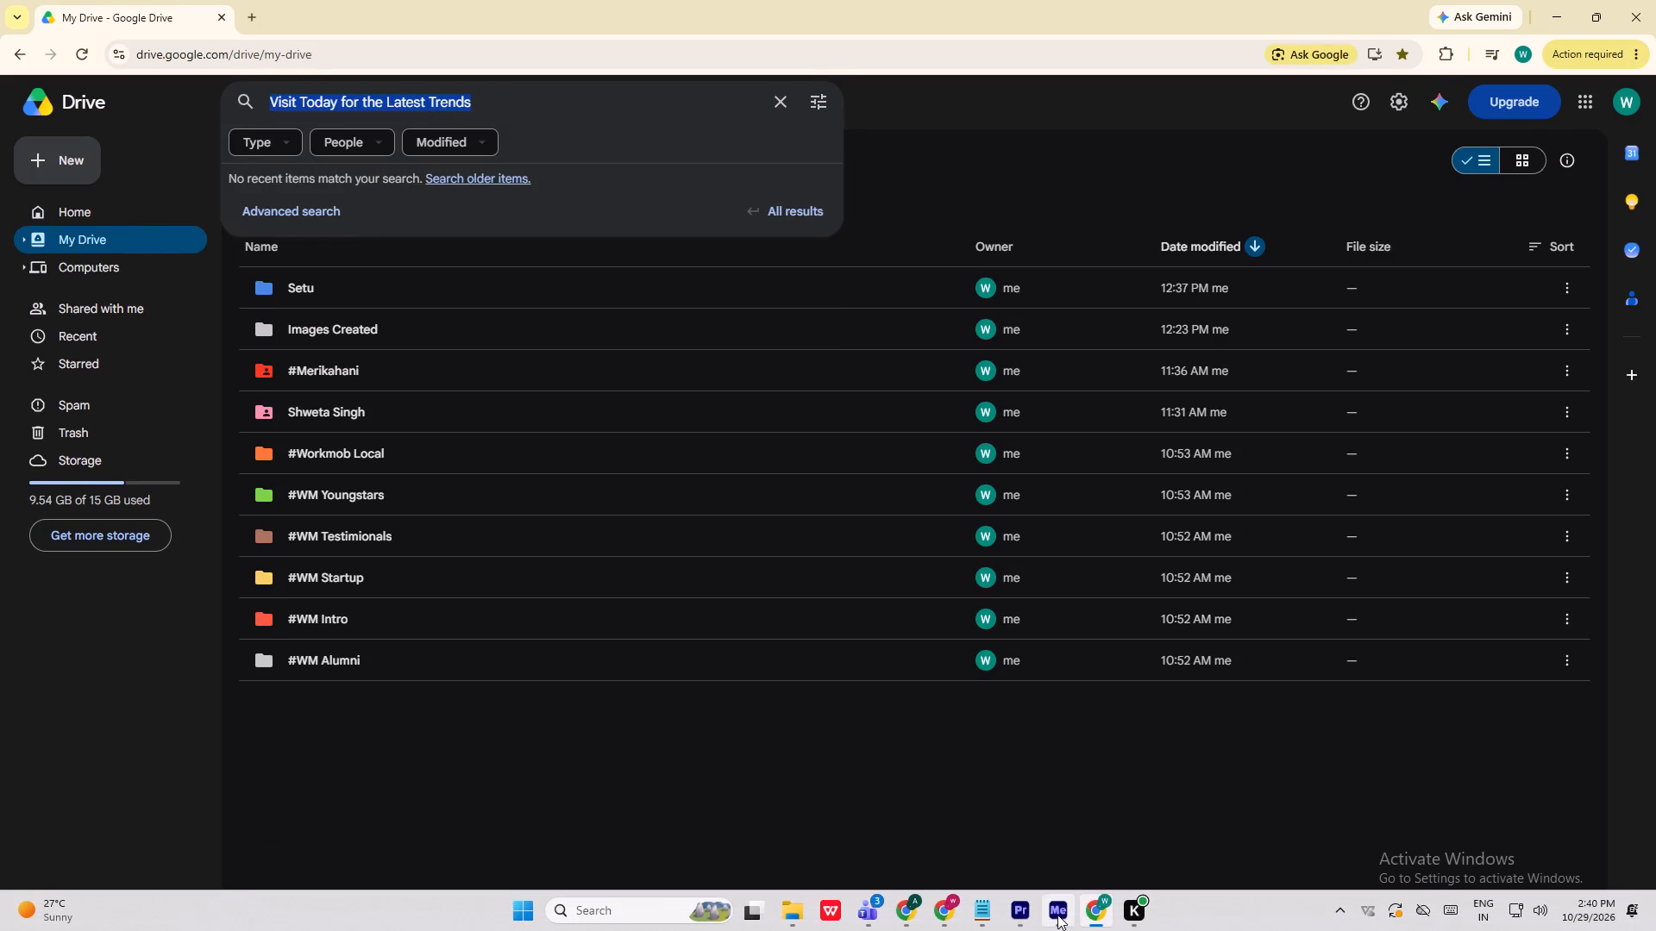
Copy the 5604 "Diwali Special Offer" entry name from the project list in Notepad.
left_click(982, 917)
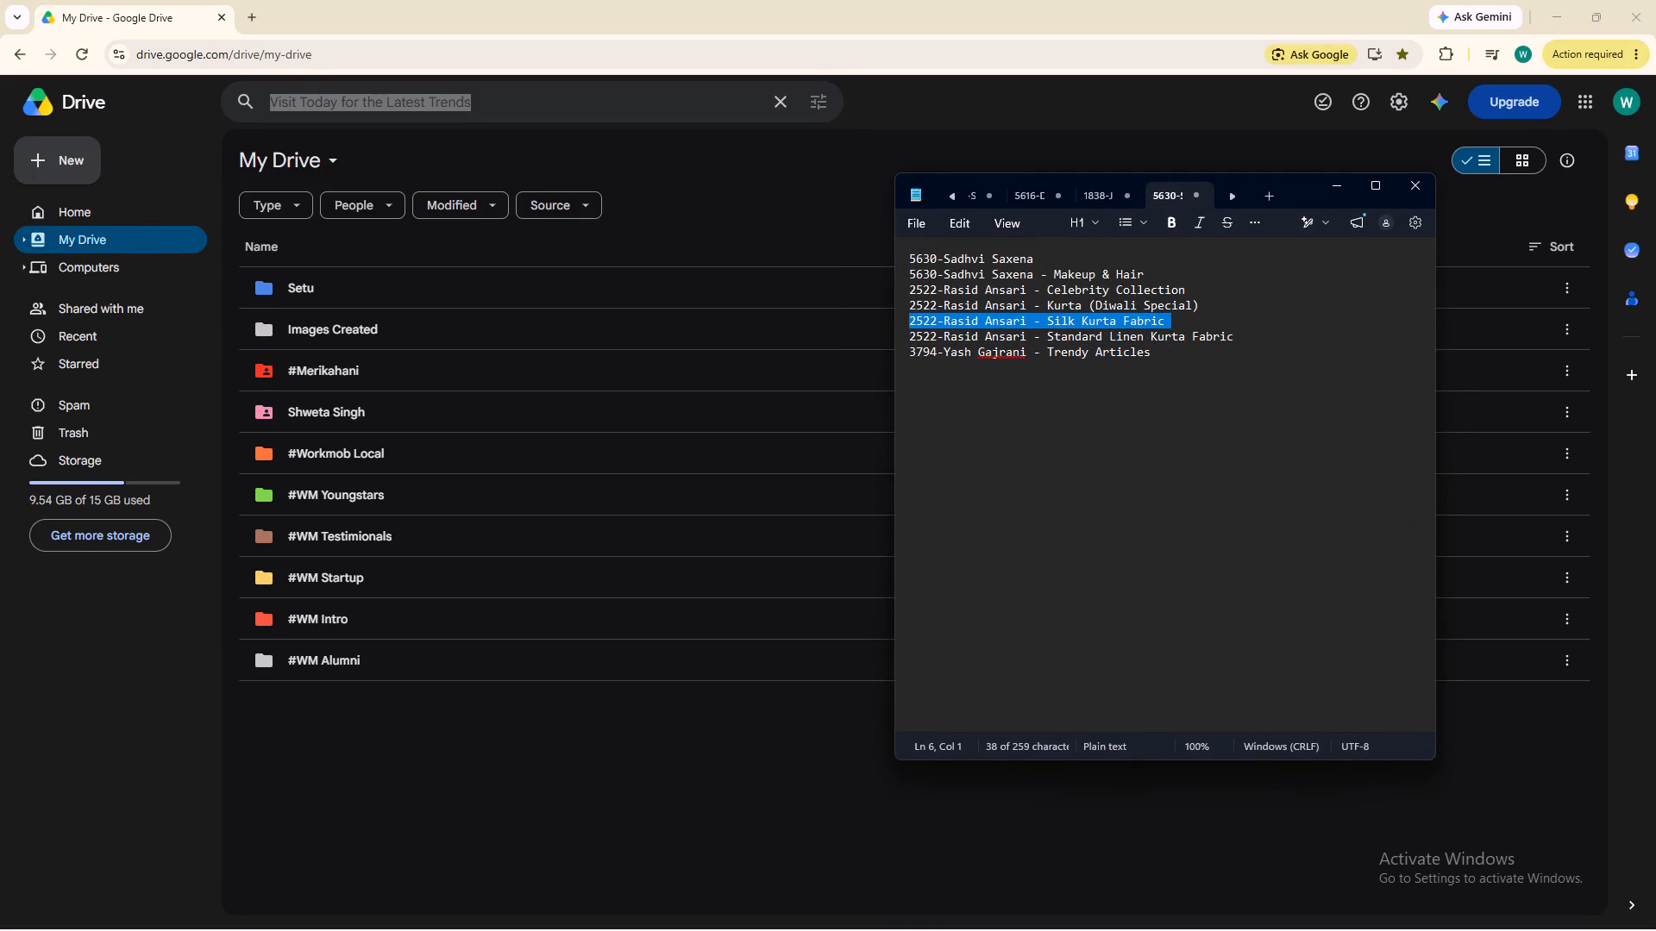
left_click(1092, 196)
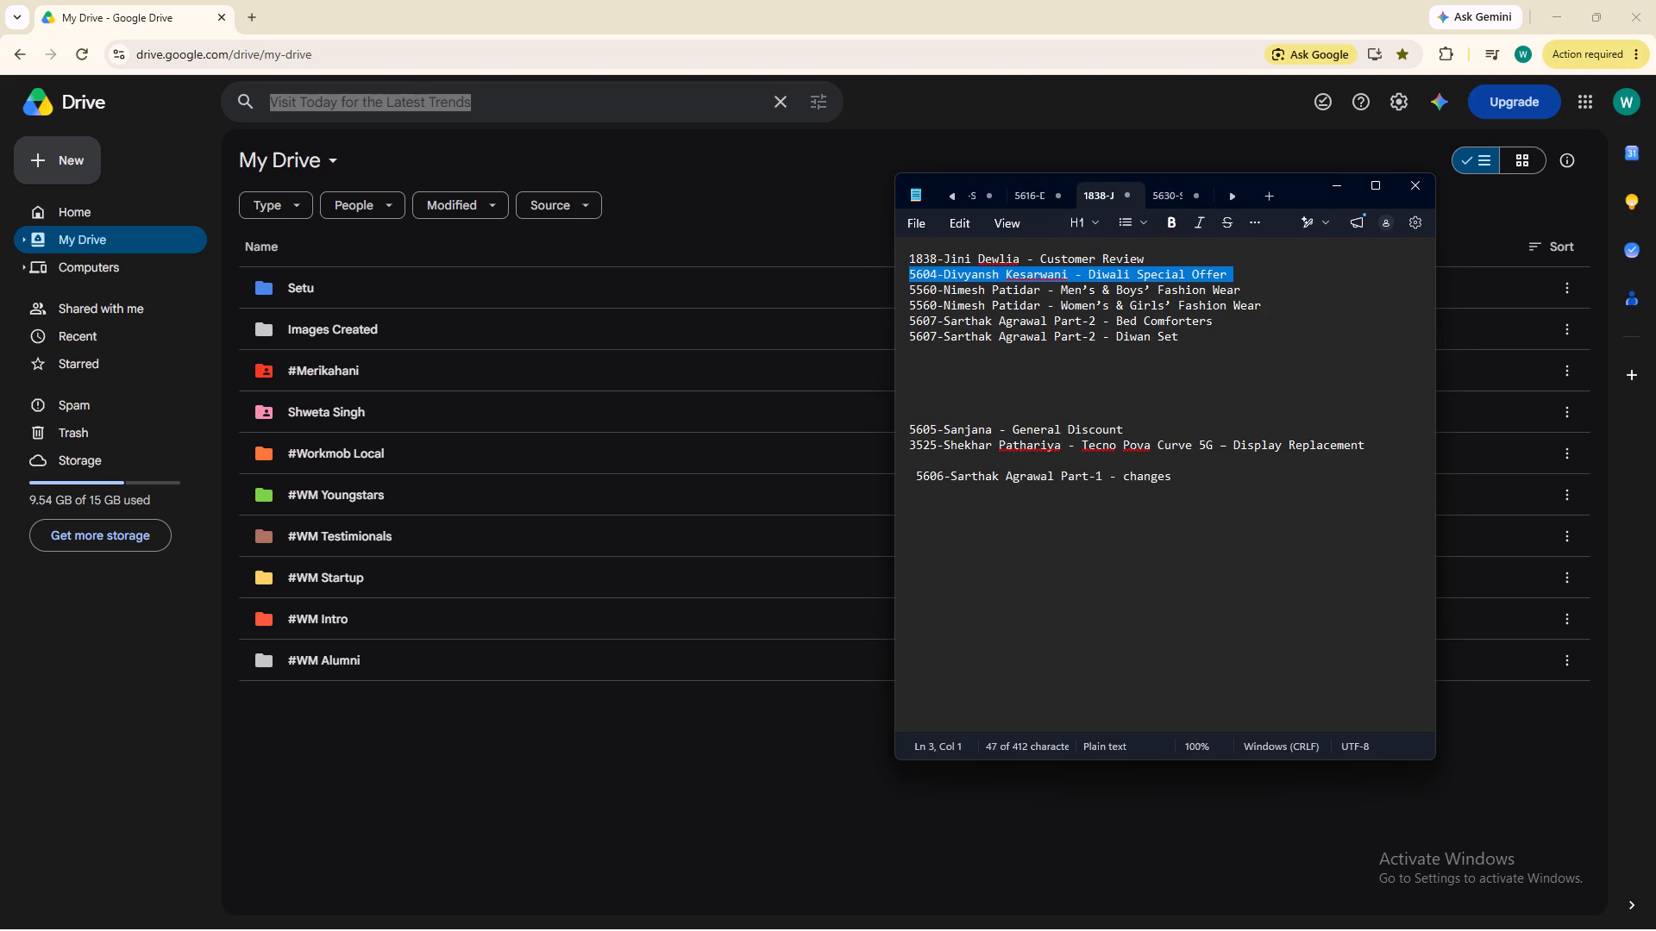
key("ctrl+c")
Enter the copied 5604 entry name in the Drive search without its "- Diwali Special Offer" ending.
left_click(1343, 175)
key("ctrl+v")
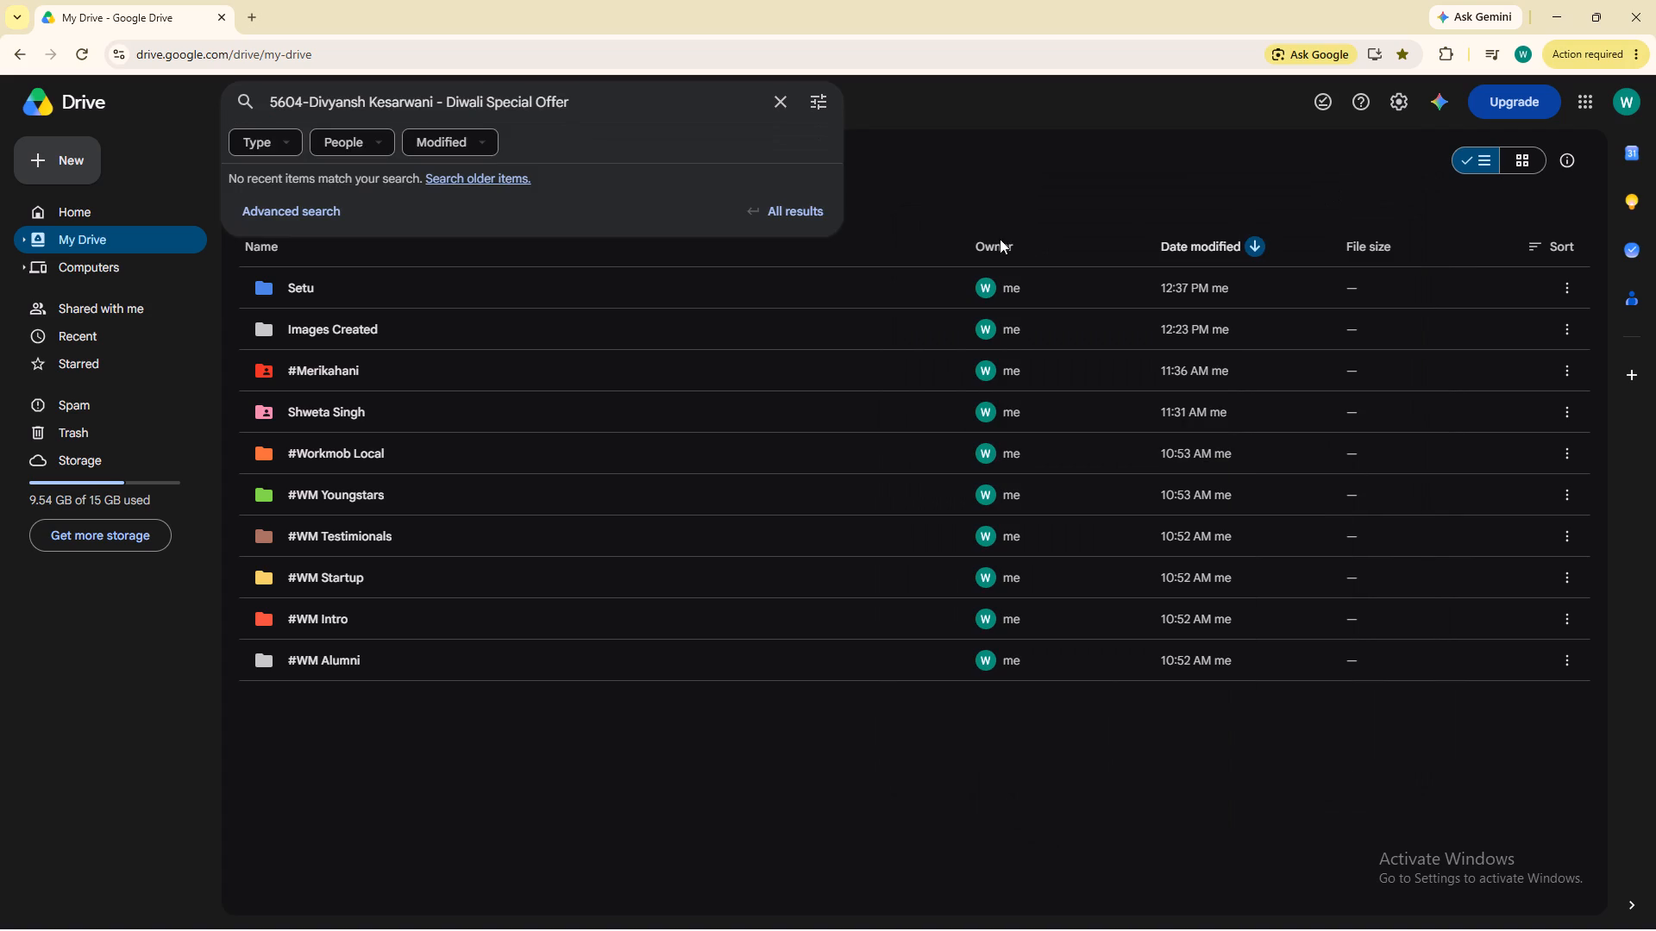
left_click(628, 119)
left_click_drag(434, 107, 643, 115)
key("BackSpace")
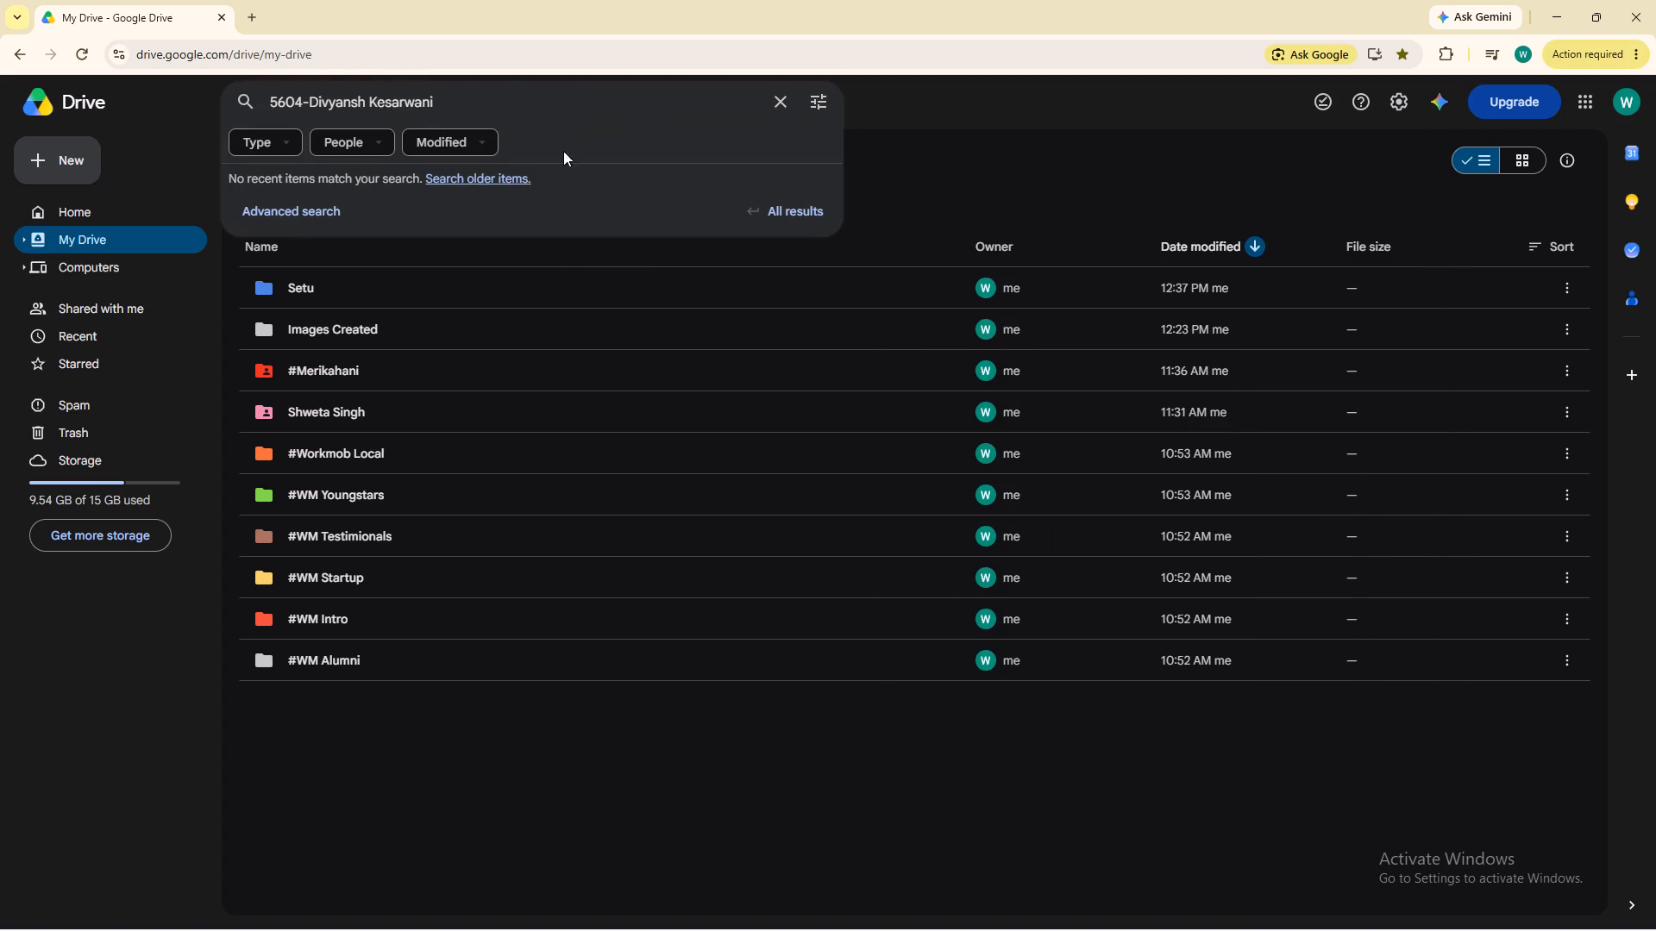
left_click(72, 52)
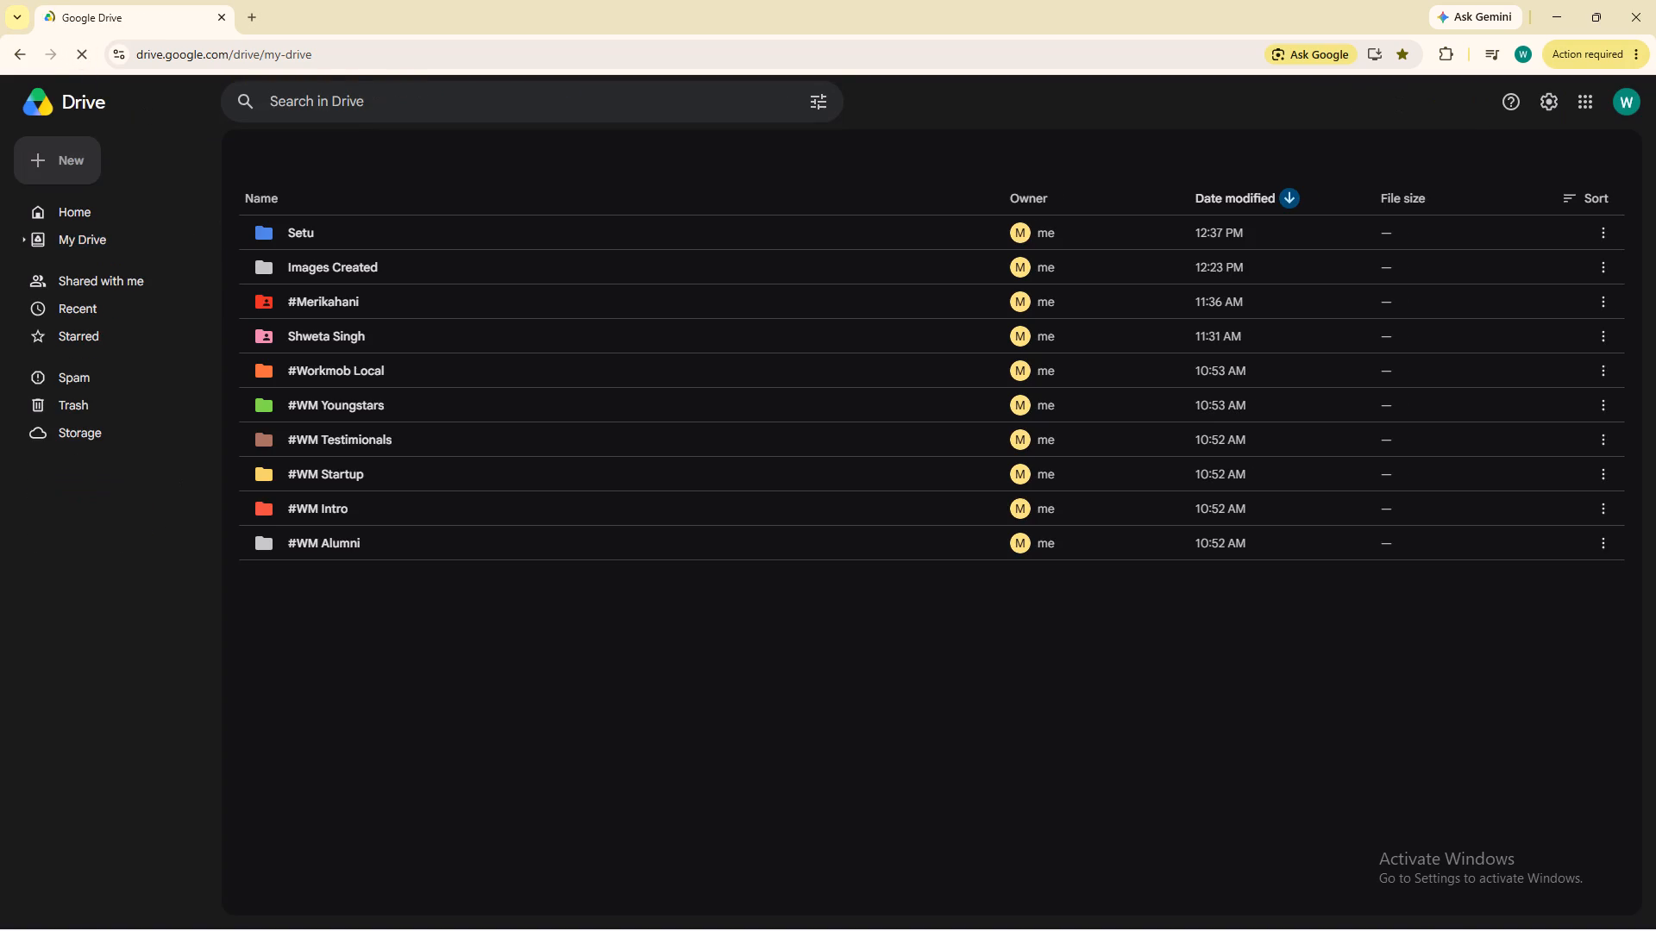
left_click(372, 105)
key("ctrl+v")
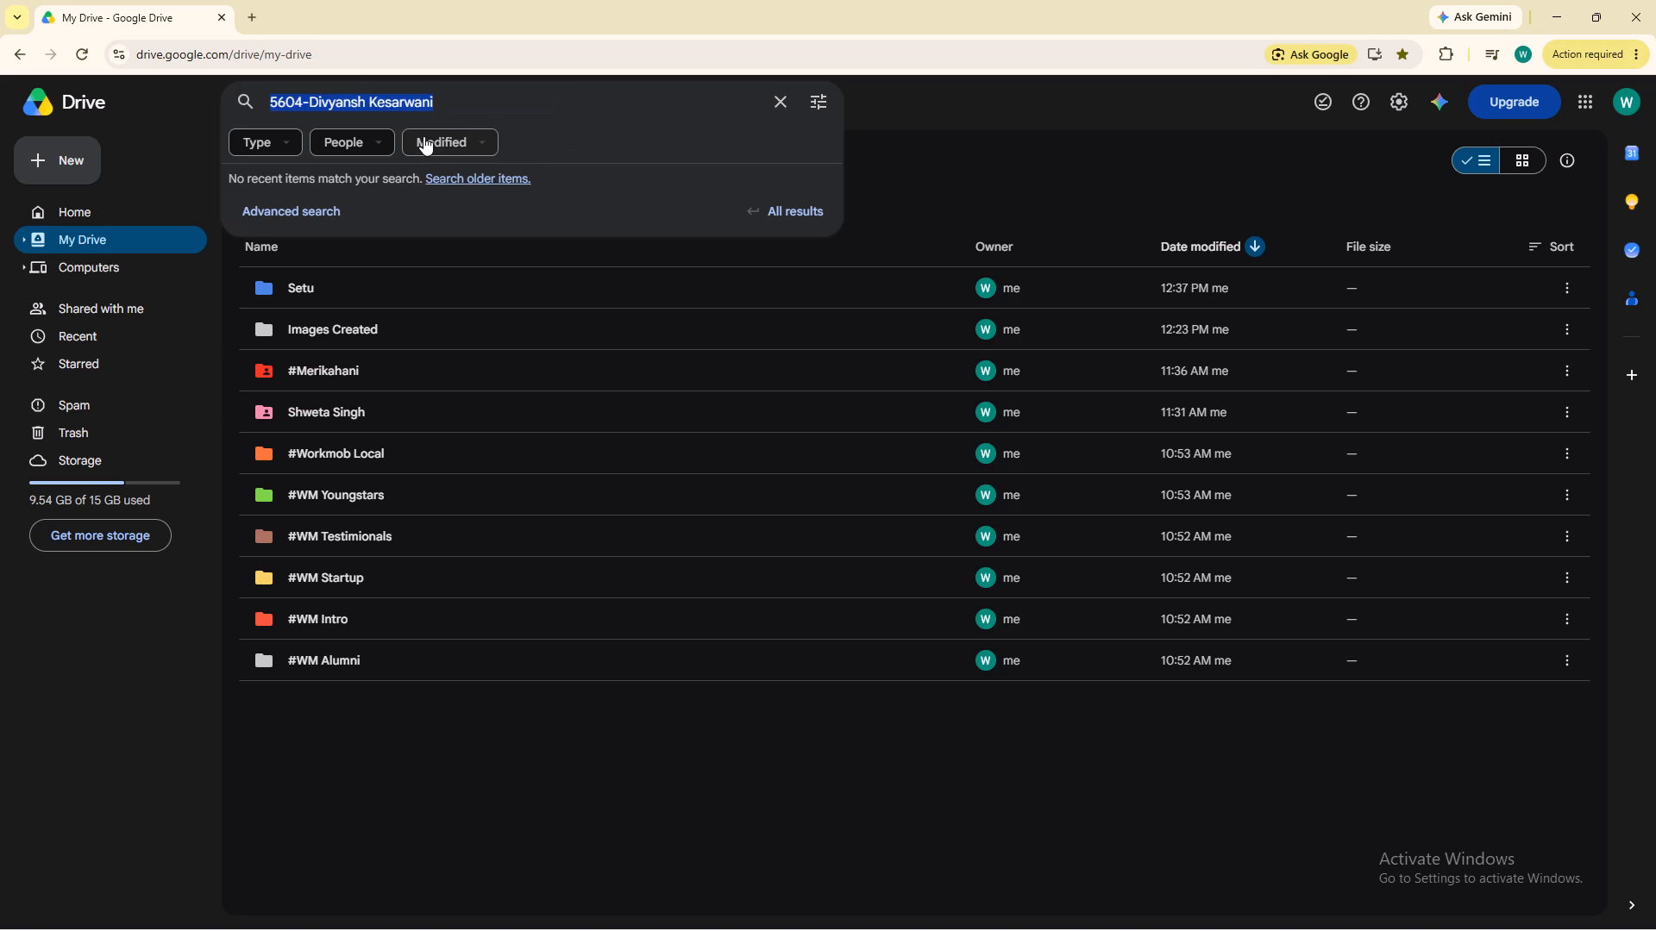
key("ctrl+c")
key("ctrl+c")
key("ctrl+c")
key("ctrl+c")
key("ctrl+c")
key("ctrl+c")
left_click(524, 104)
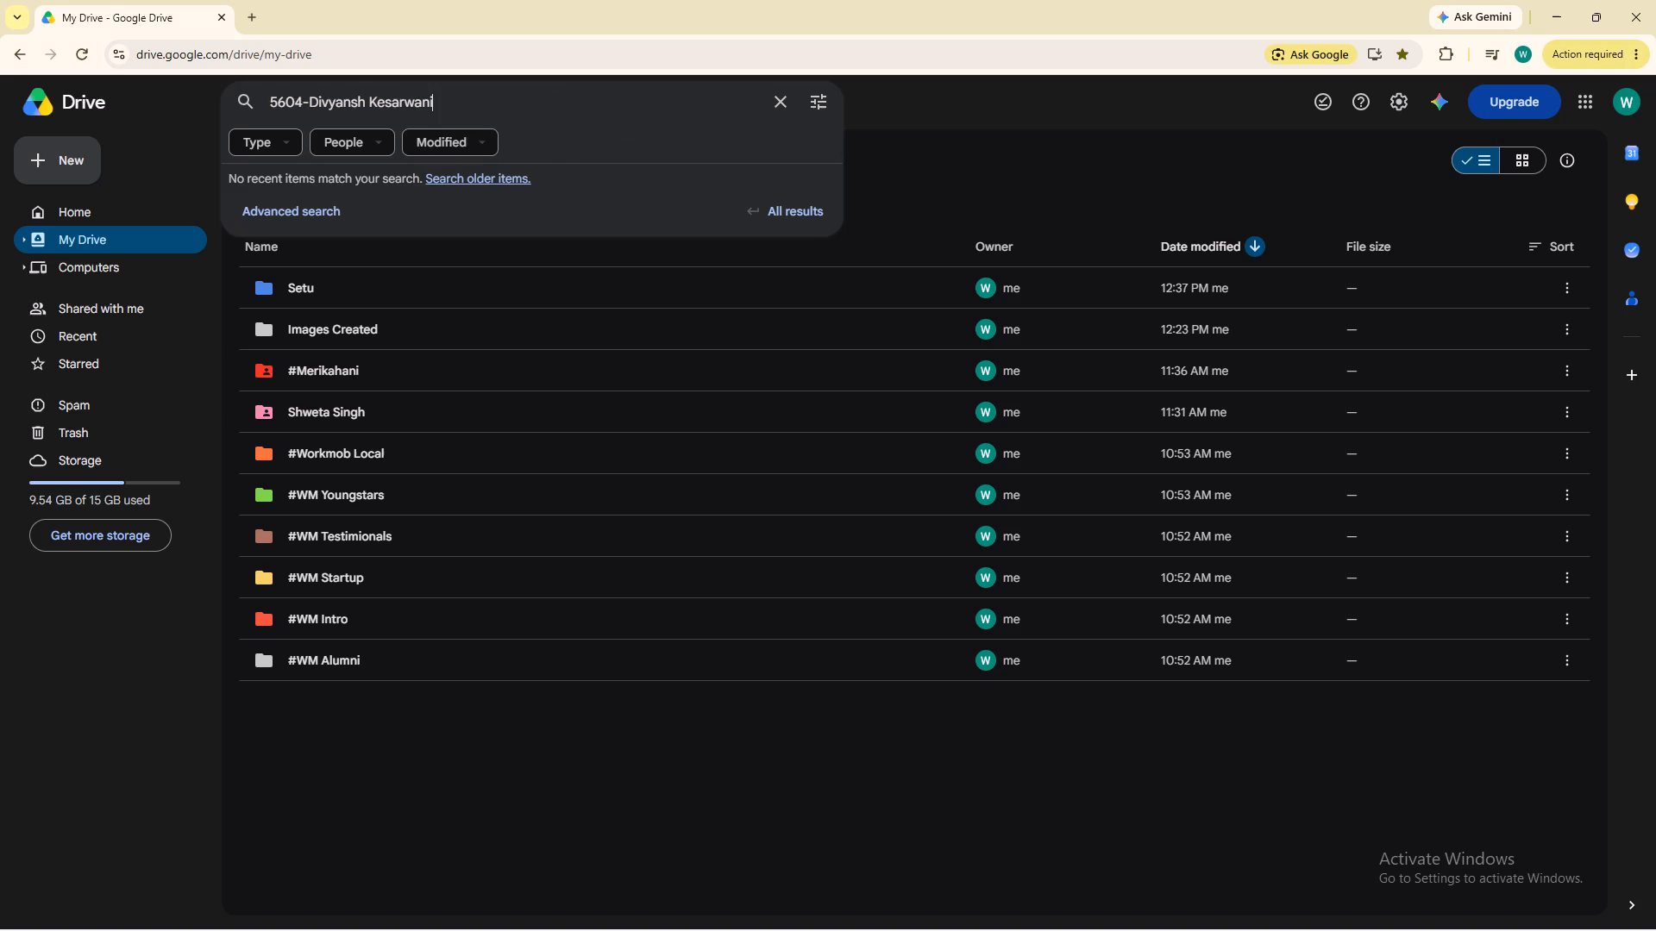
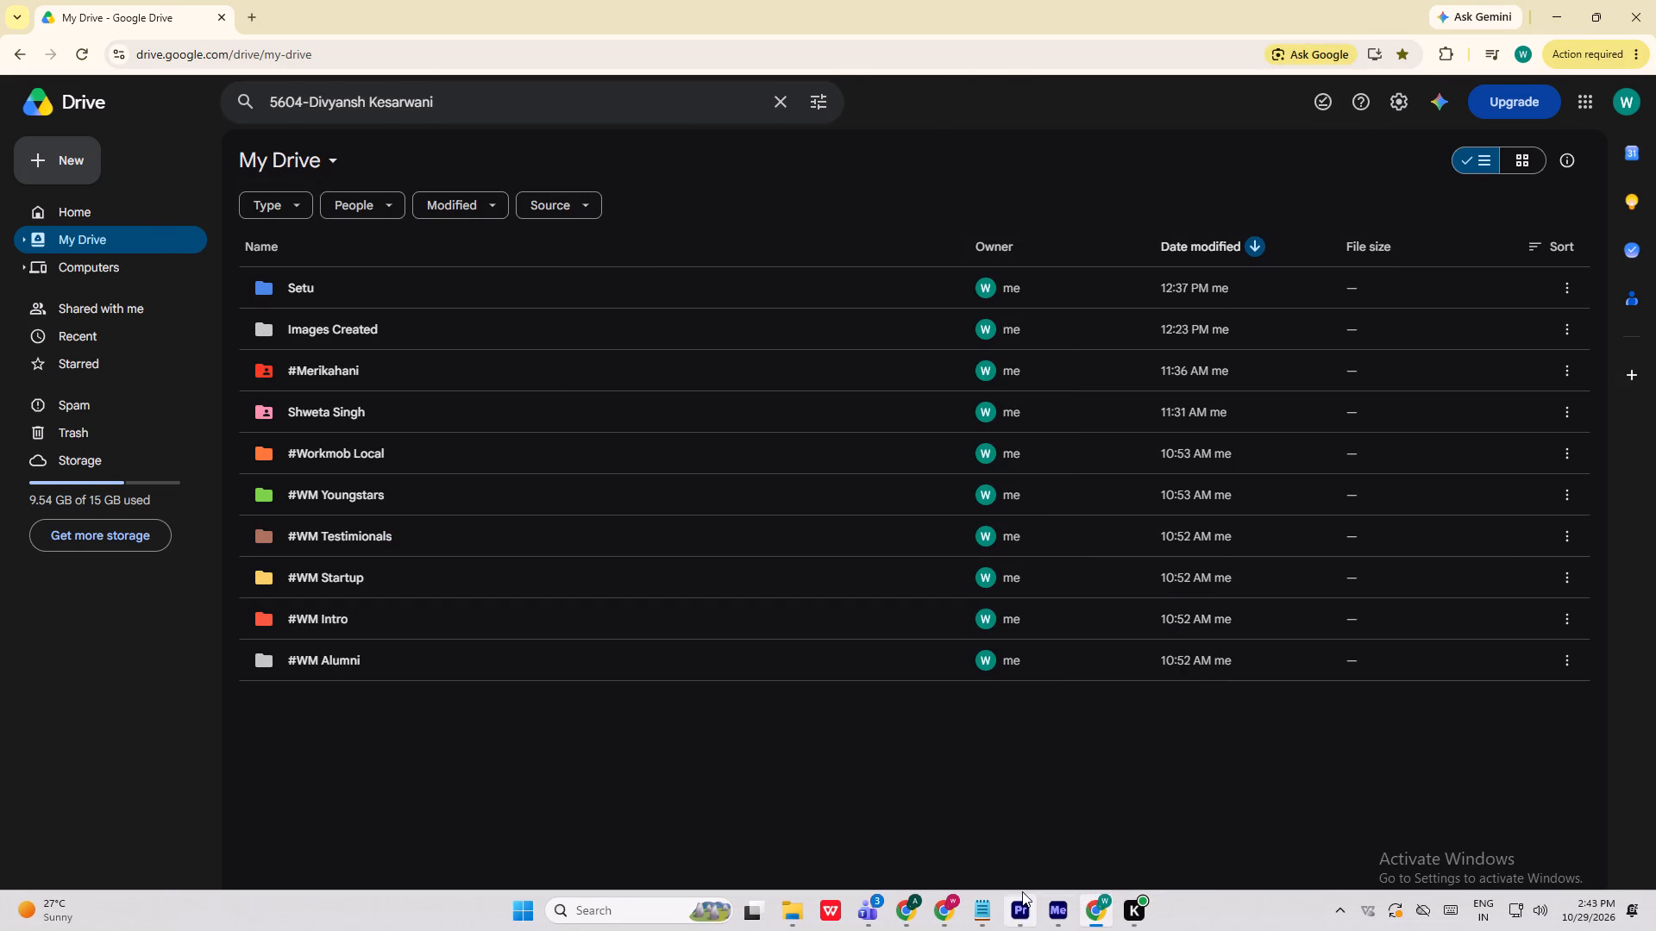
left_click(1022, 891)
double_click(243, 409)
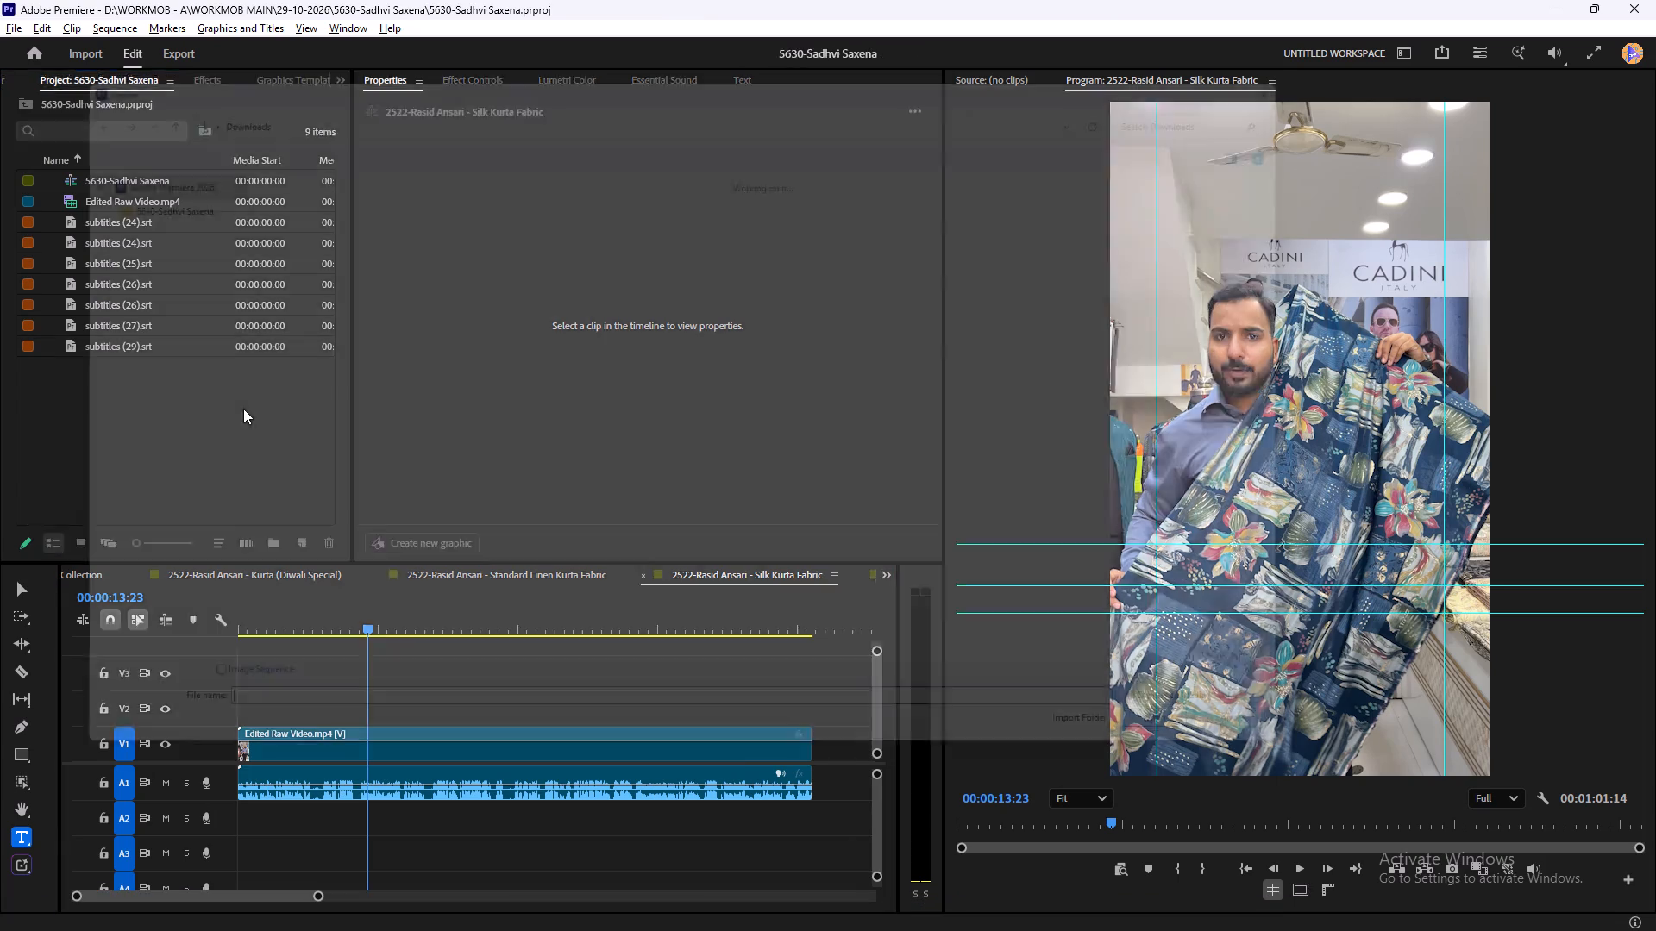
double_click(462, 194)
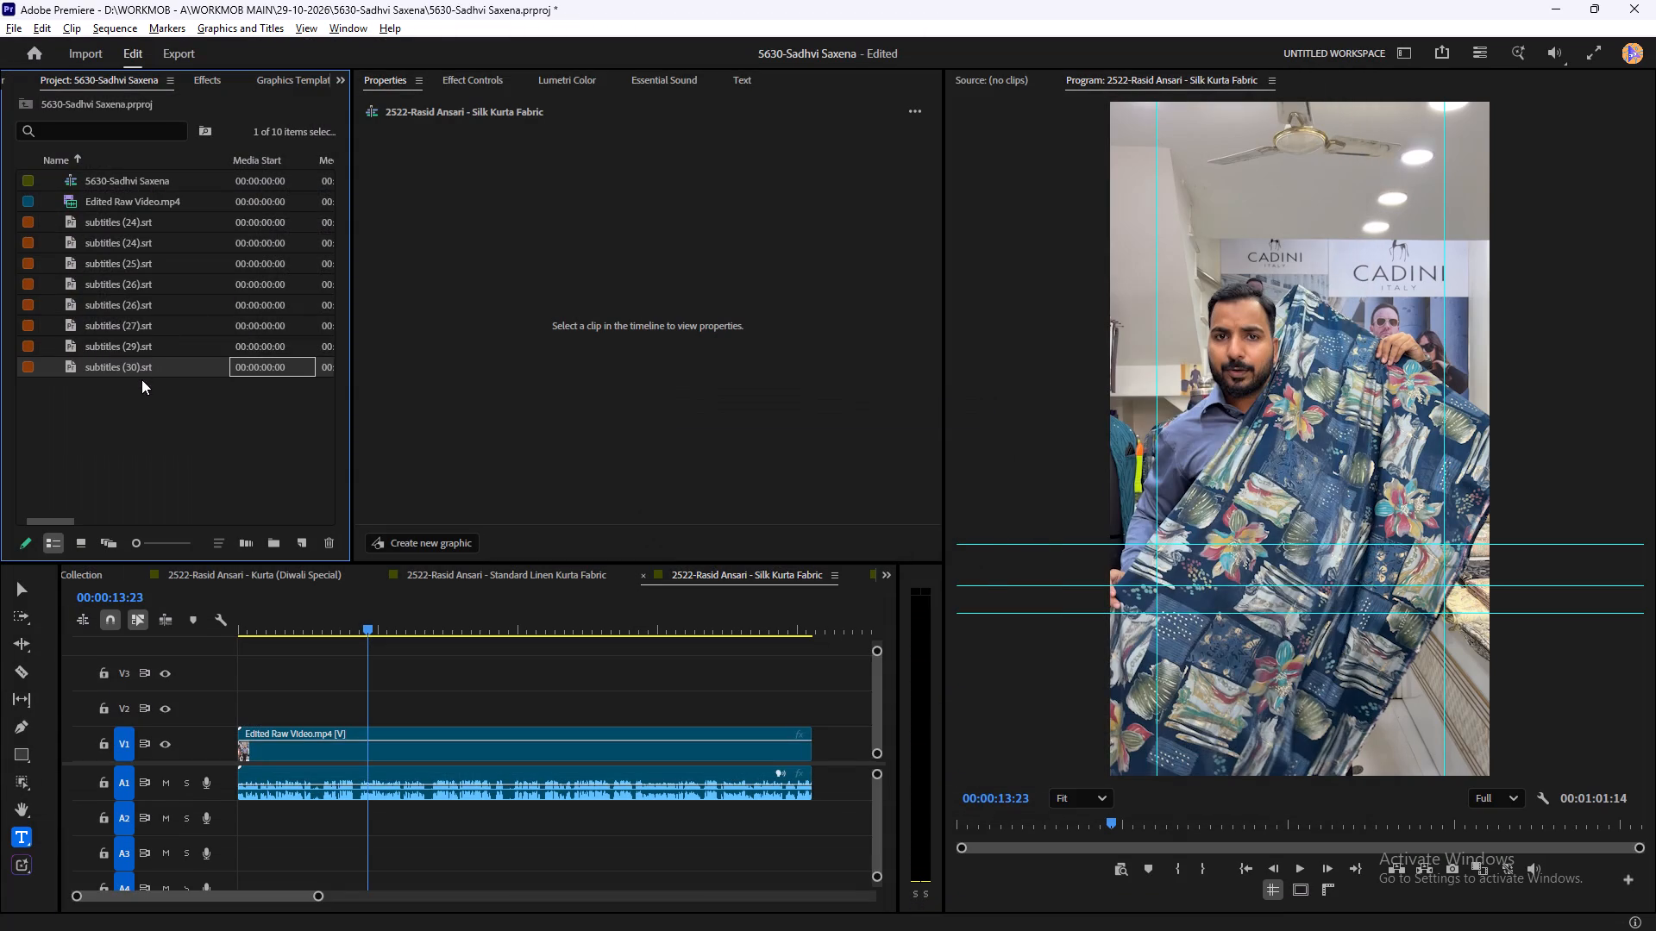
left_click_drag(146, 369, 417, 687)
left_click(837, 628)
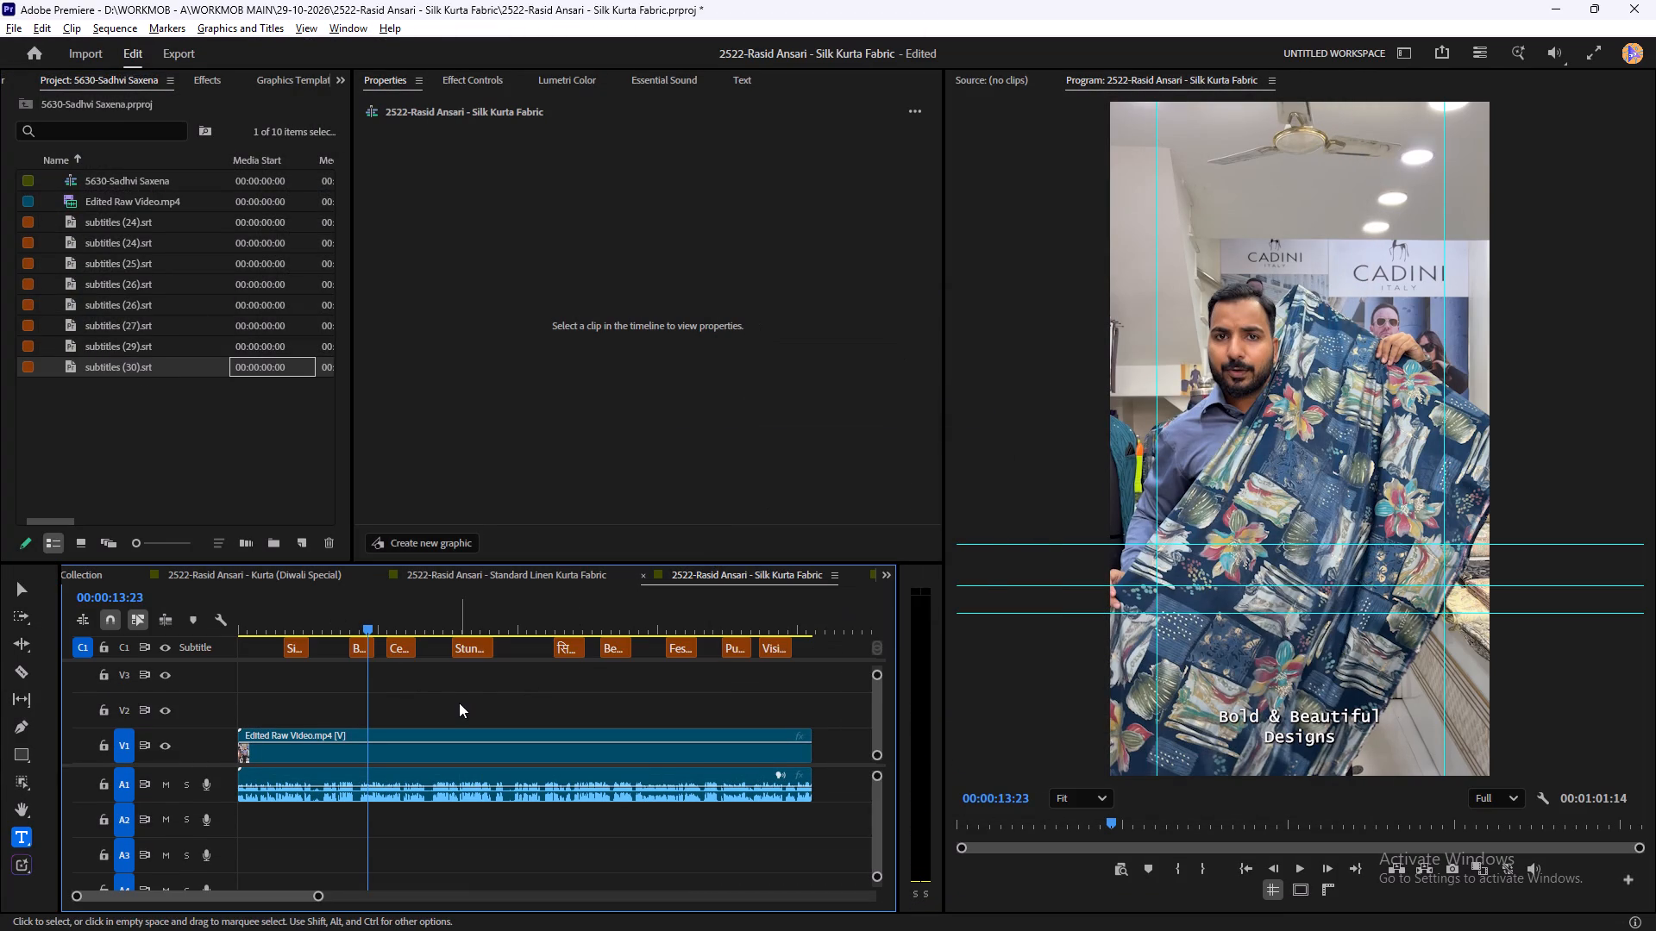
Check the captions along the timeline, and style them all in HP Simplified Bold, all caps, at font size 68.
left_click_drag(367, 616, 662, 711)
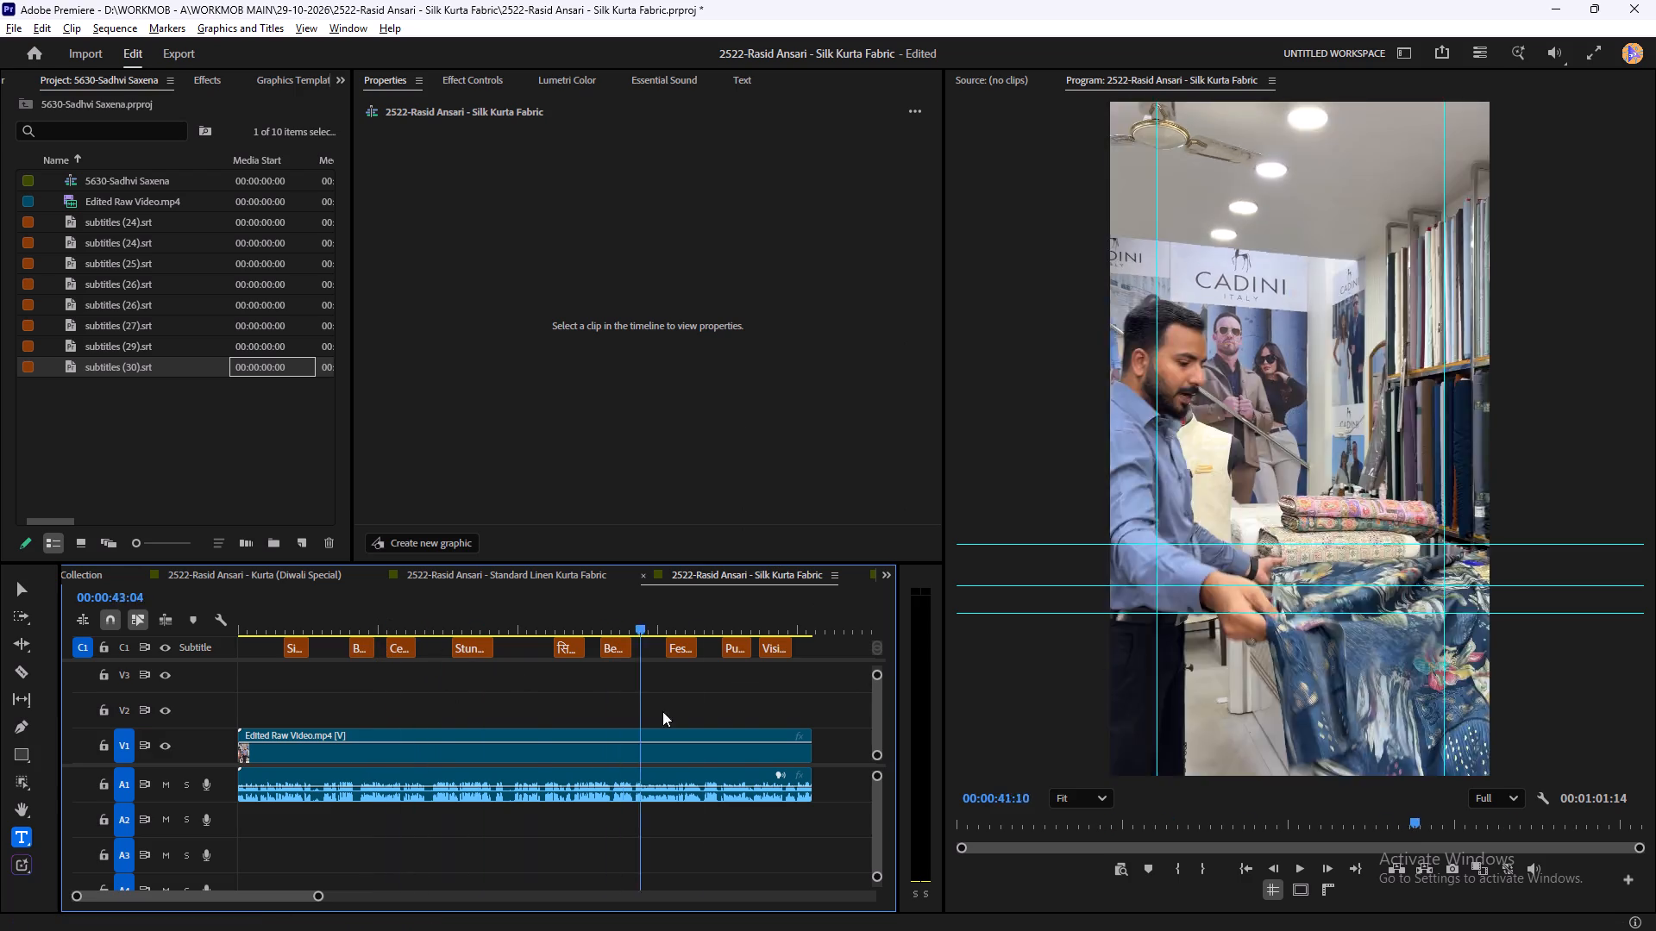
left_click_drag(662, 711, 762, 706)
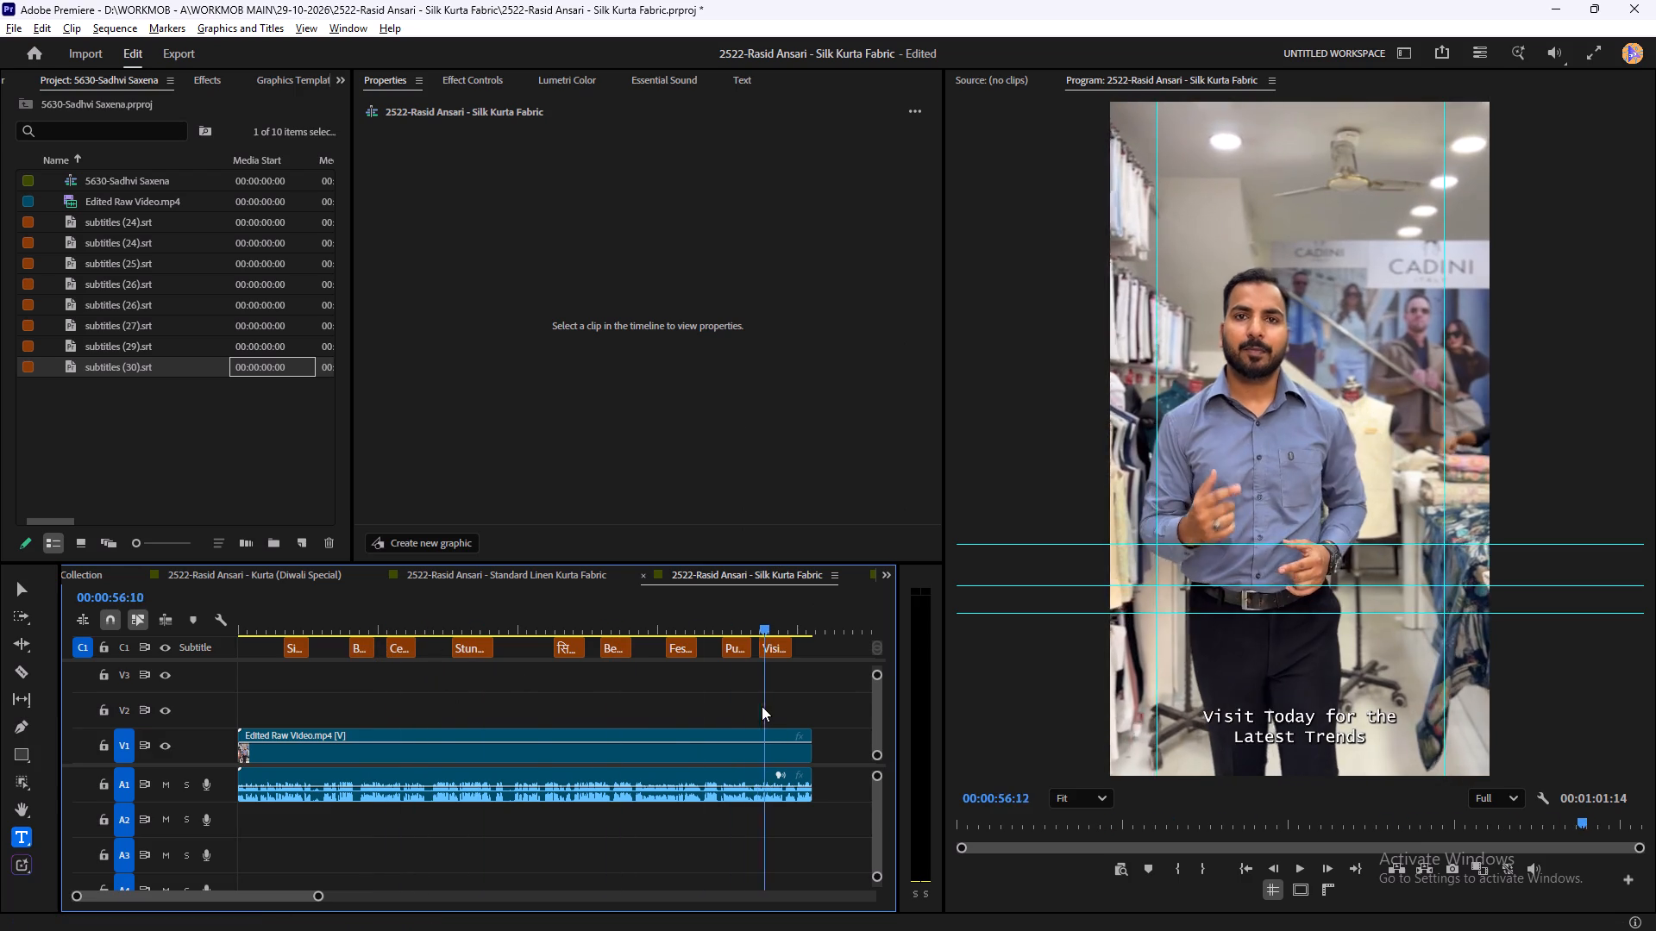
left_click_drag(762, 706, 298, 677)
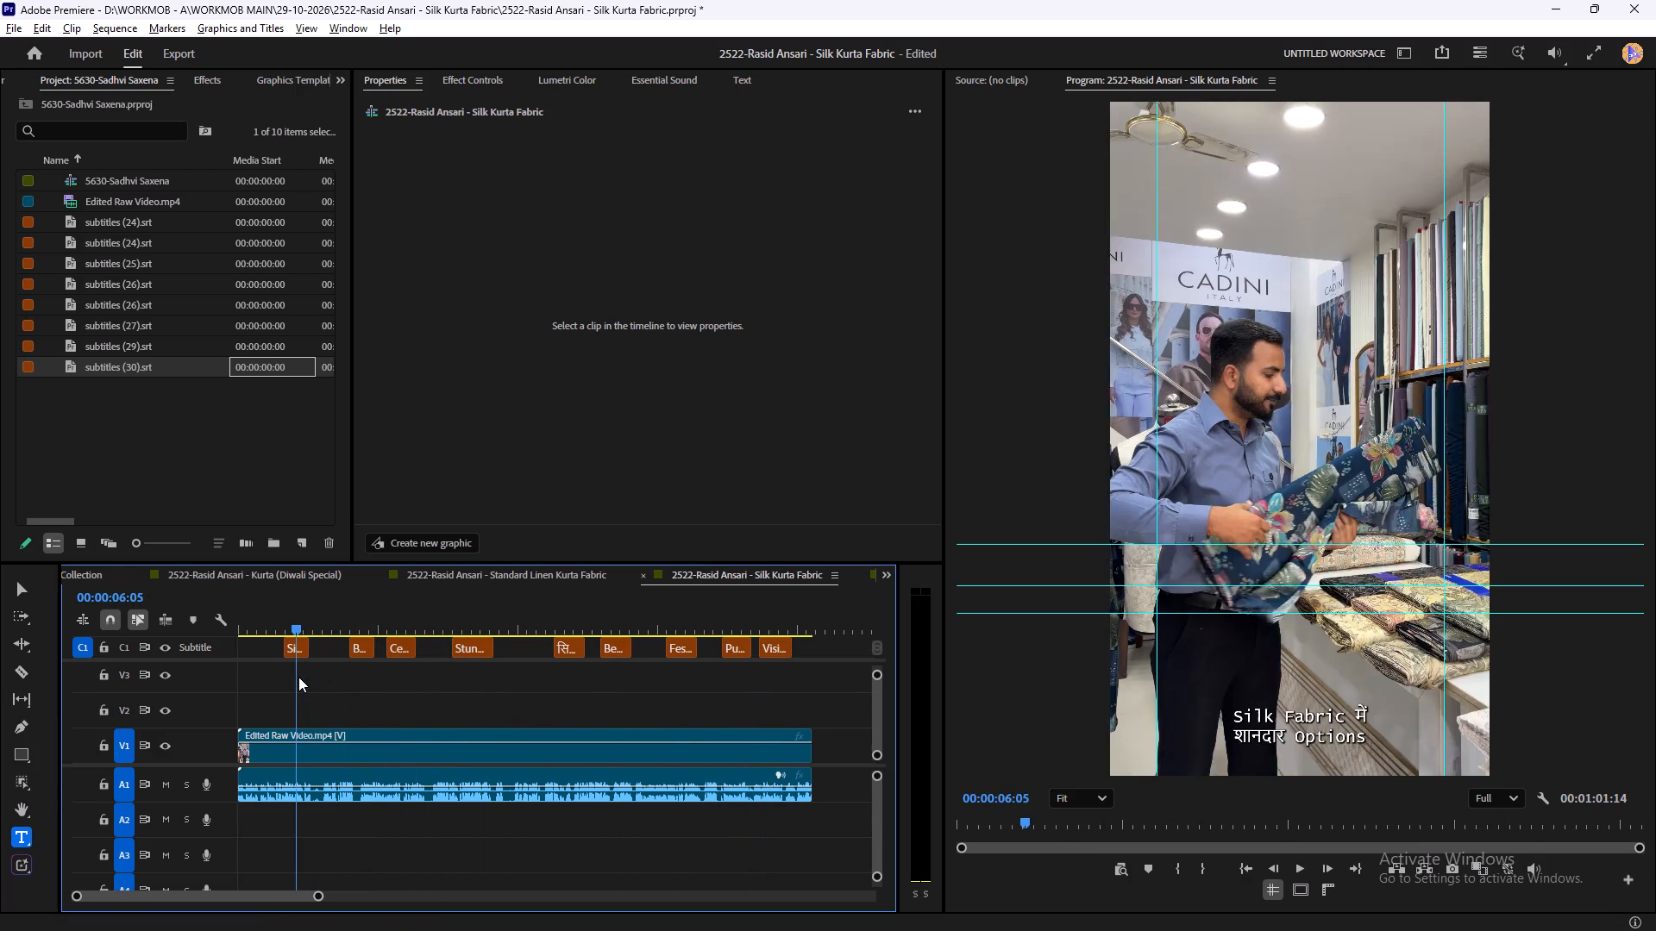
left_click_drag(298, 677, 298, 677)
left_click_drag(792, 667, 777, 669)
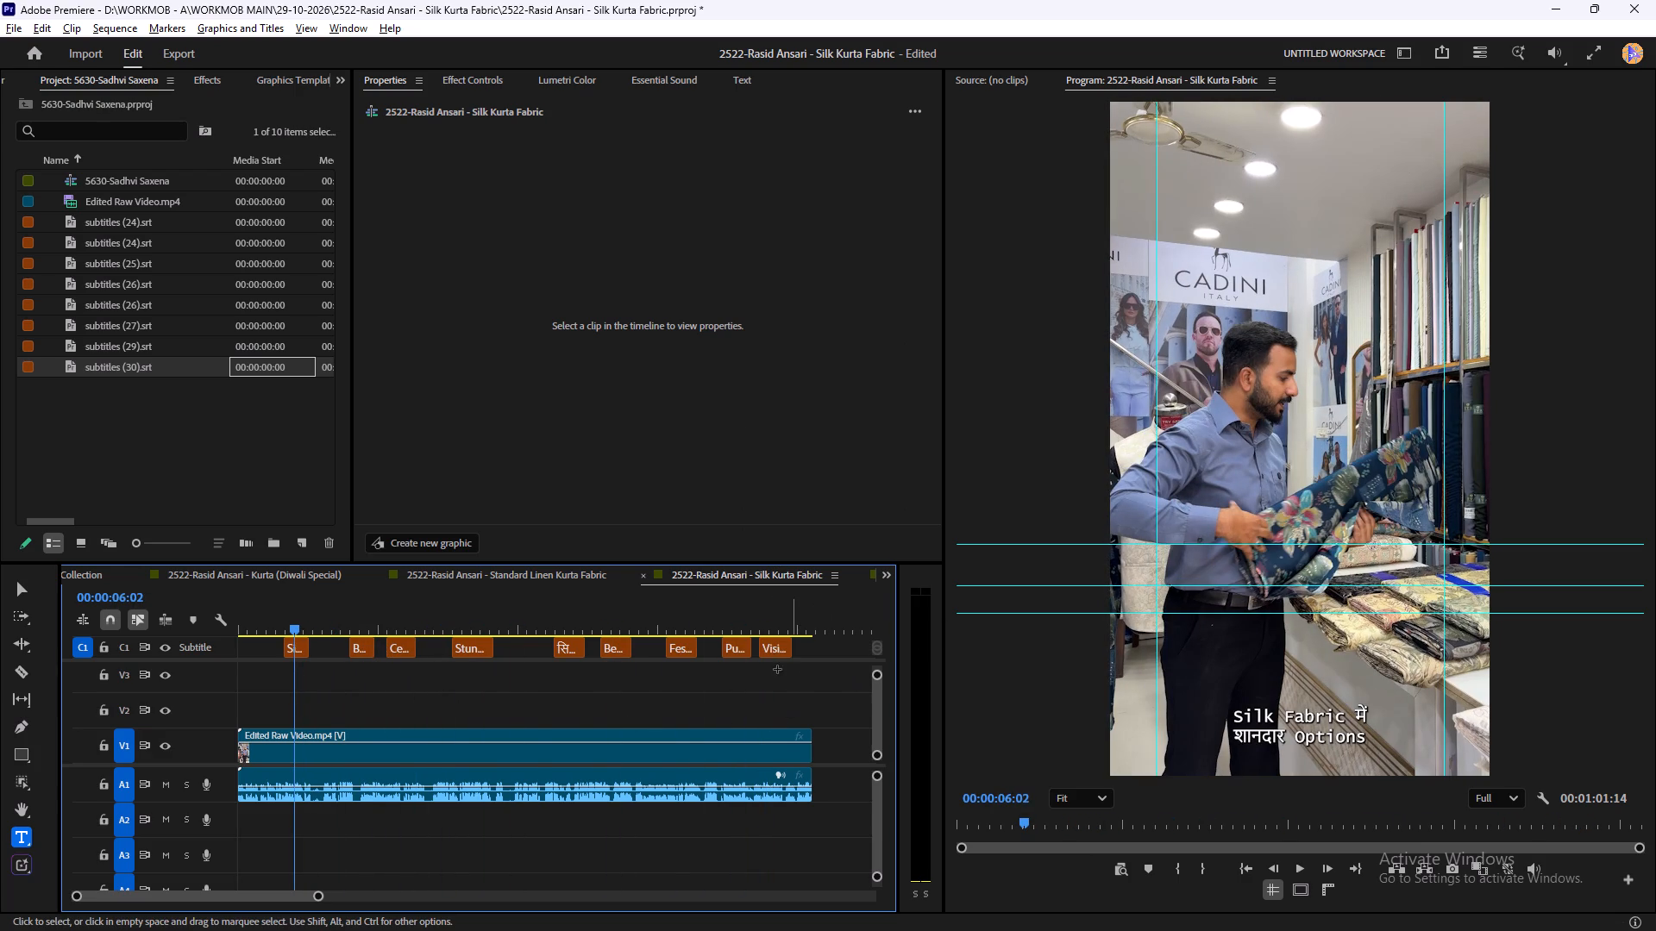
left_click_drag(777, 669, 266, 641)
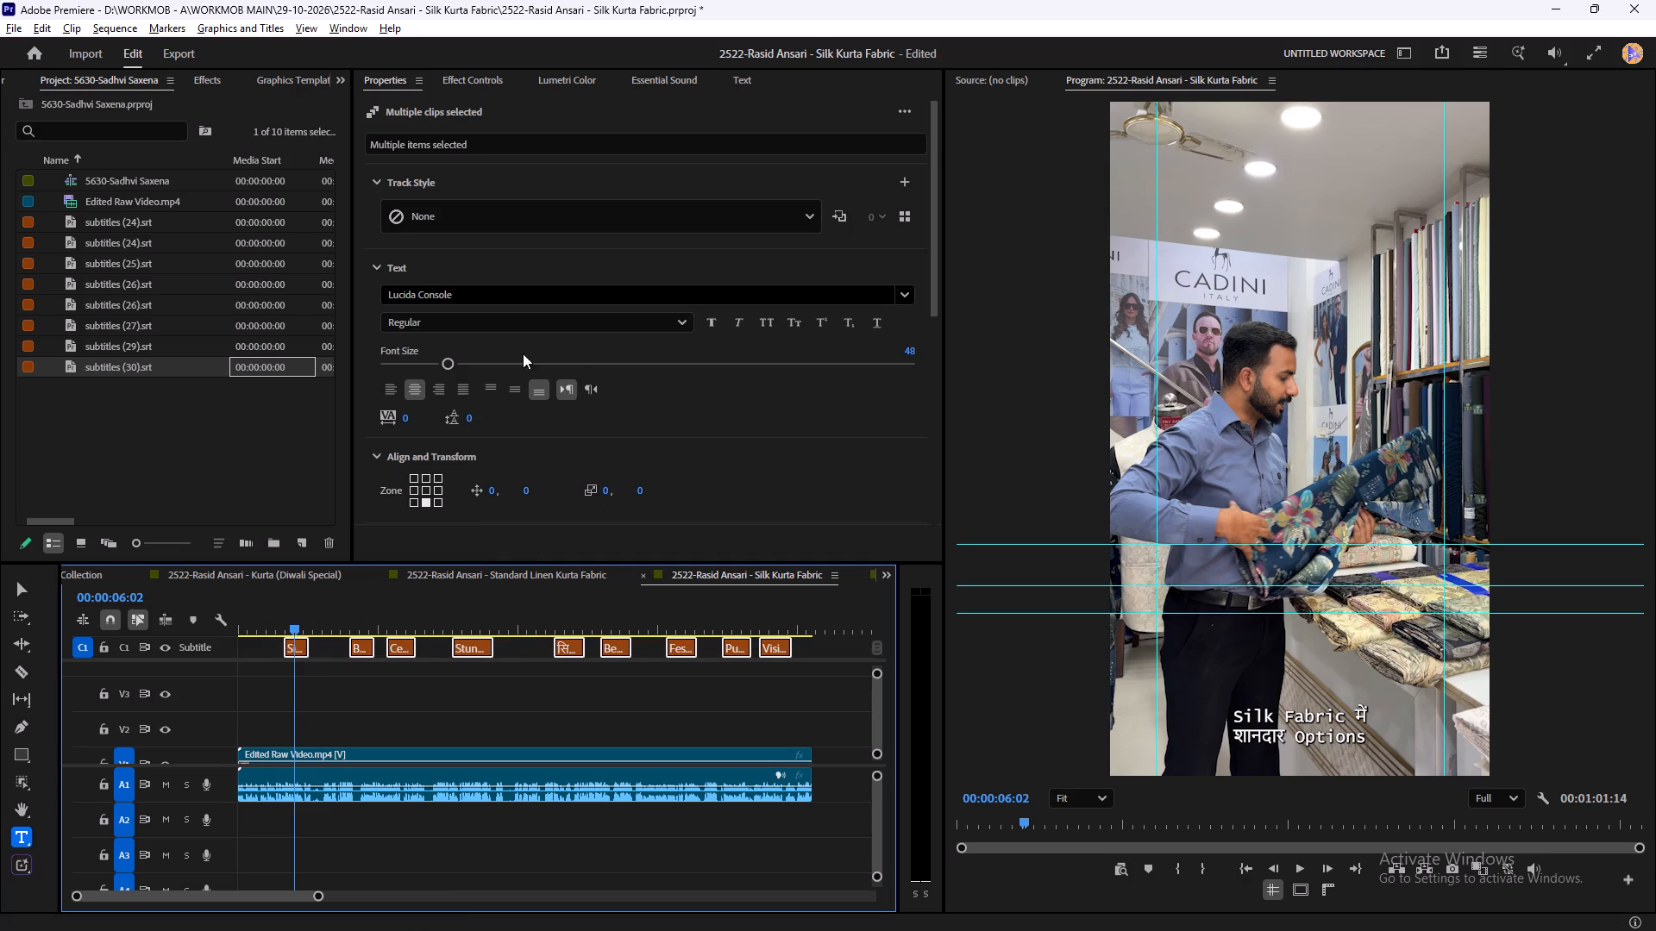
left_click(447, 296)
left_click(477, 428)
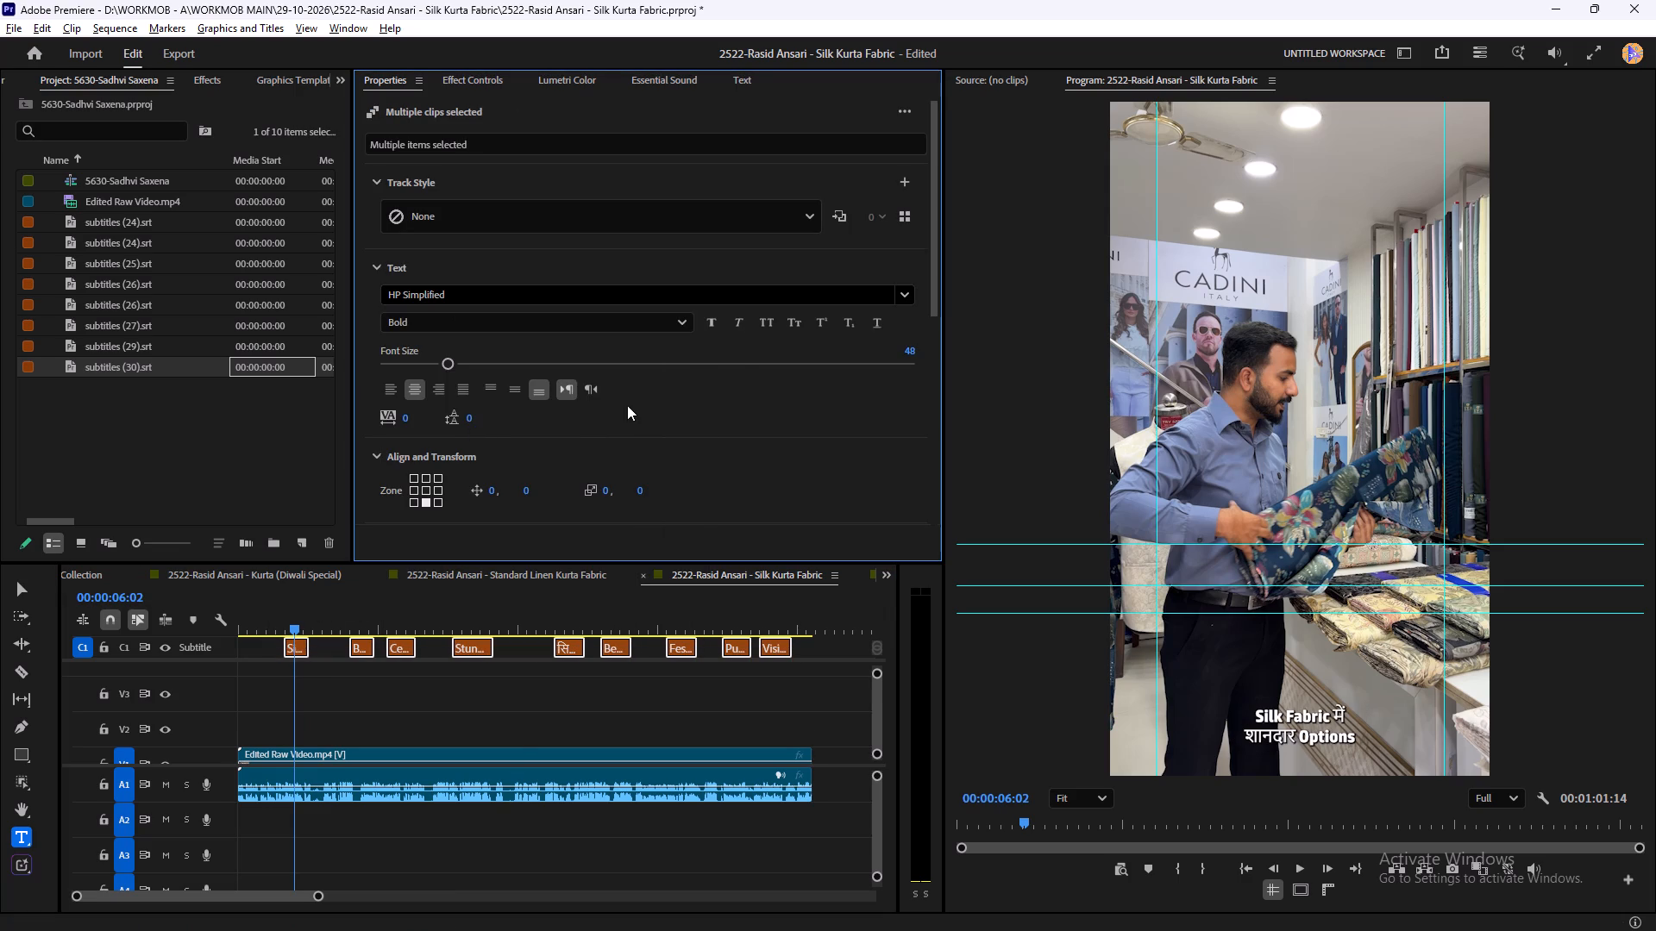
left_click(766, 316)
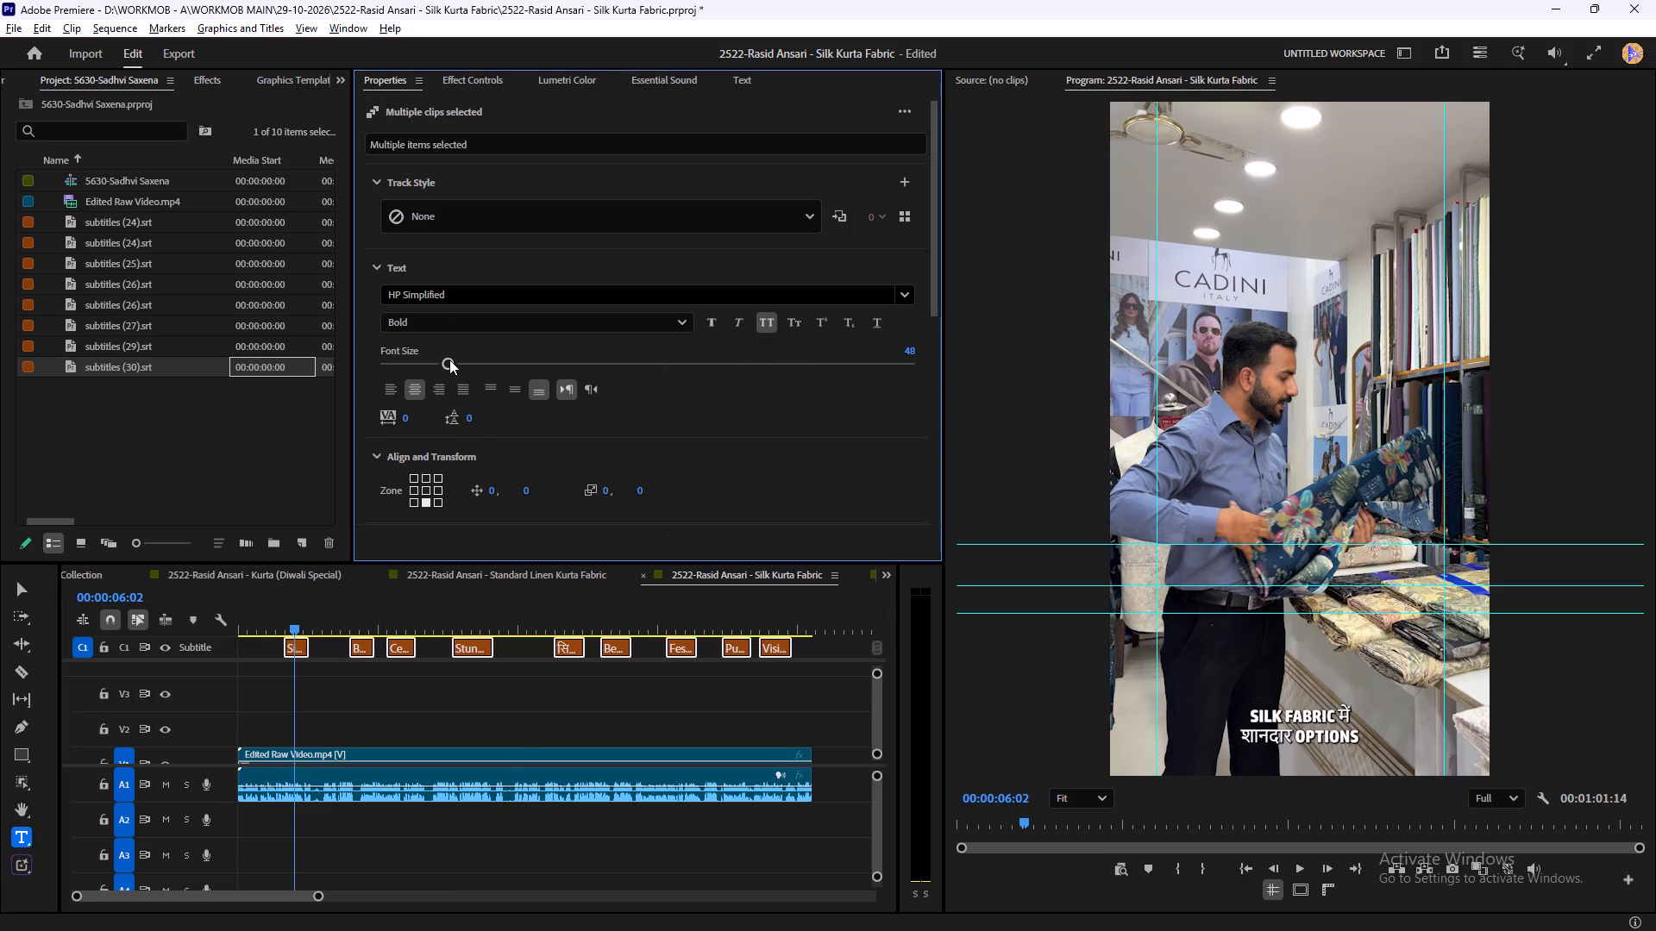
left_click_drag(449, 359, 475, 356)
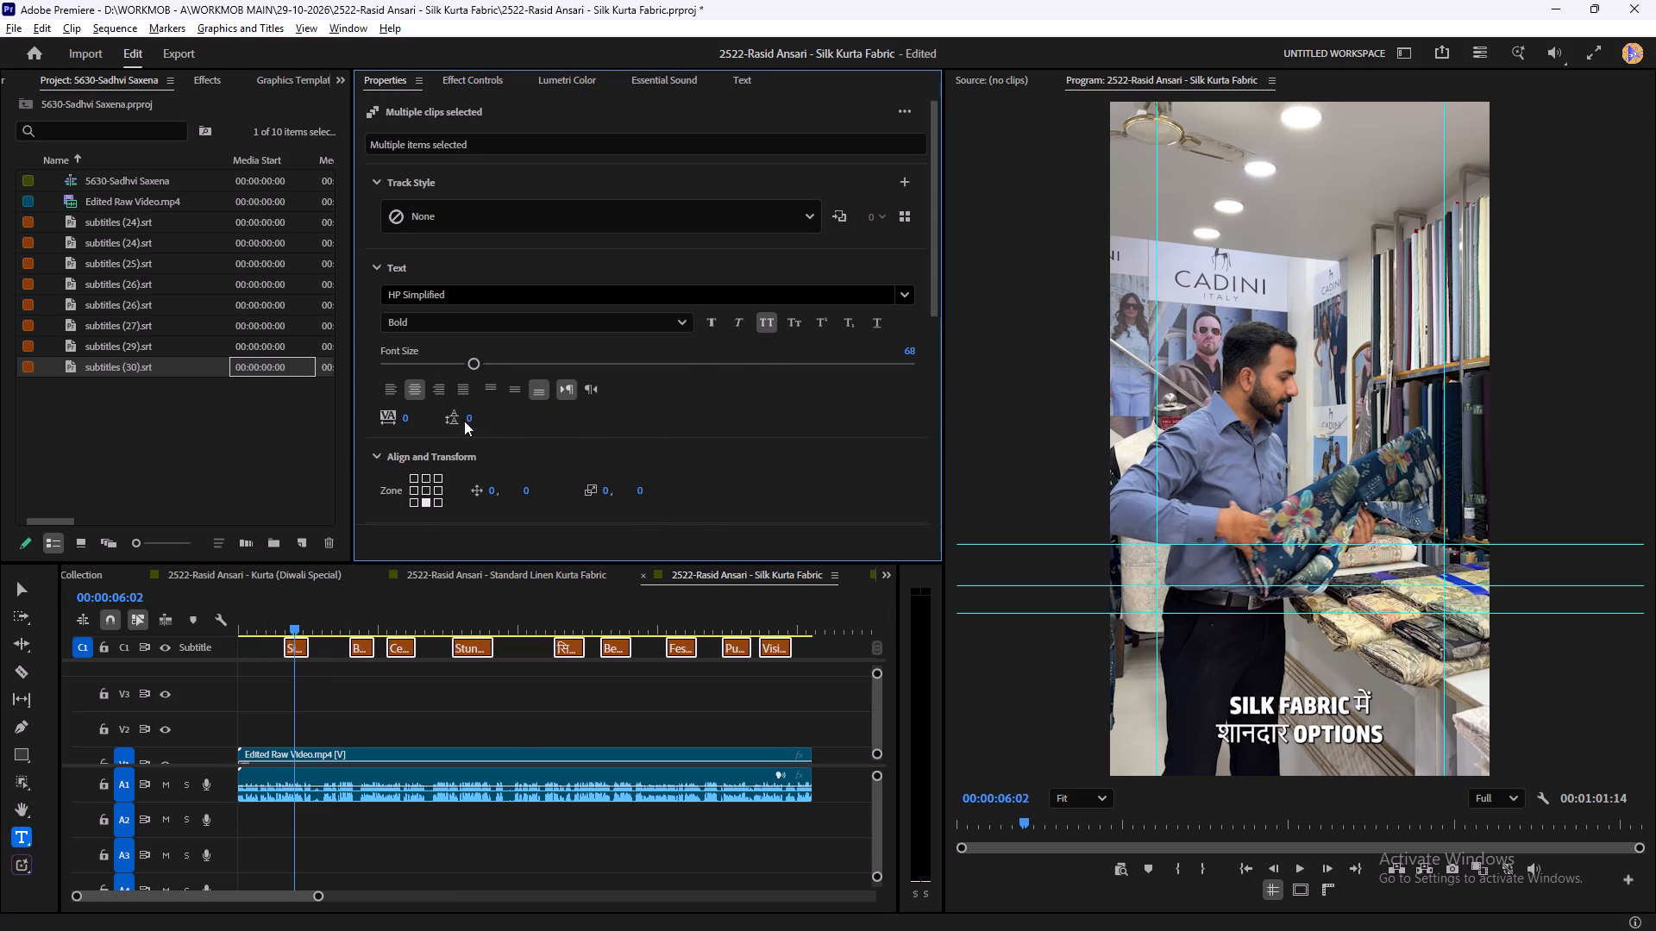
Set all captions to the centre zone with a vertical offset of 410 and increase their font size to 73.
left_click(1588, 897)
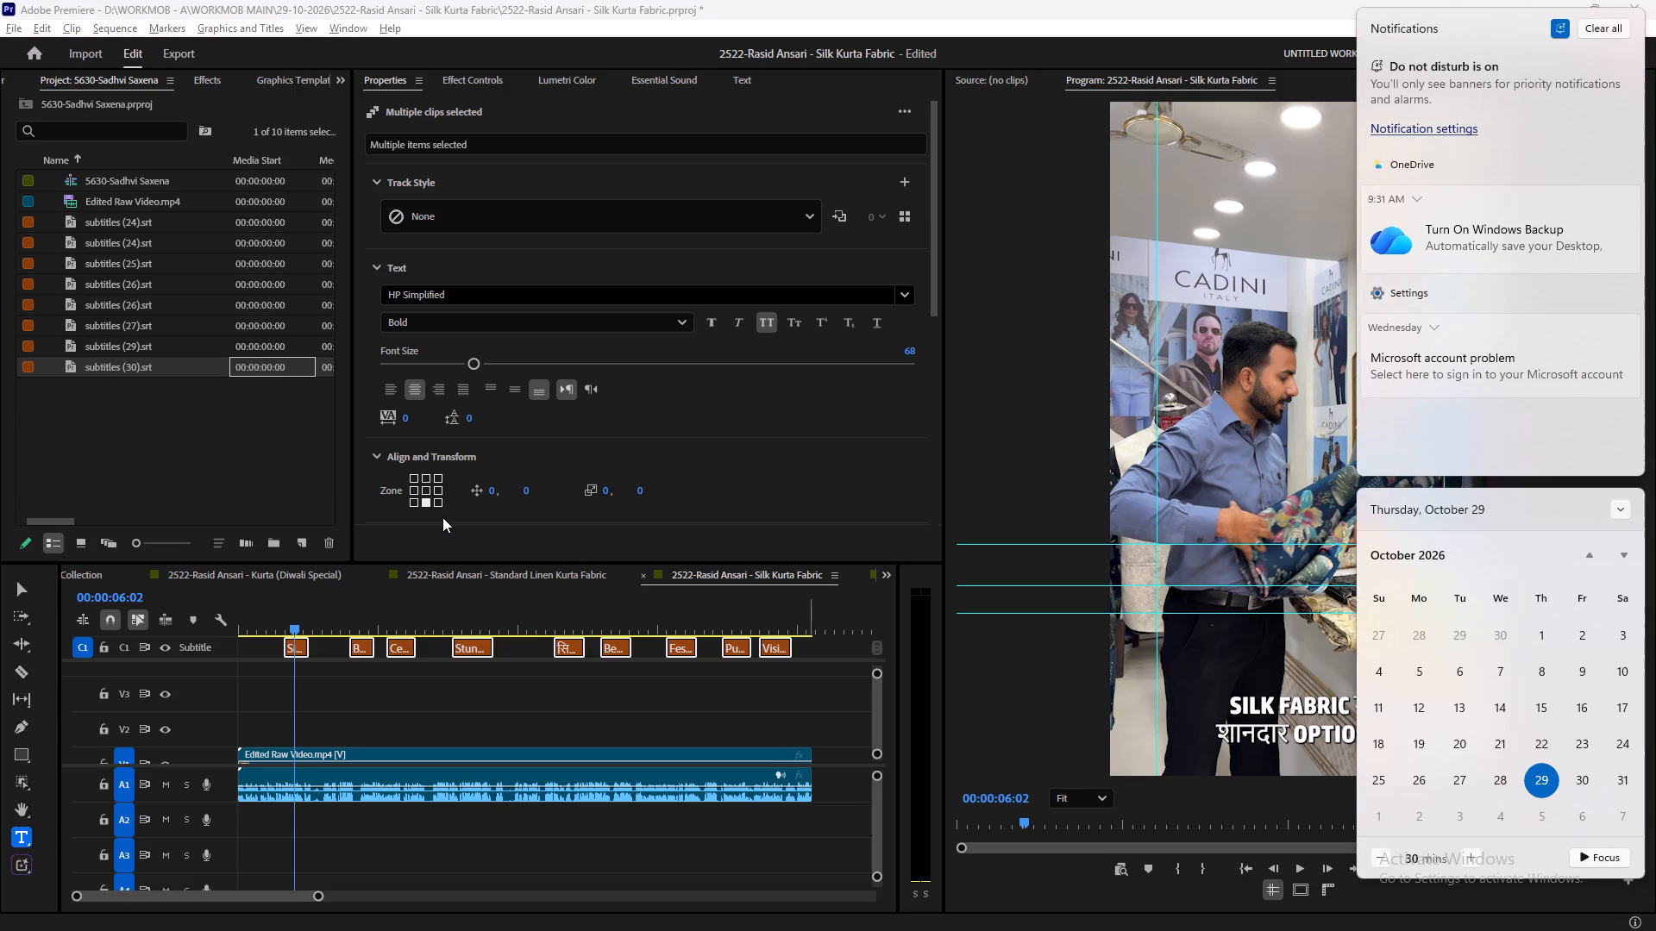
left_click(430, 490)
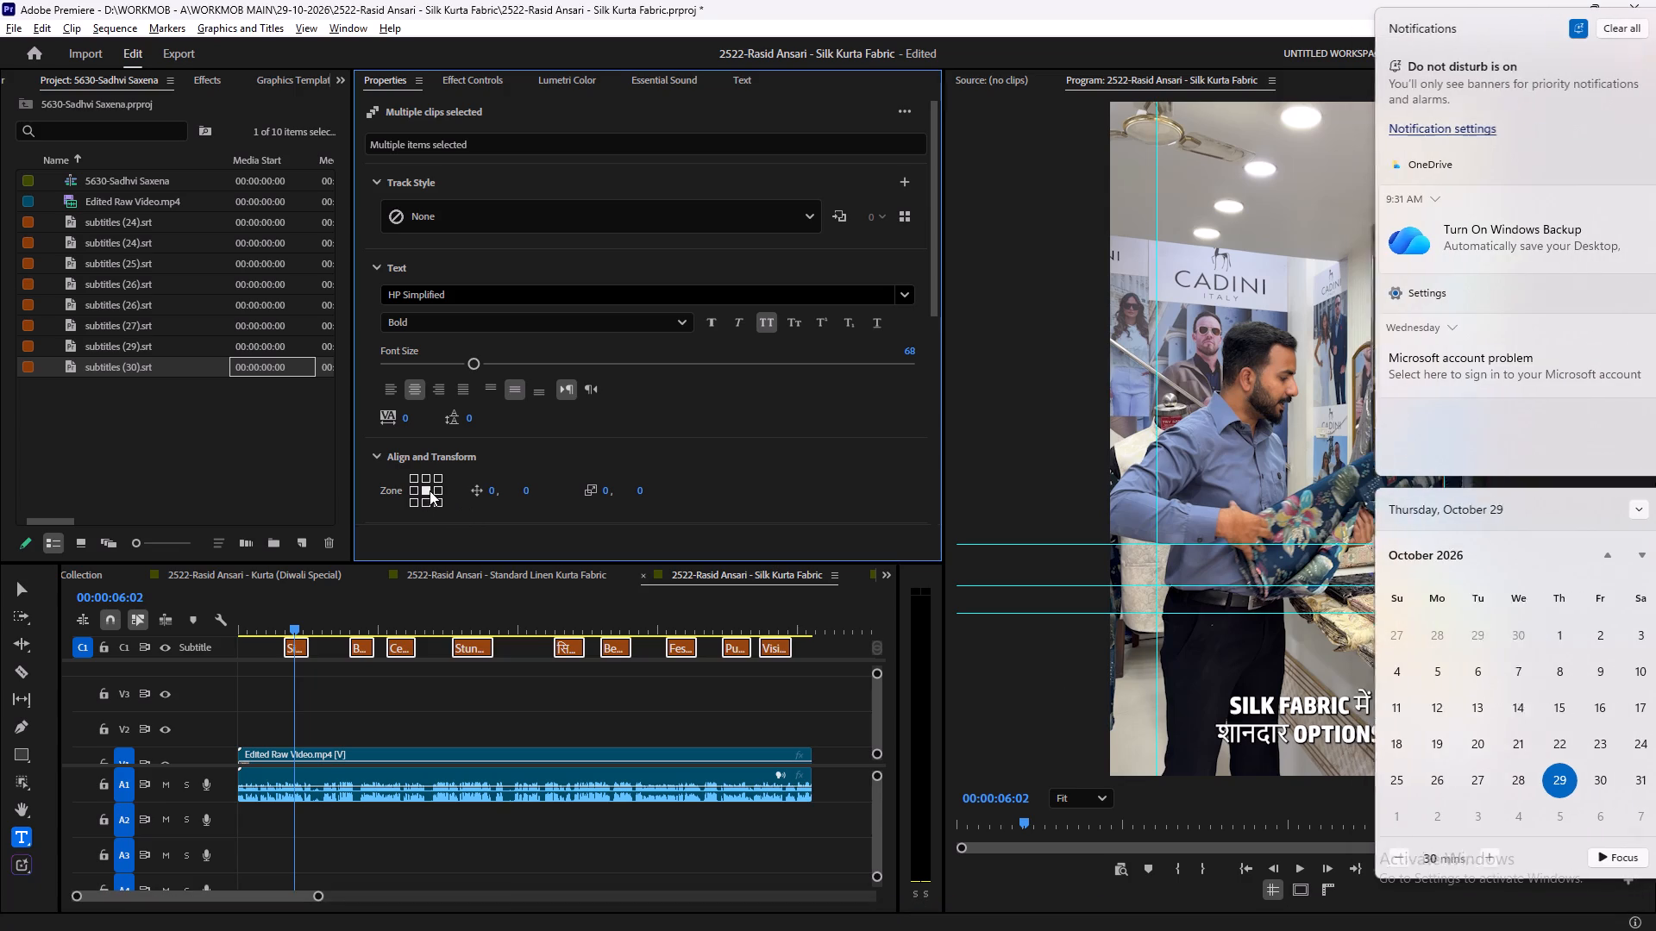
left_click(524, 492)
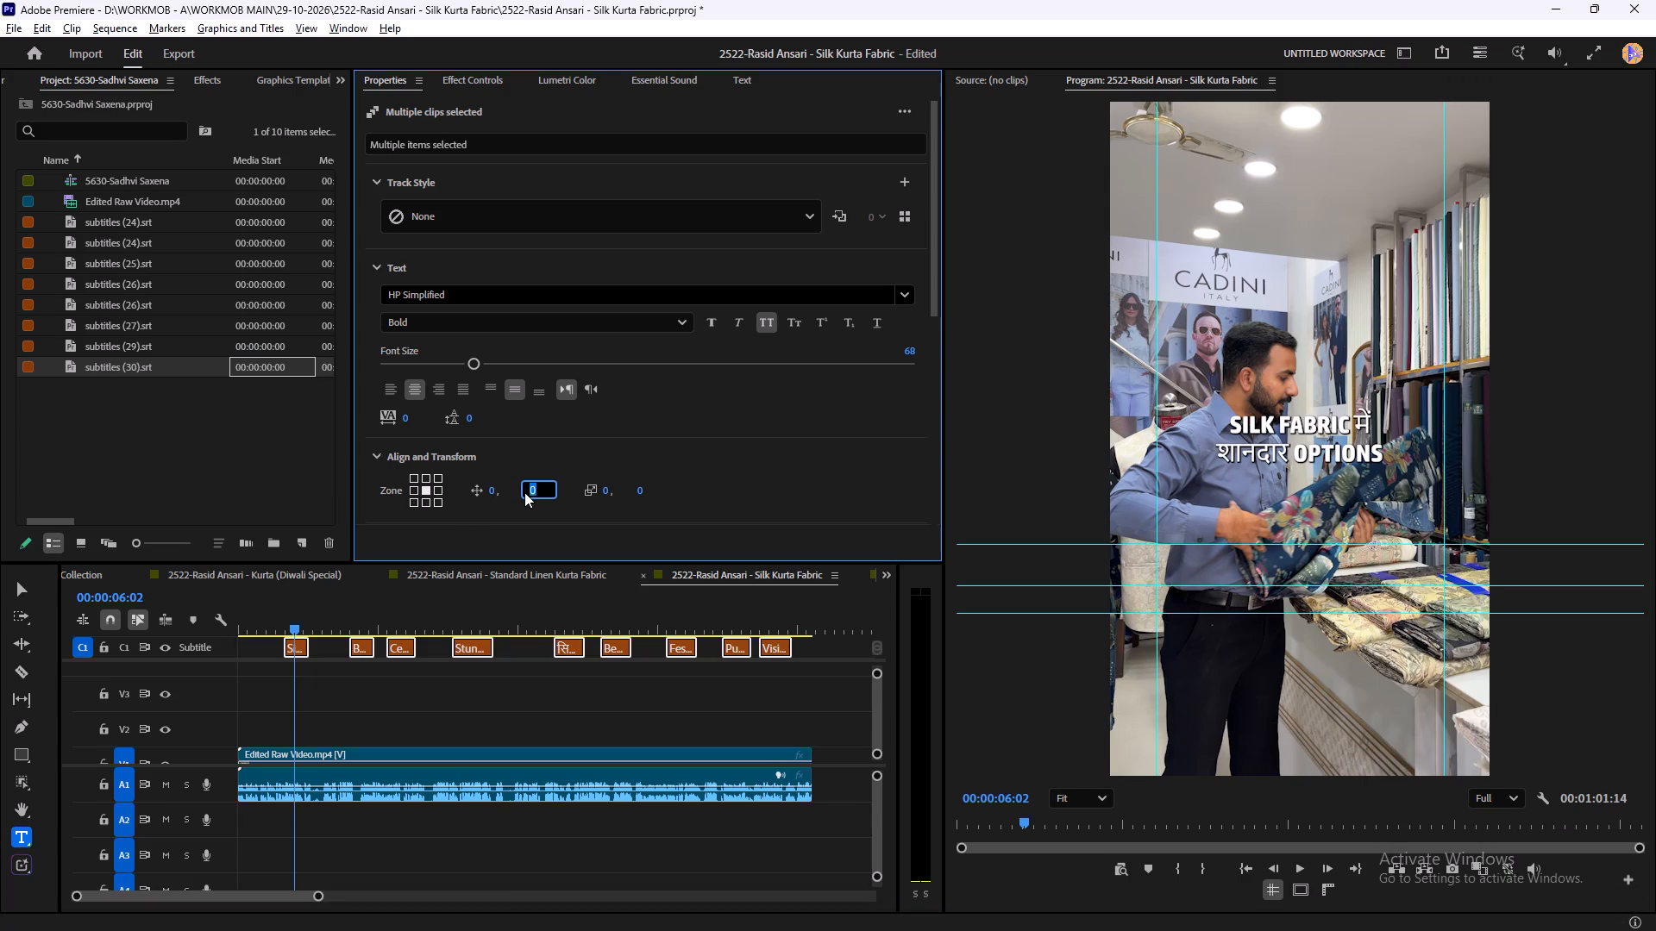
type("410")
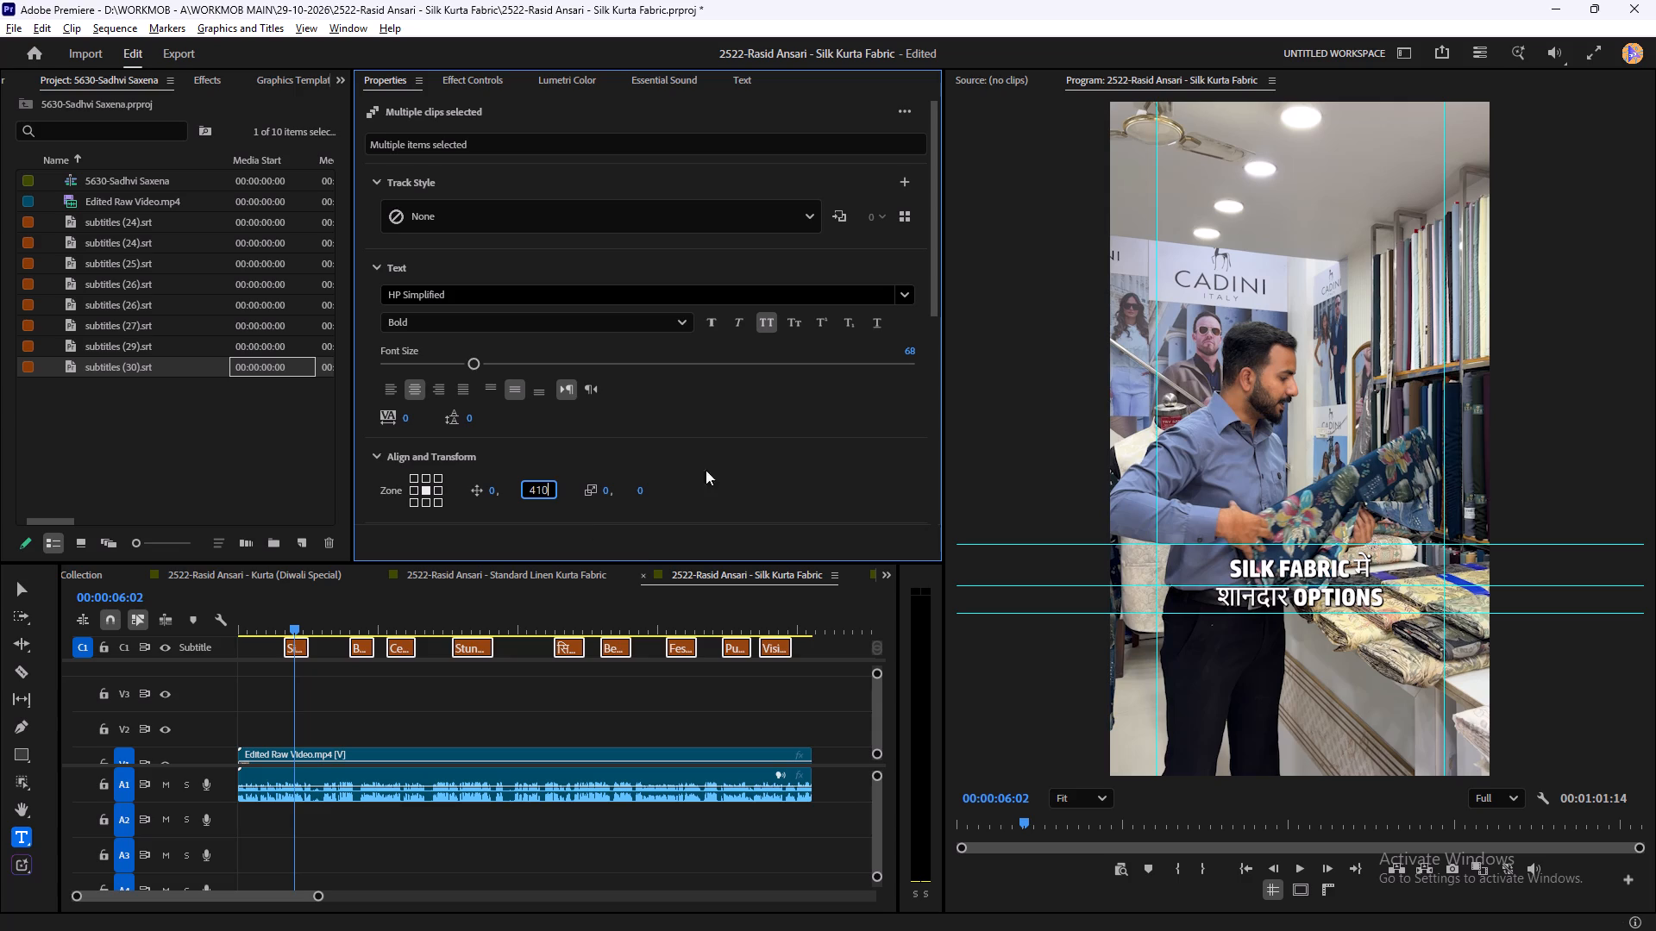
left_click(474, 358)
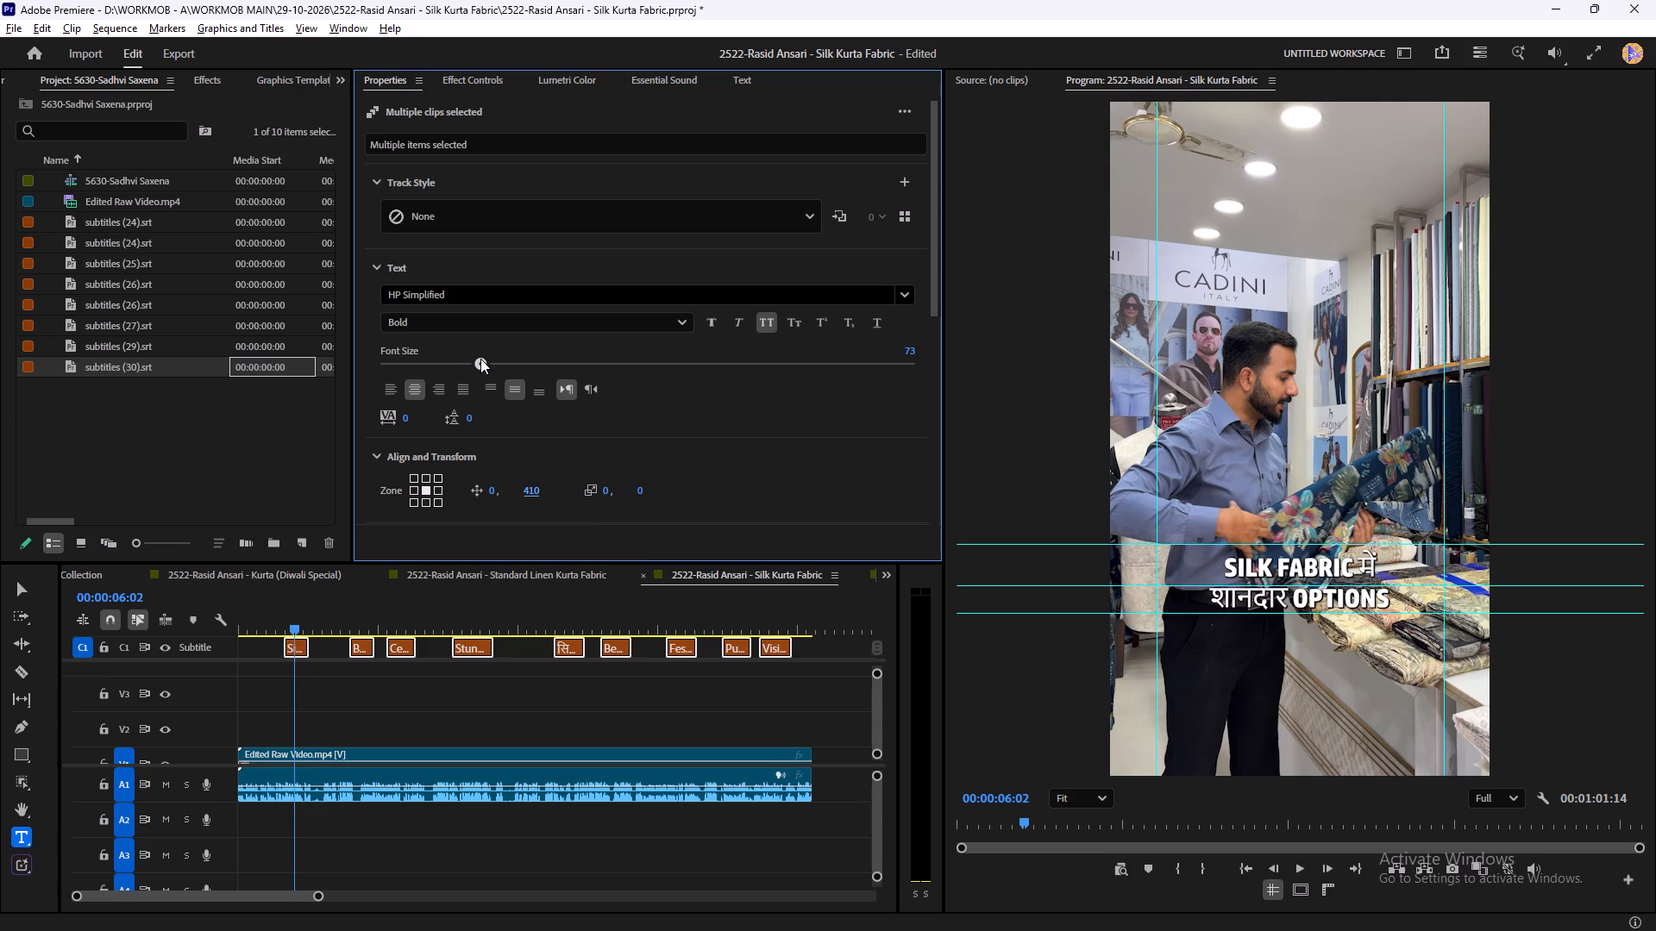
left_click(762, 467)
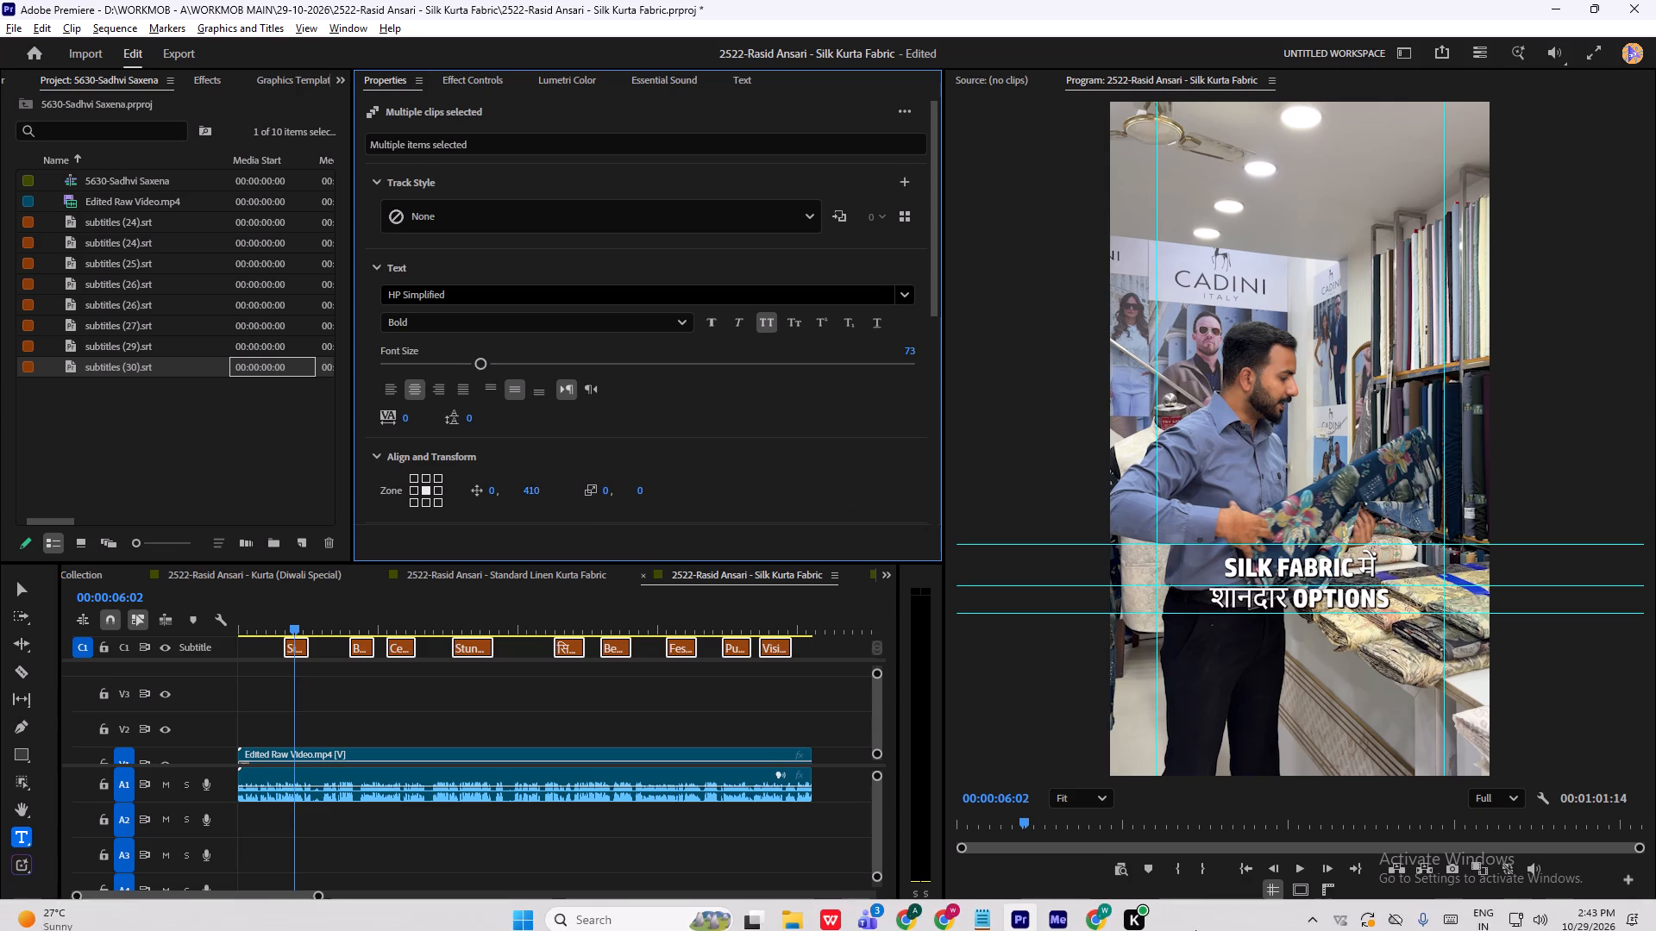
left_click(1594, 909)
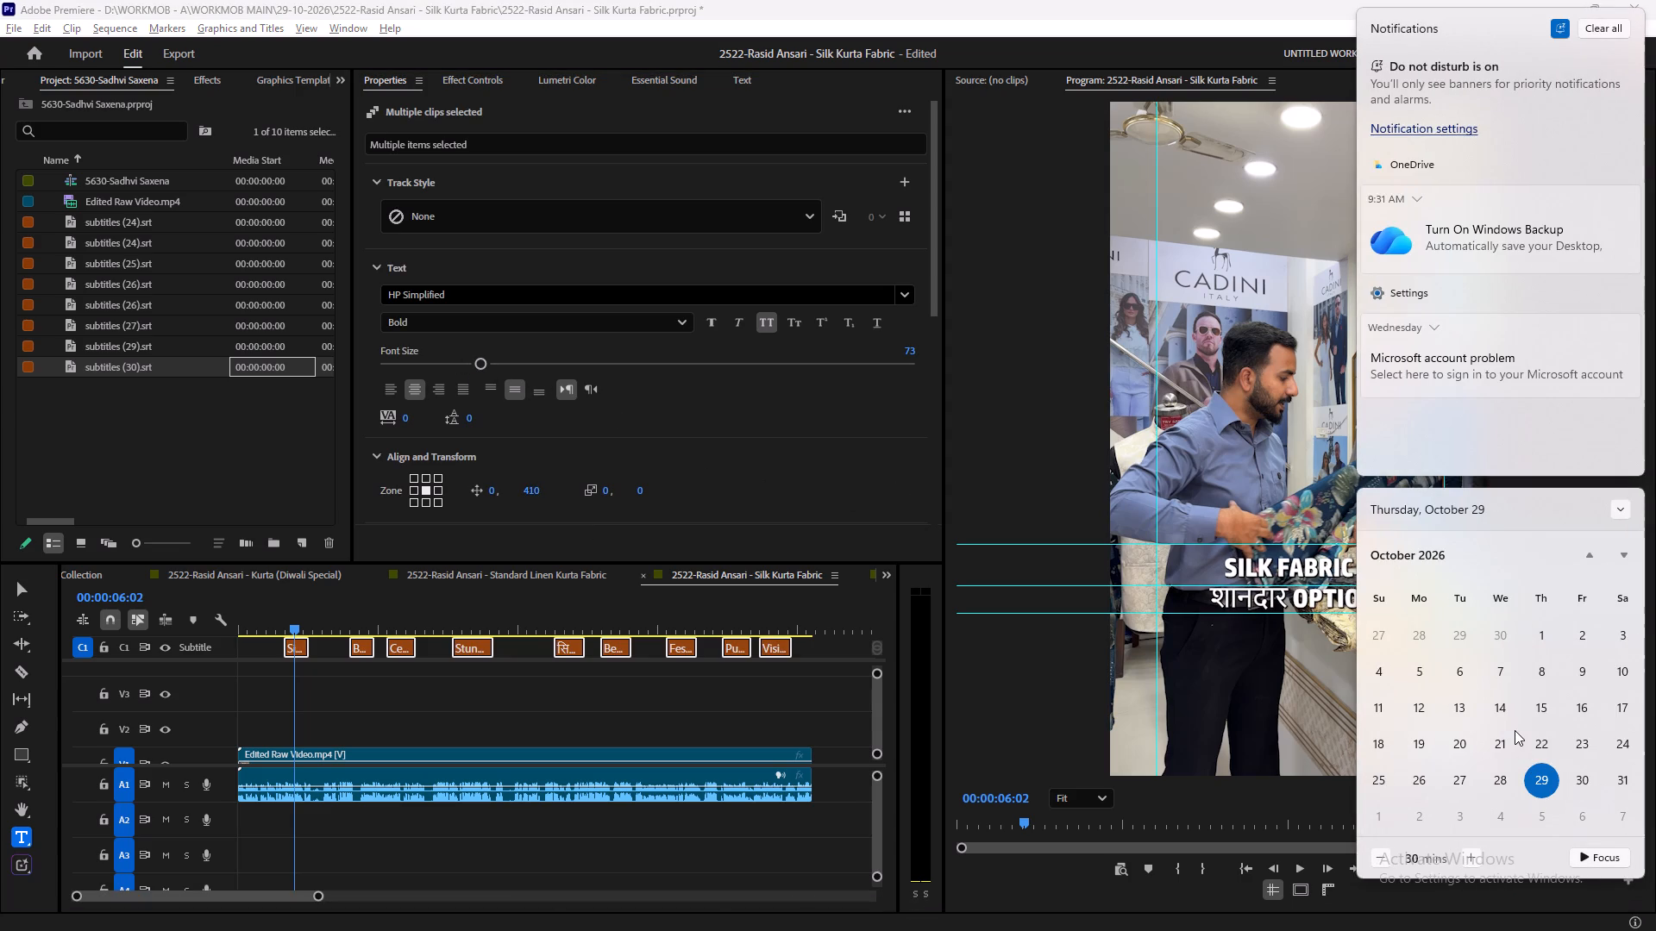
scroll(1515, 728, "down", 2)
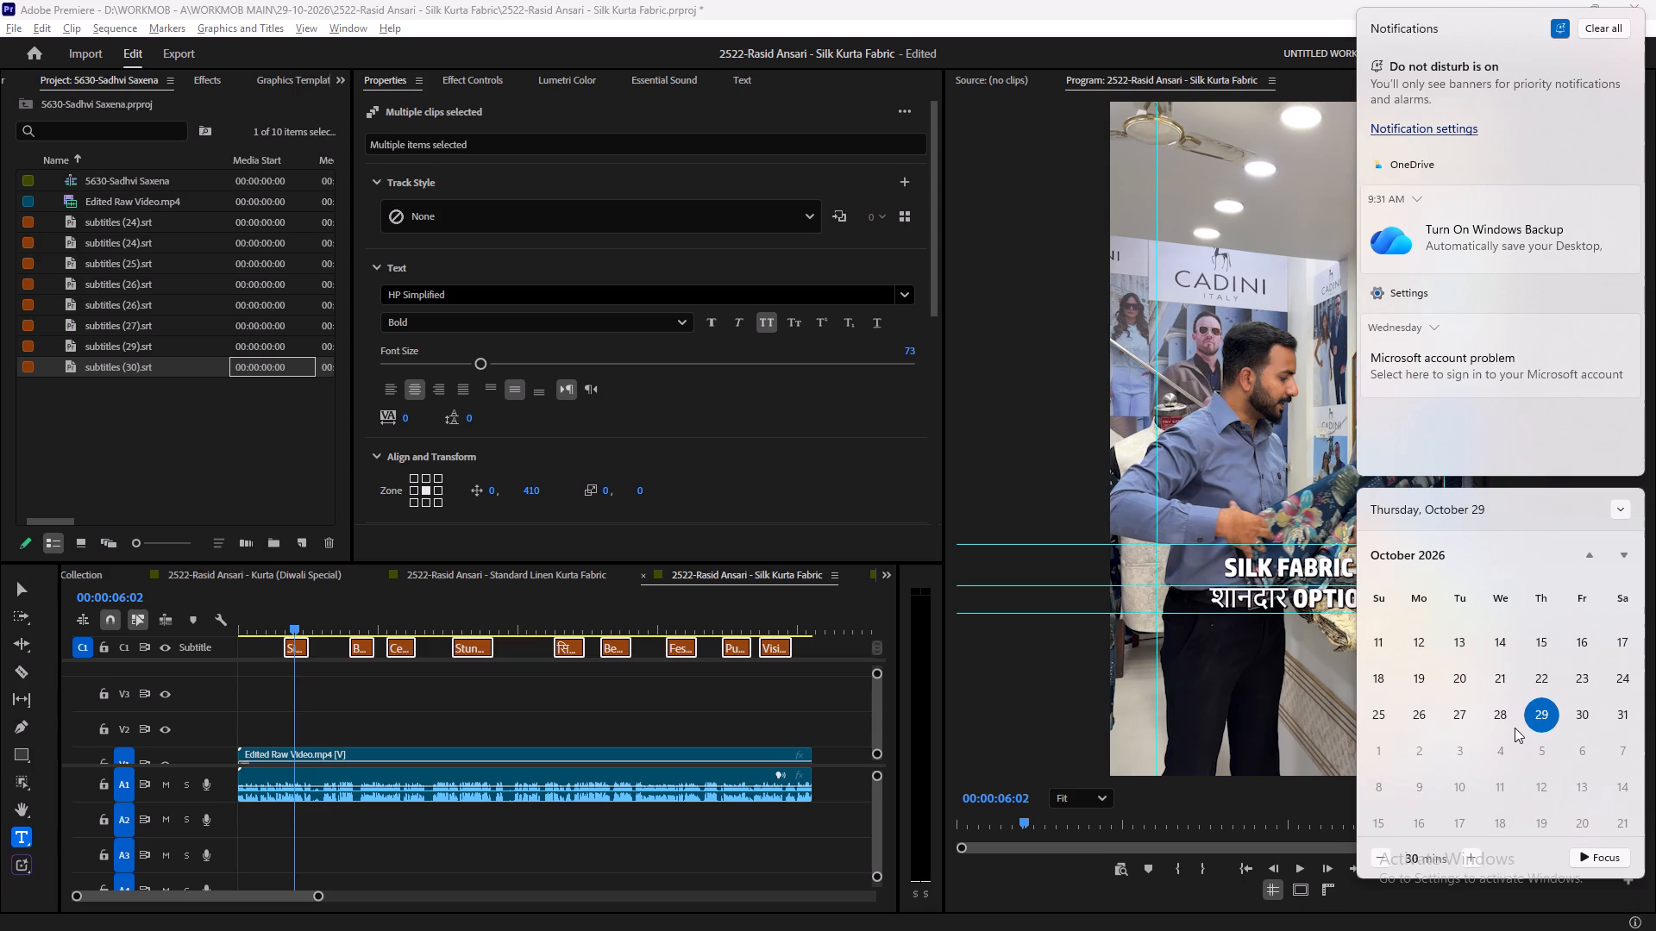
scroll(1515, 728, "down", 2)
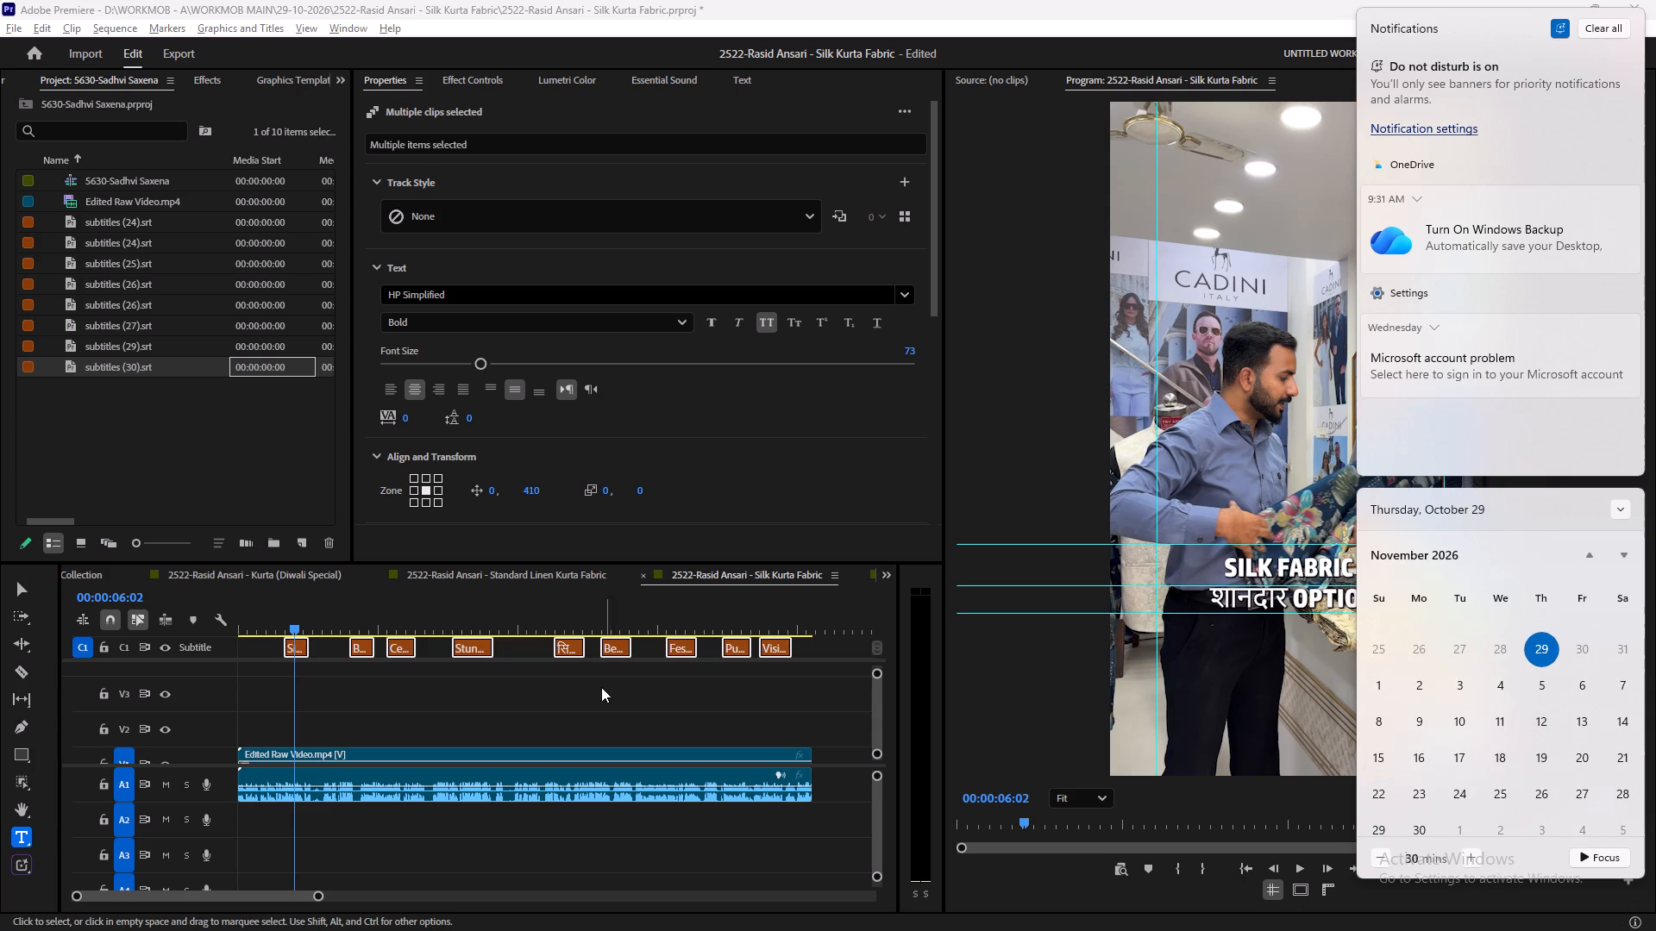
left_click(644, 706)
Select all the captions on the subtitle track and change their fill colour to yellow FFF000.
left_click_drag(802, 669, 291, 649)
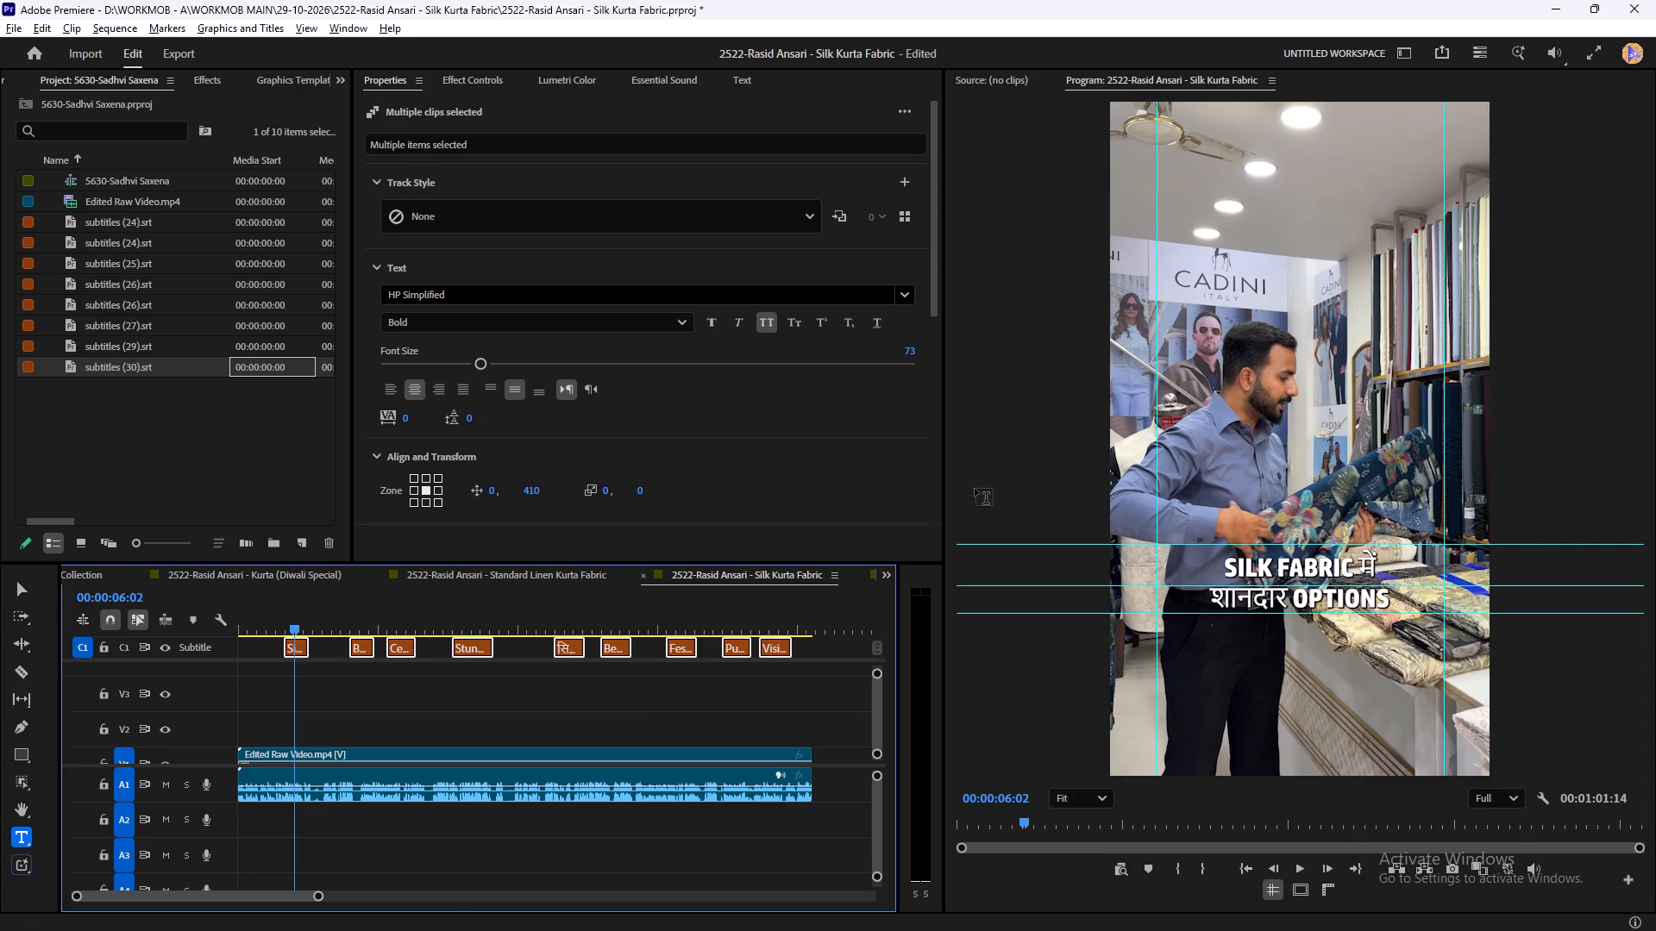
scroll(815, 454, "down", 9)
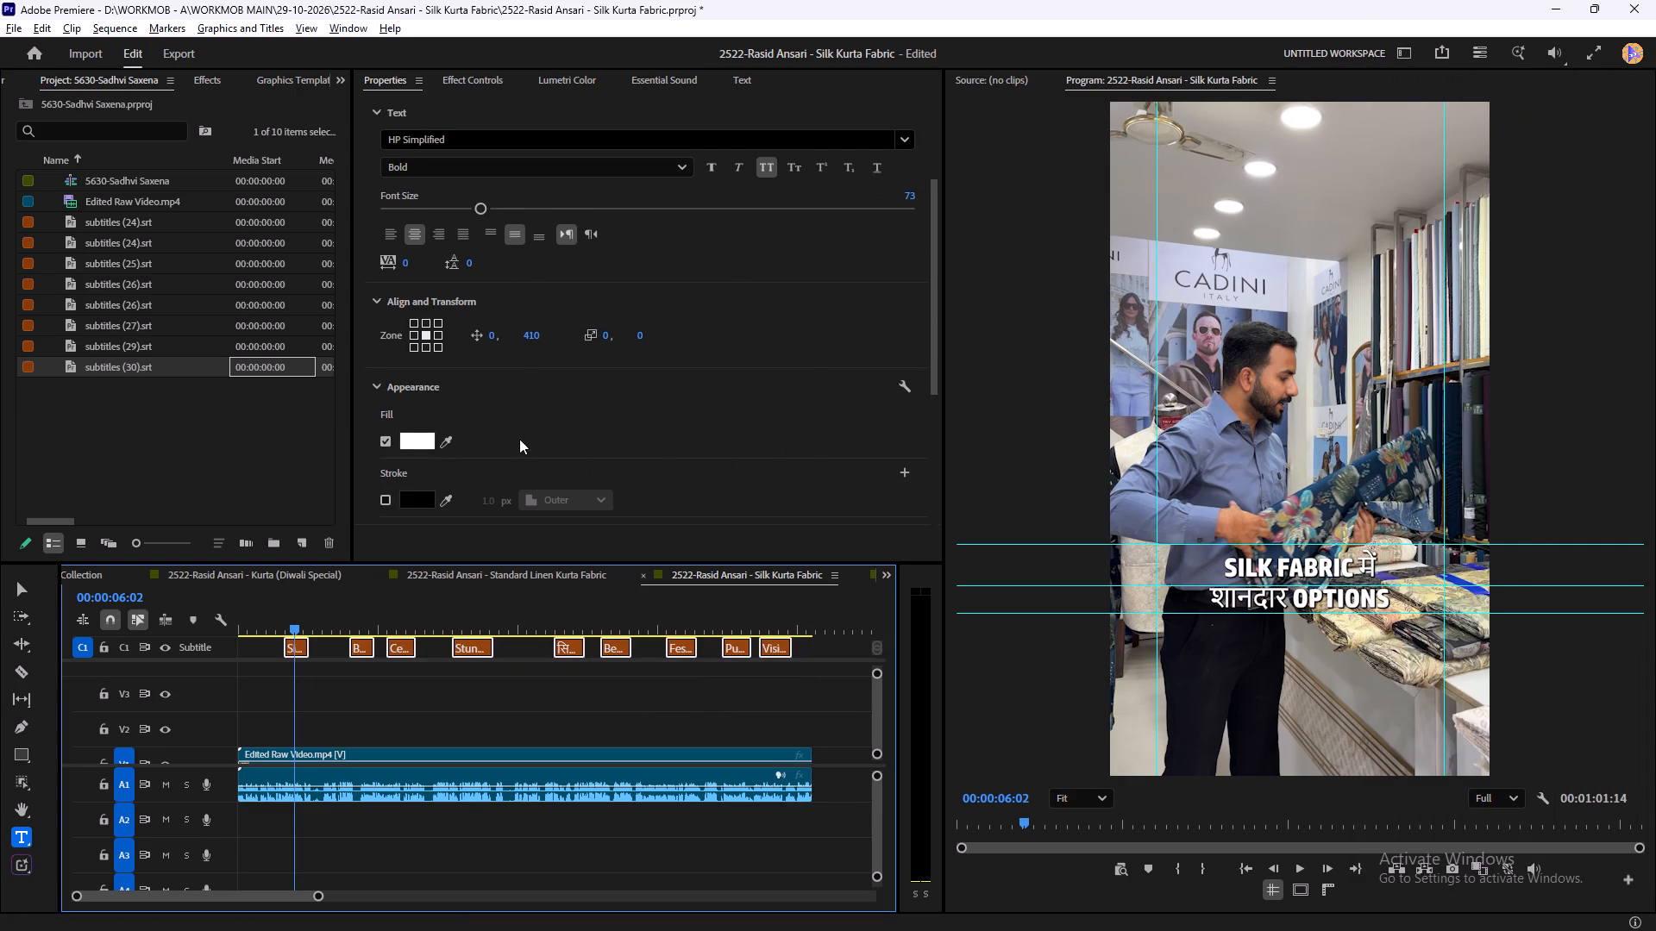
left_click(417, 447)
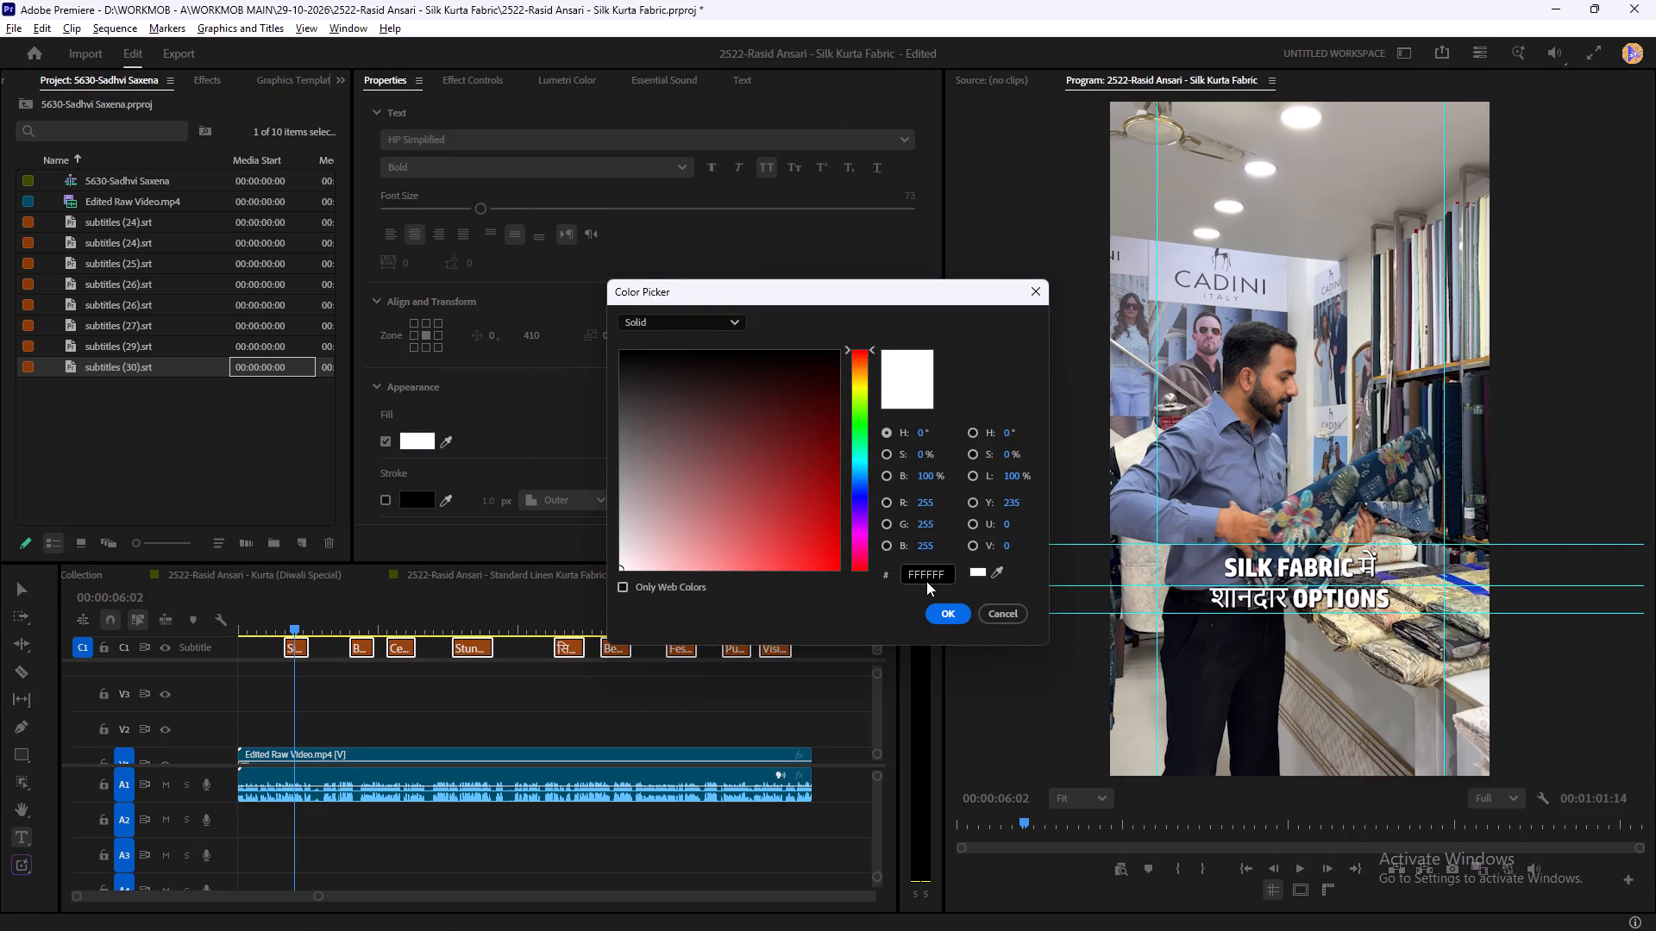
left_click_drag(926, 579, 973, 576)
type("000")
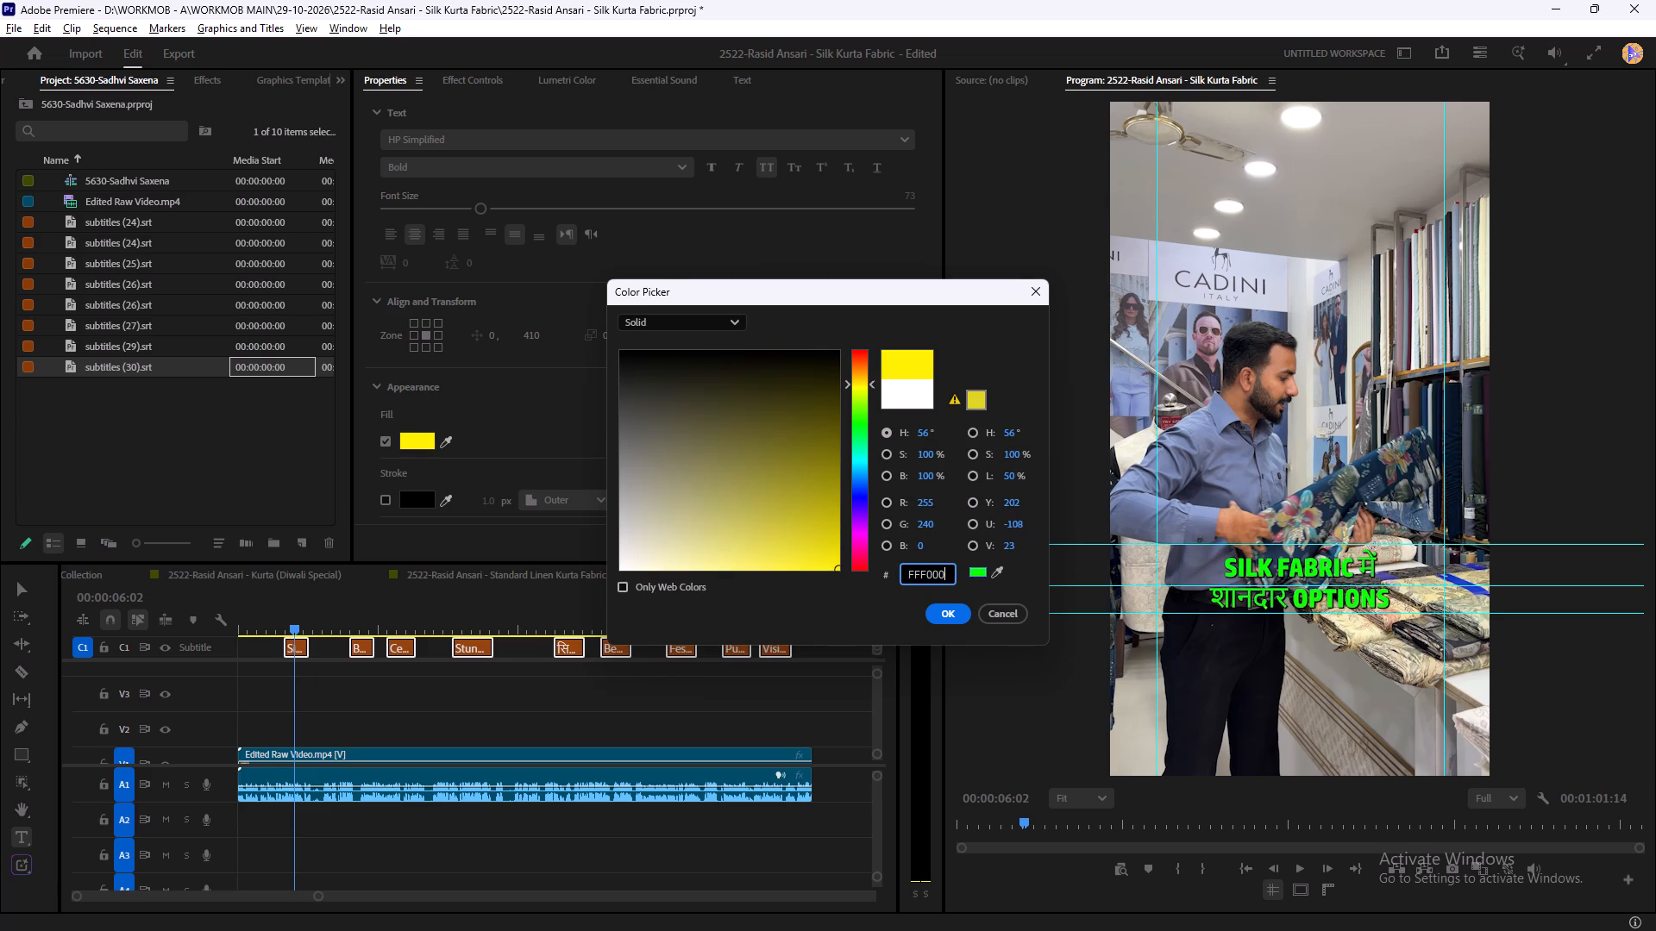
left_click(959, 619)
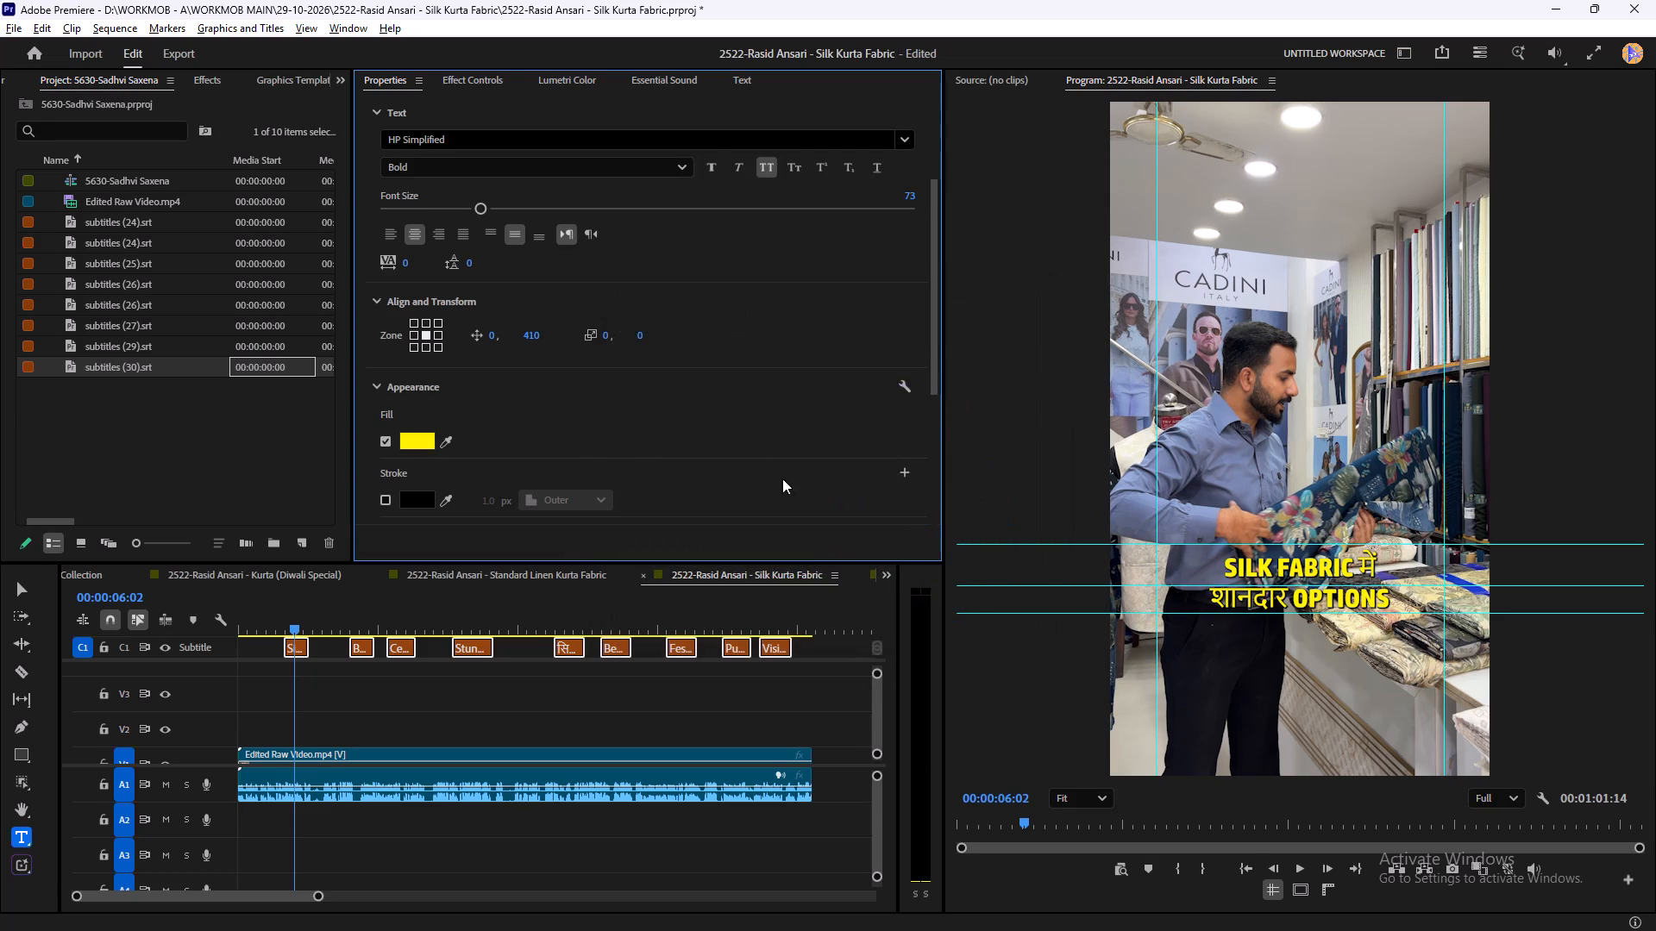
Set the shadow opacity of all captions to 74.
scroll(770, 457, "down", 4)
scroll(674, 367, "down", 9)
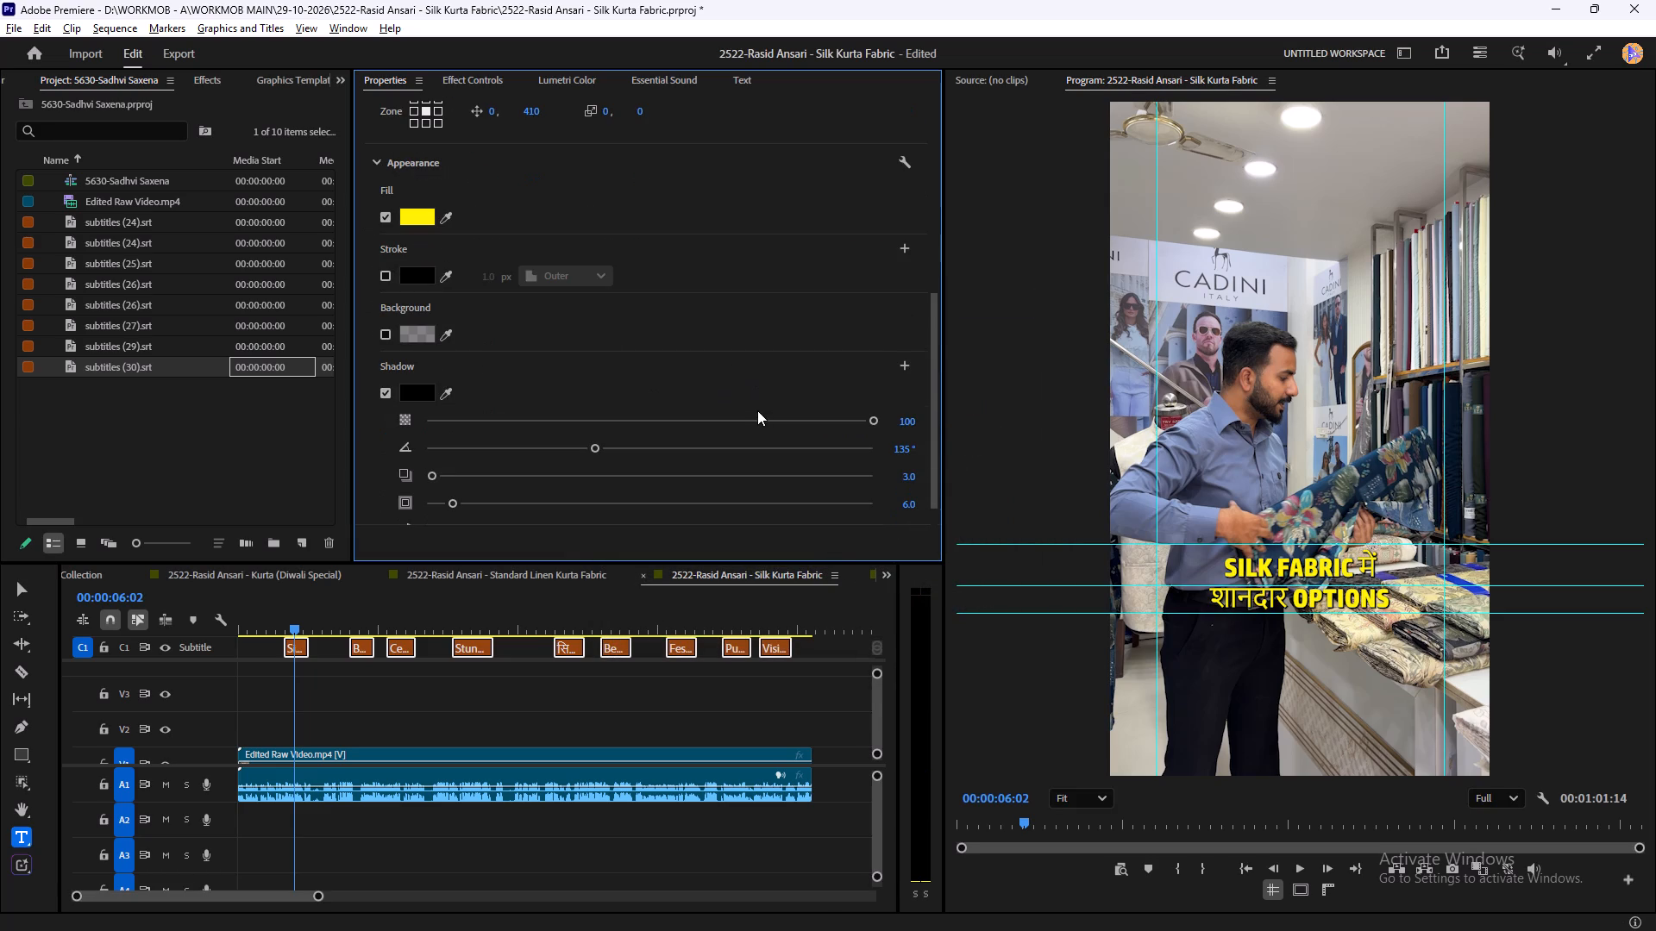
left_click_drag(757, 411, 756, 434)
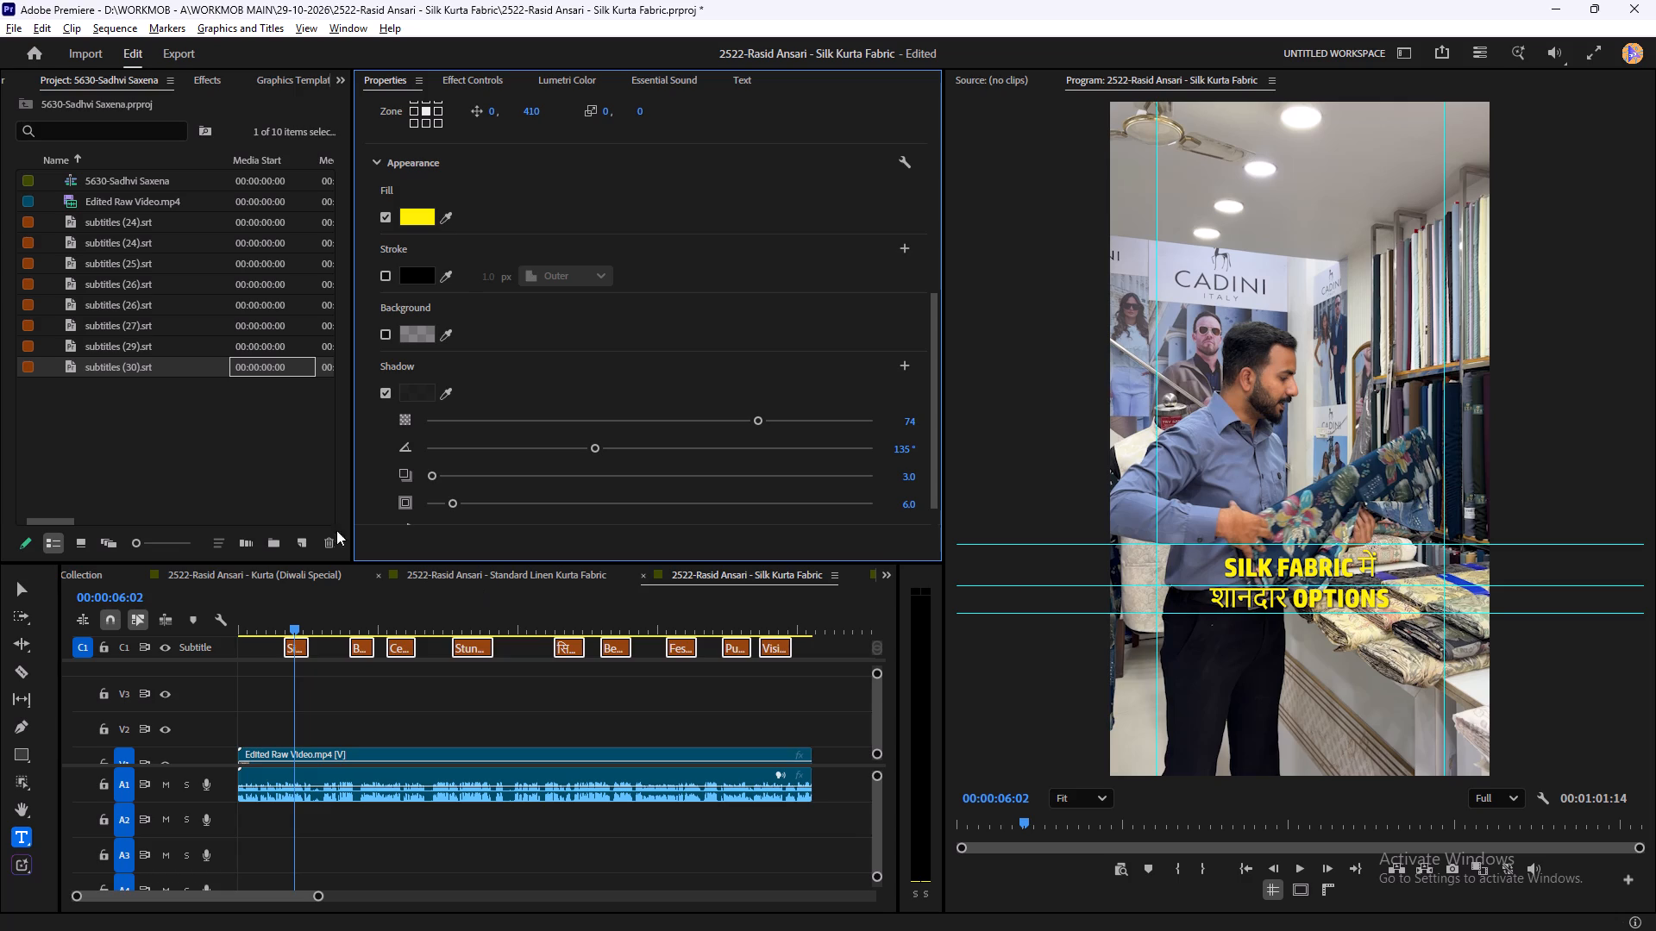
Upgrade the selected captions to graphics.
left_click(230, 28)
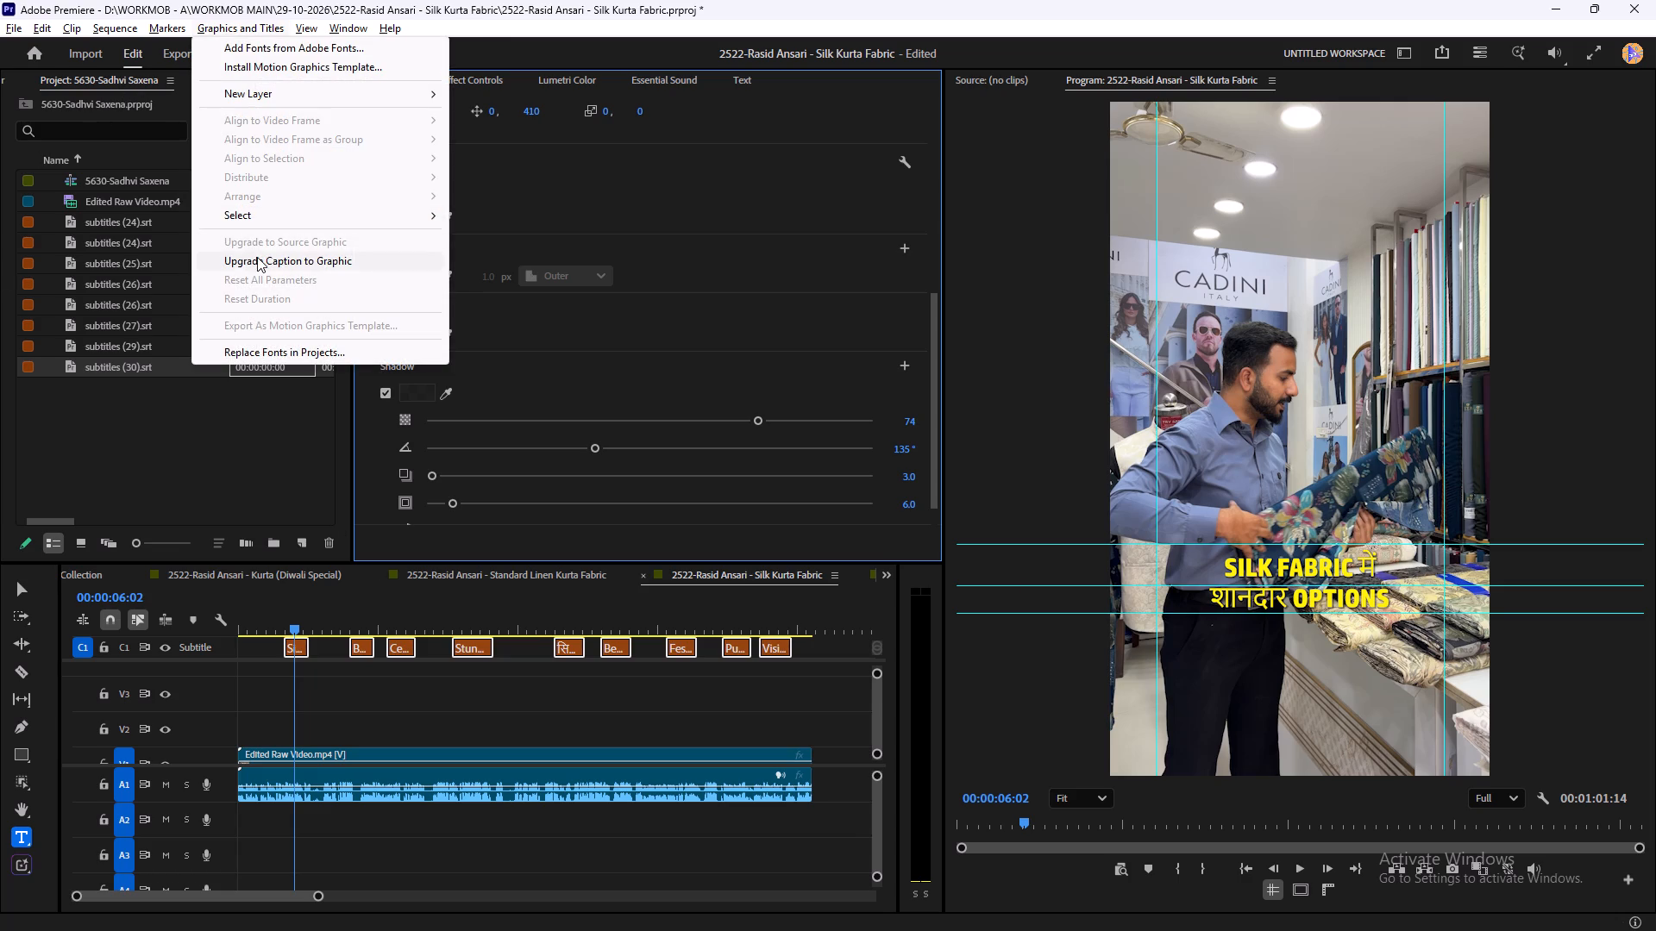
left_click(257, 257)
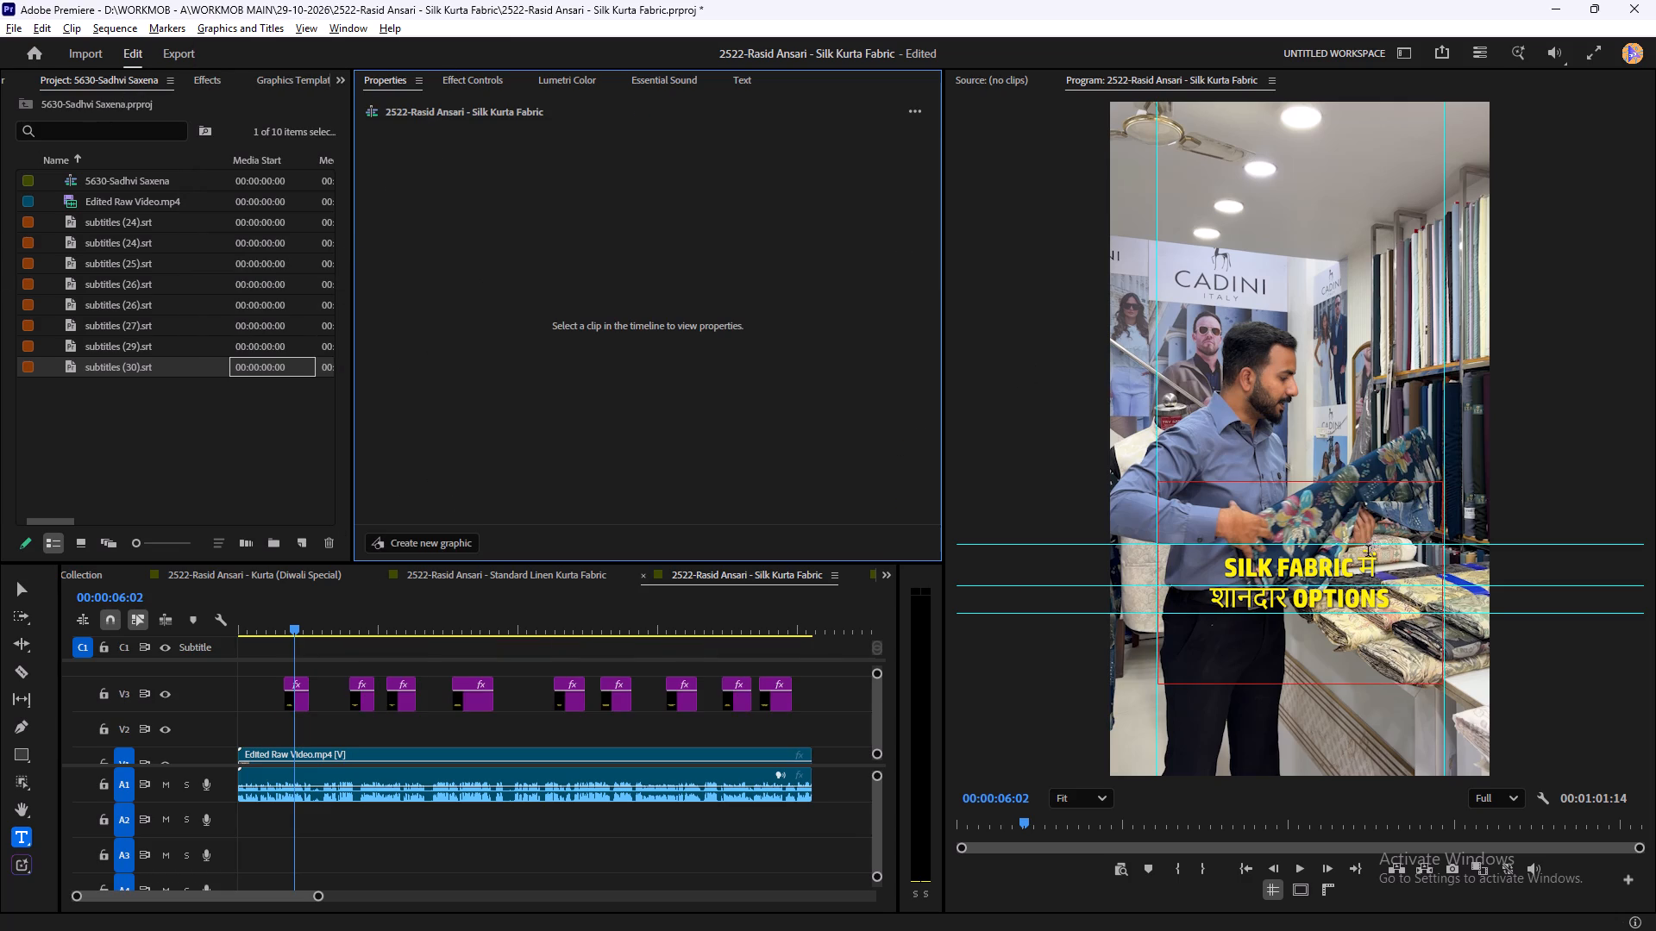
Change the Hindi words में शानदार in the first title to the Khand SemiBold font.
left_click(1362, 557)
left_click_drag(1360, 557, 1286, 601)
left_click(506, 252)
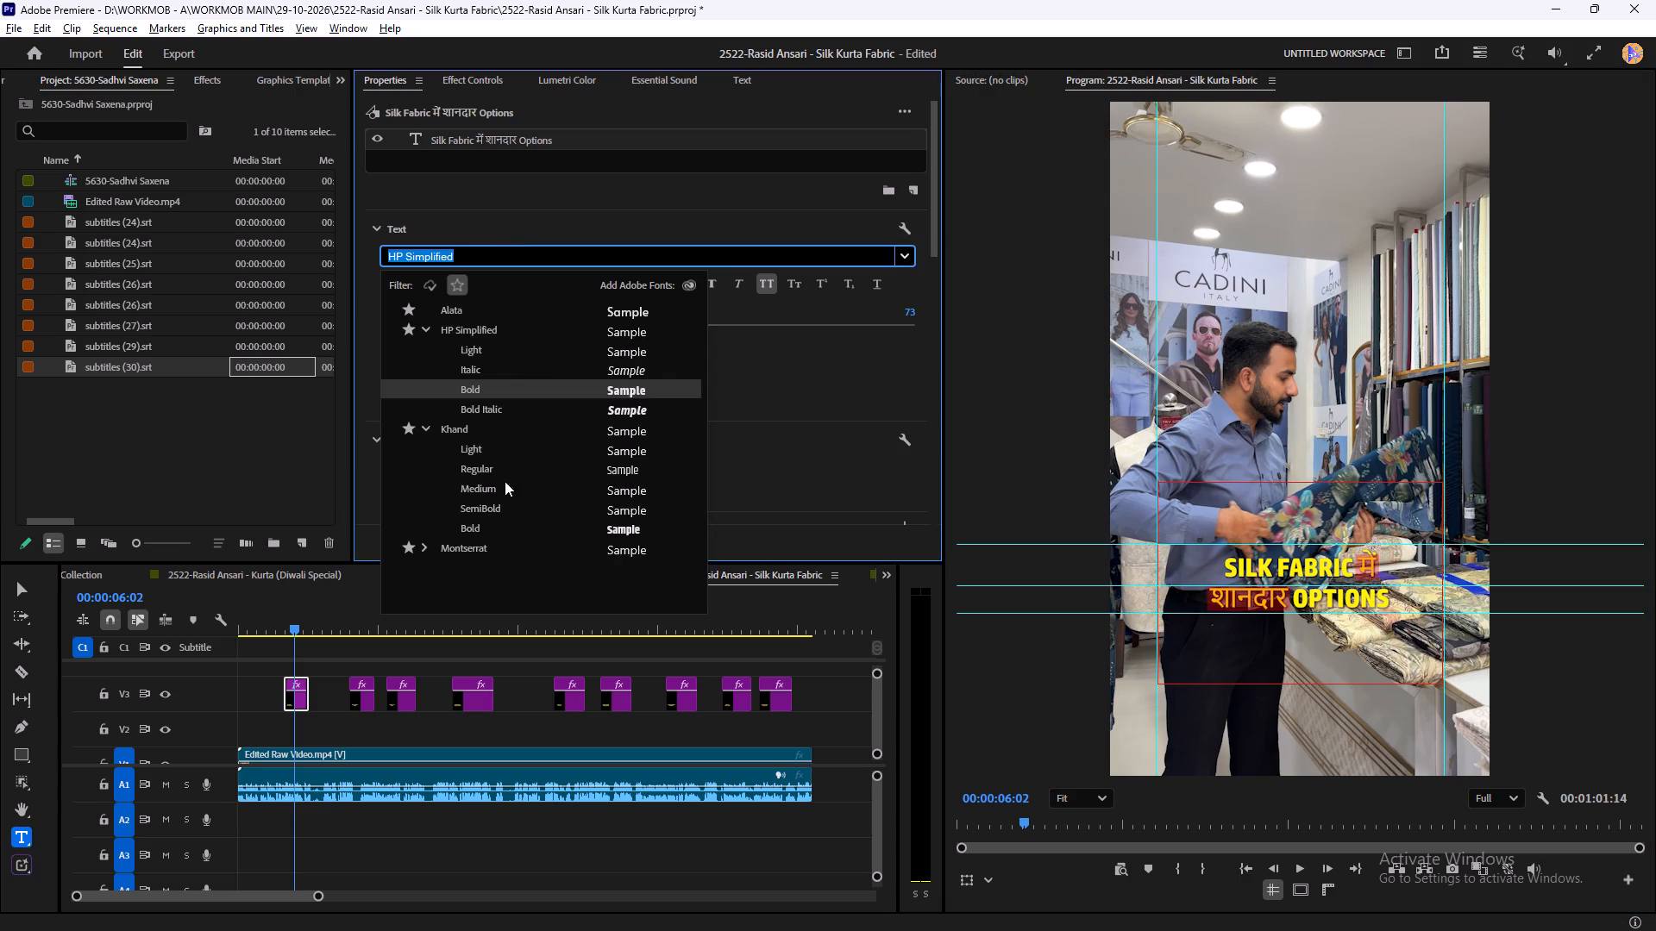
left_click(502, 508)
left_click(1362, 573)
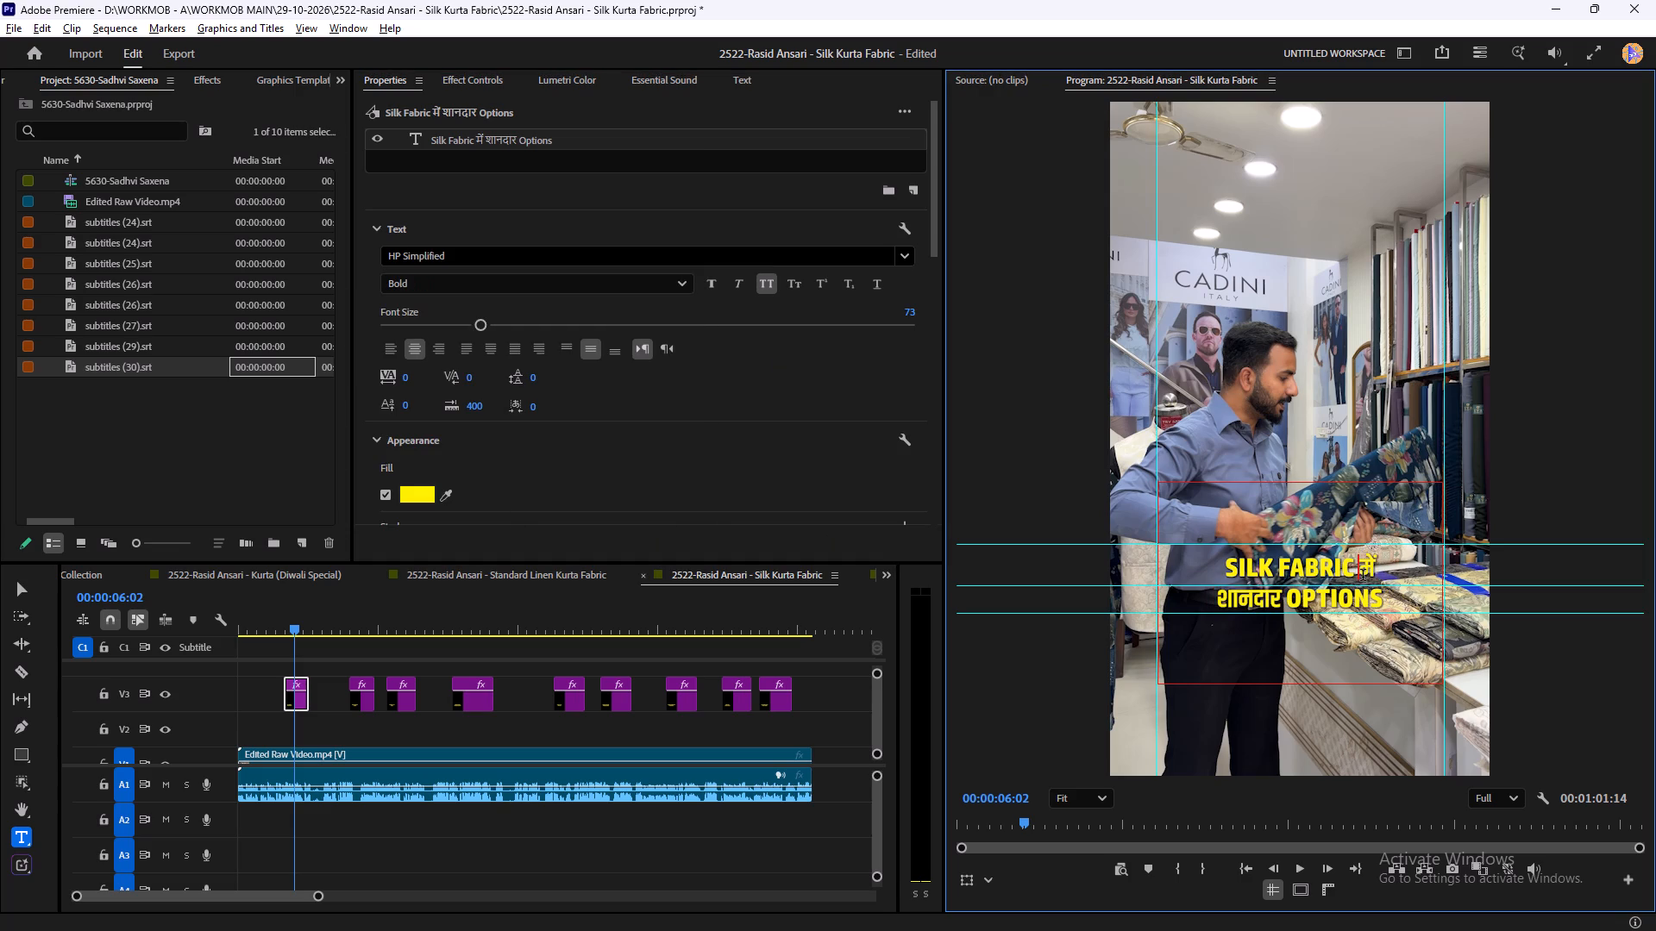
Move the line break in the first title so that में starts the second line, before शानदार Options.
key("BackSpace")
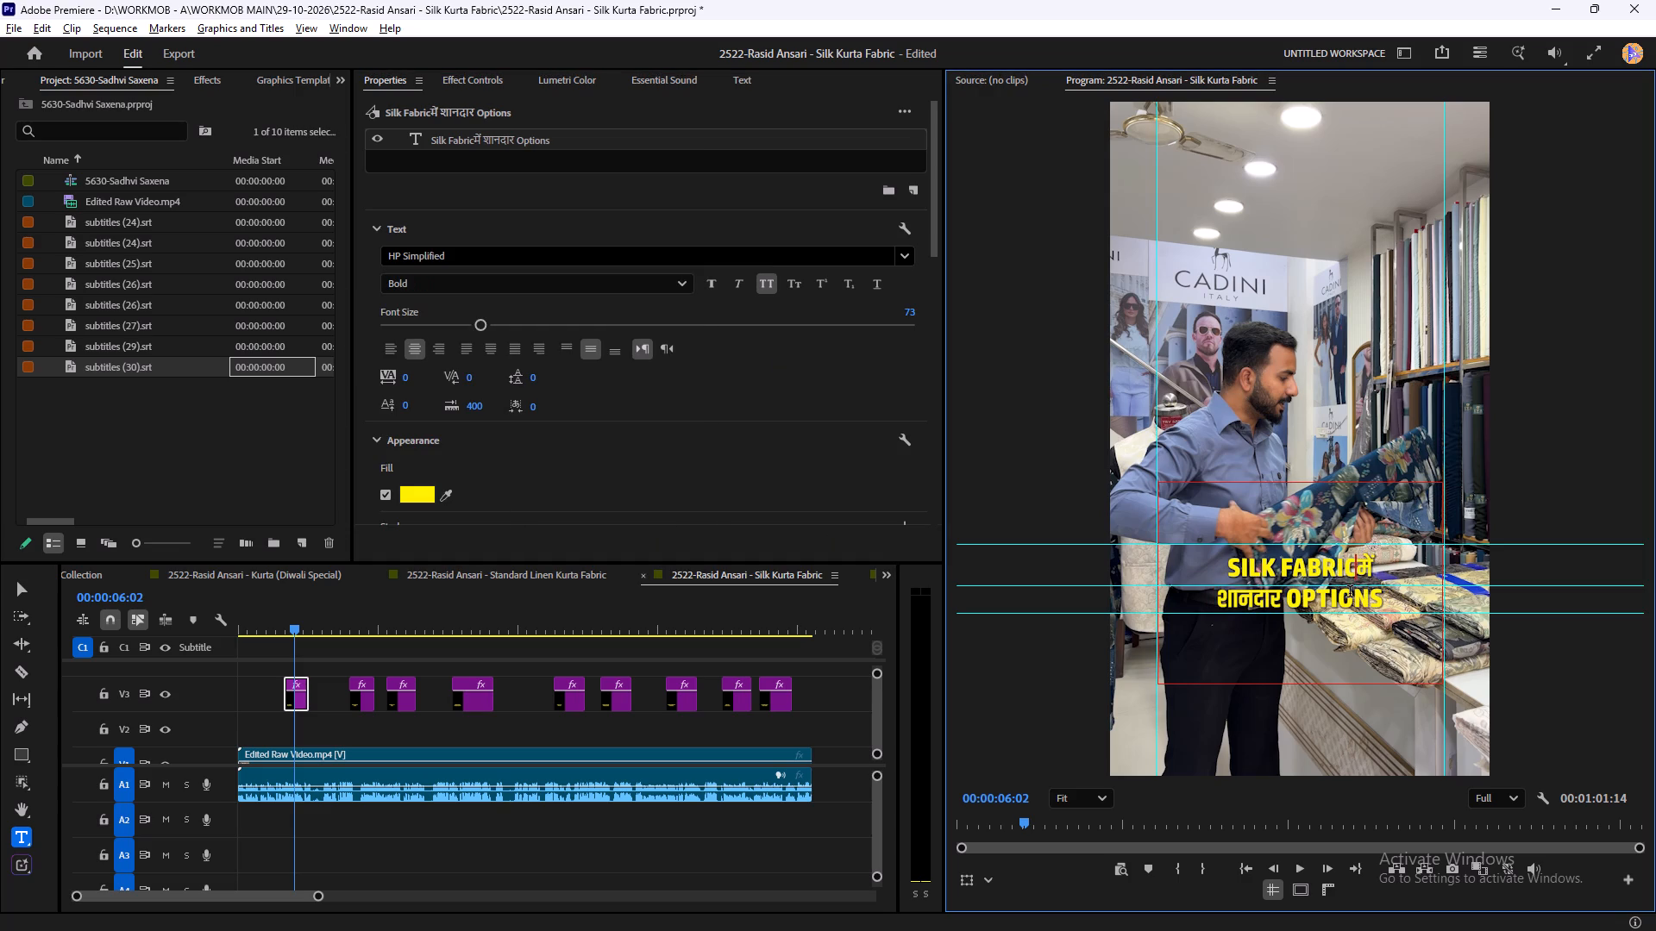
key("Return")
left_click(1221, 616)
key("BackSpace")
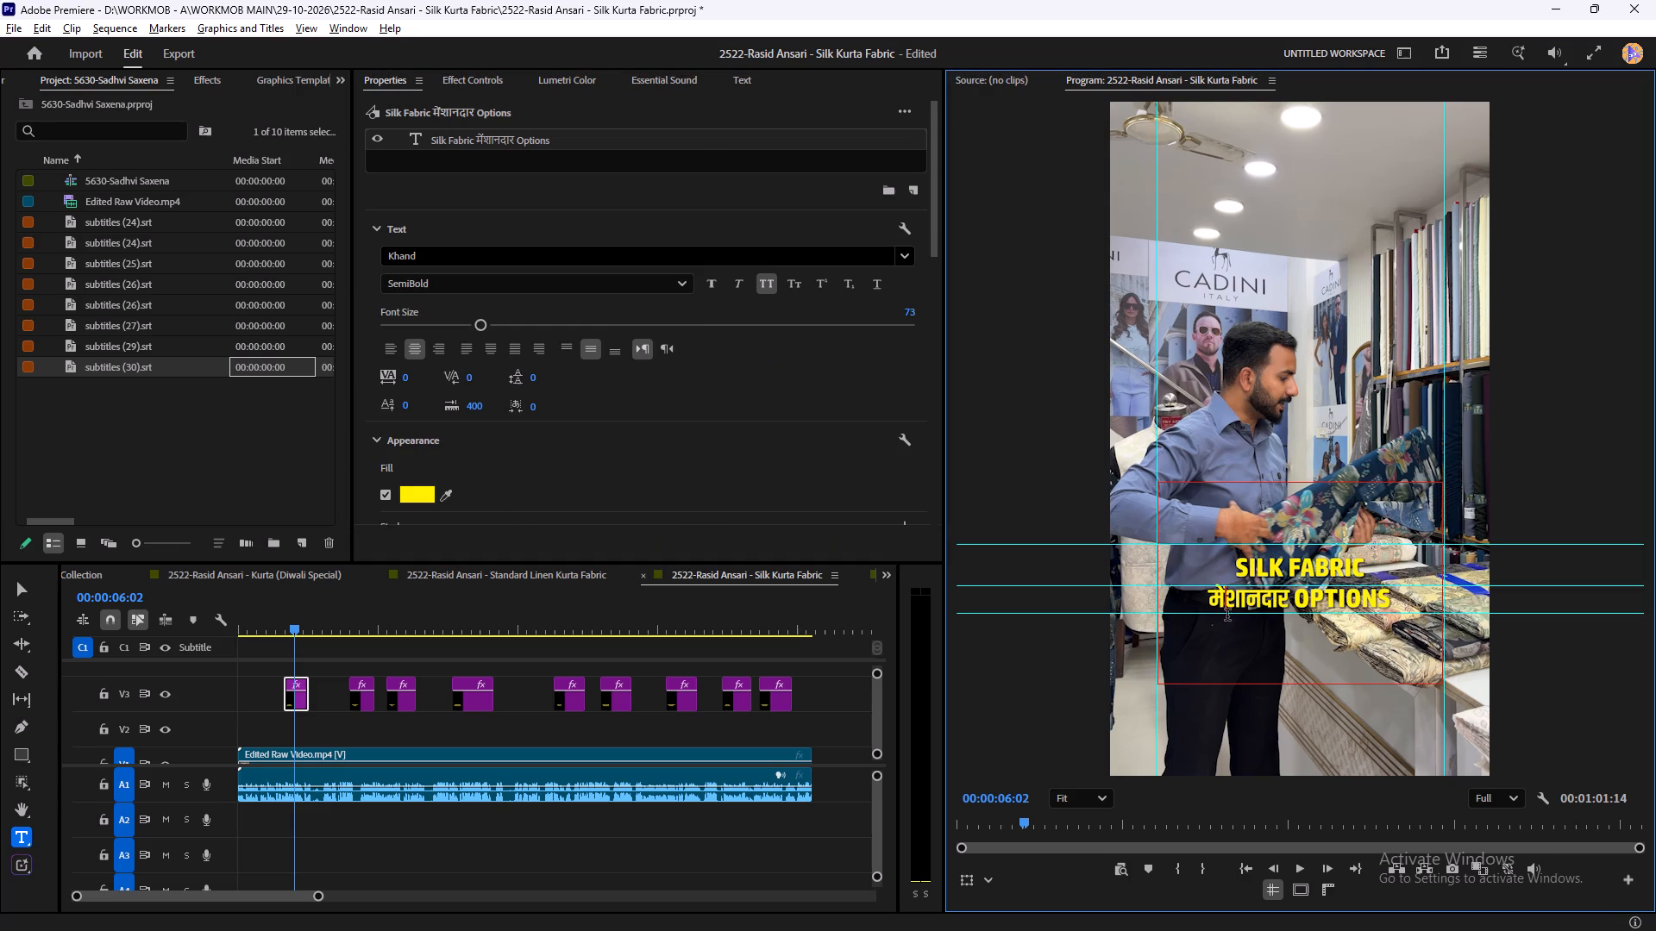
key("space")
Set the first title's second line, में शानदार Options, to font size 66 with white fill.
triple_click(1276, 595)
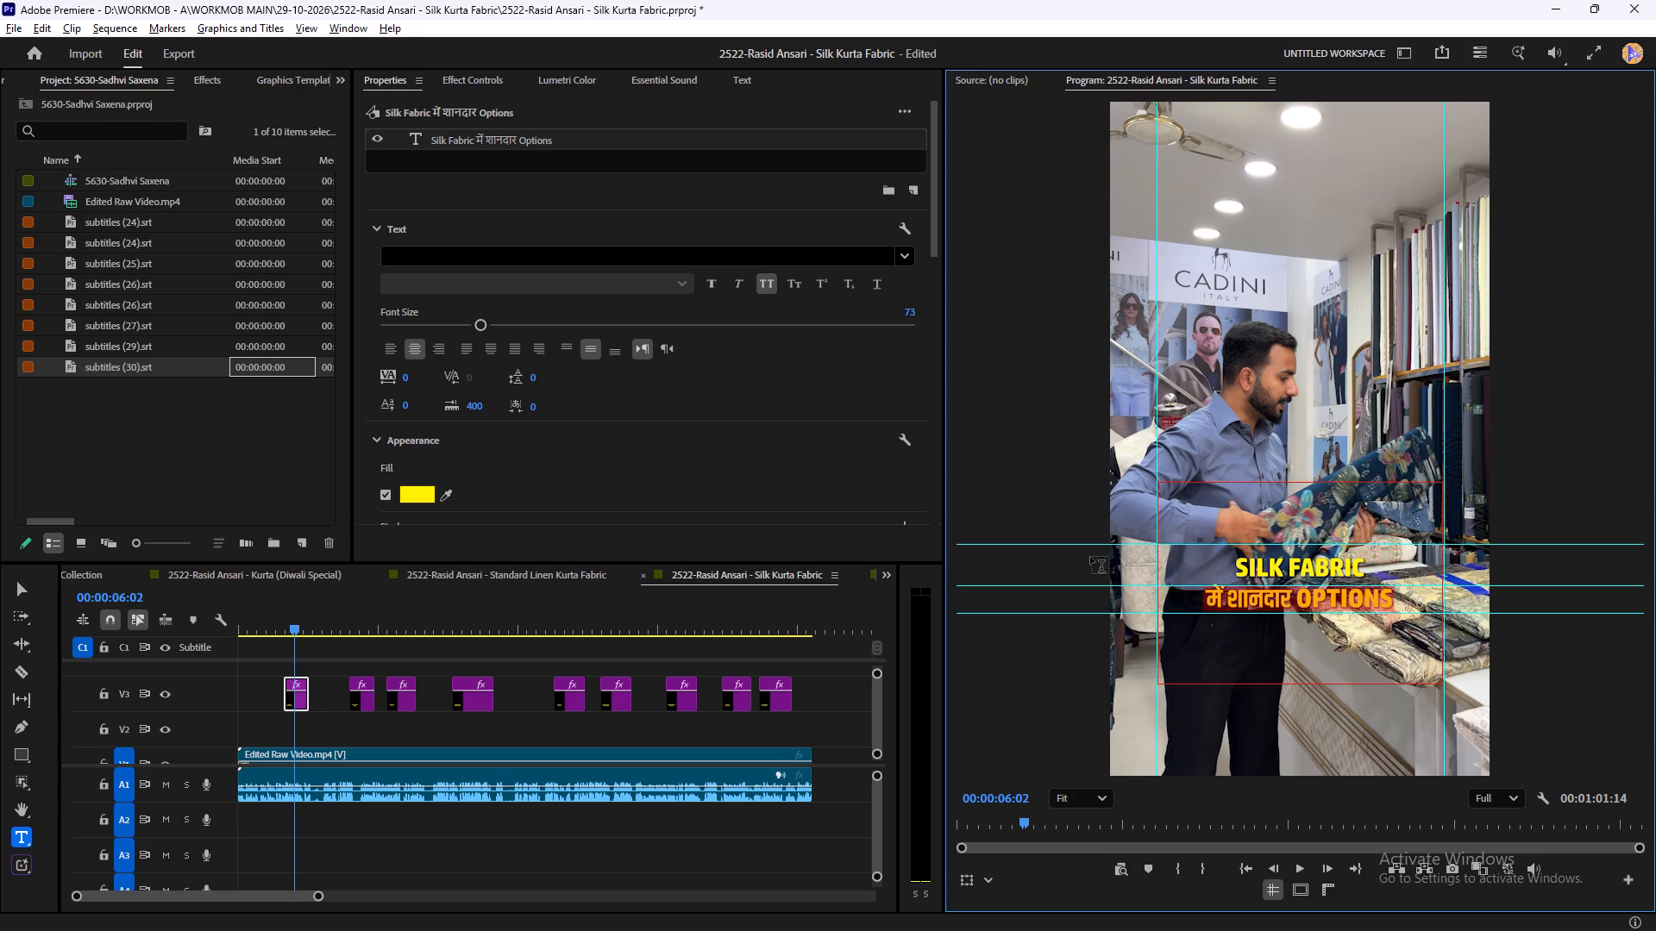
left_click_drag(483, 326, 474, 327)
left_click(409, 493)
left_click_drag(614, 517, 580, 614)
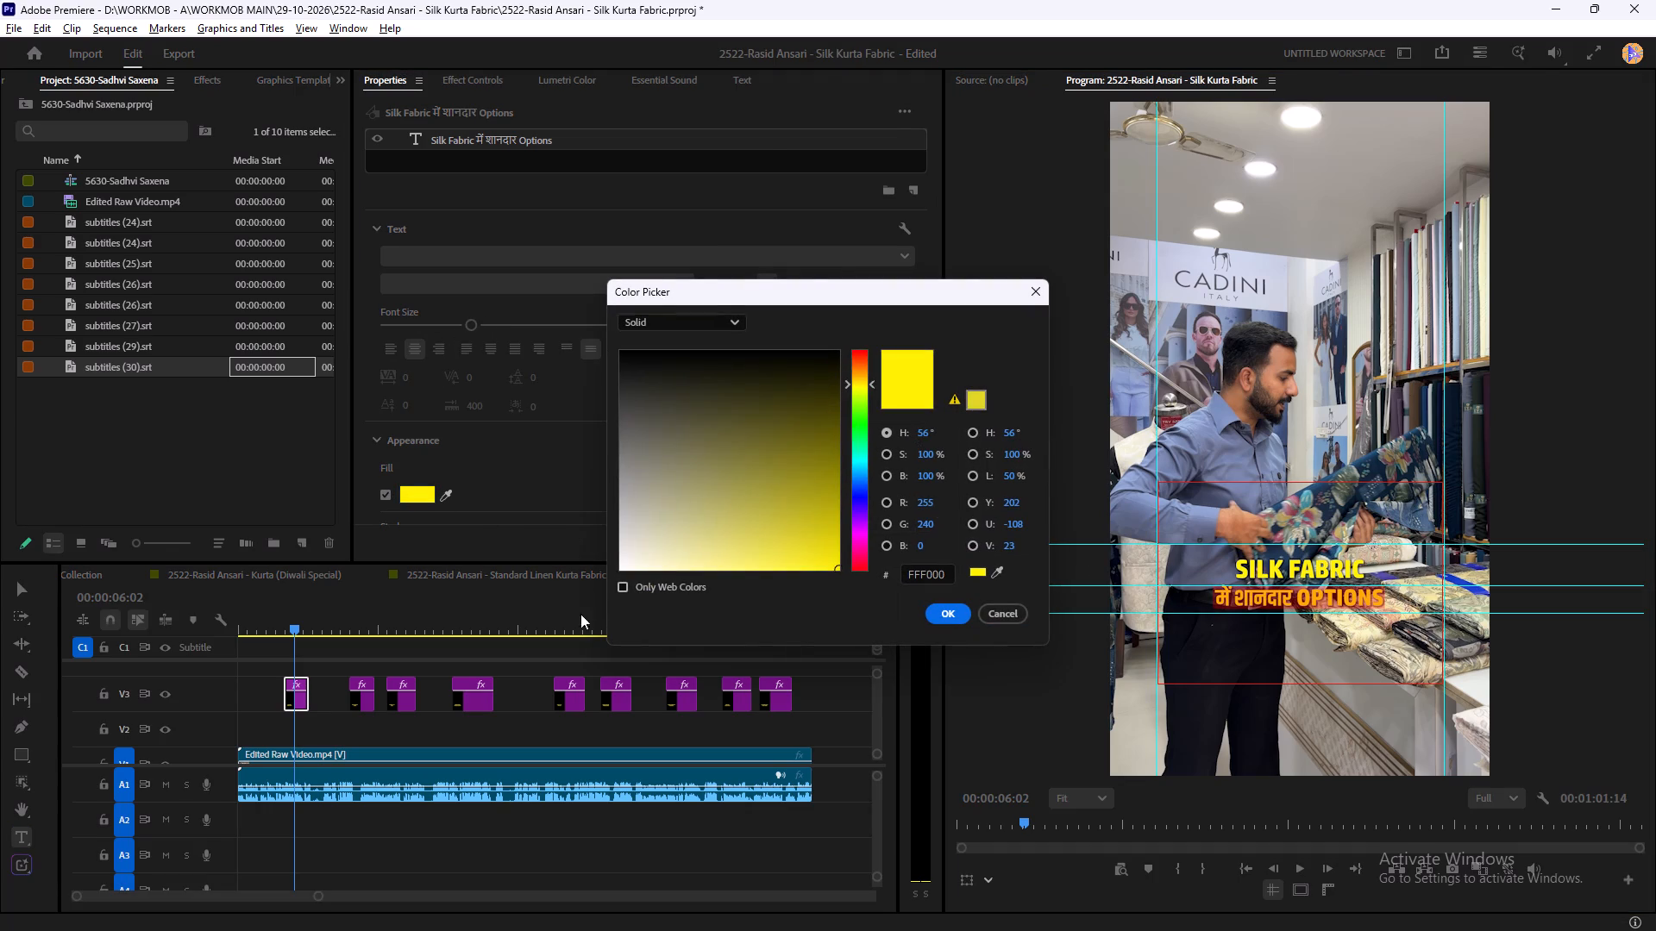
left_click_drag(580, 614, 574, 623)
left_click_drag(652, 508, 608, 636)
left_click(943, 615)
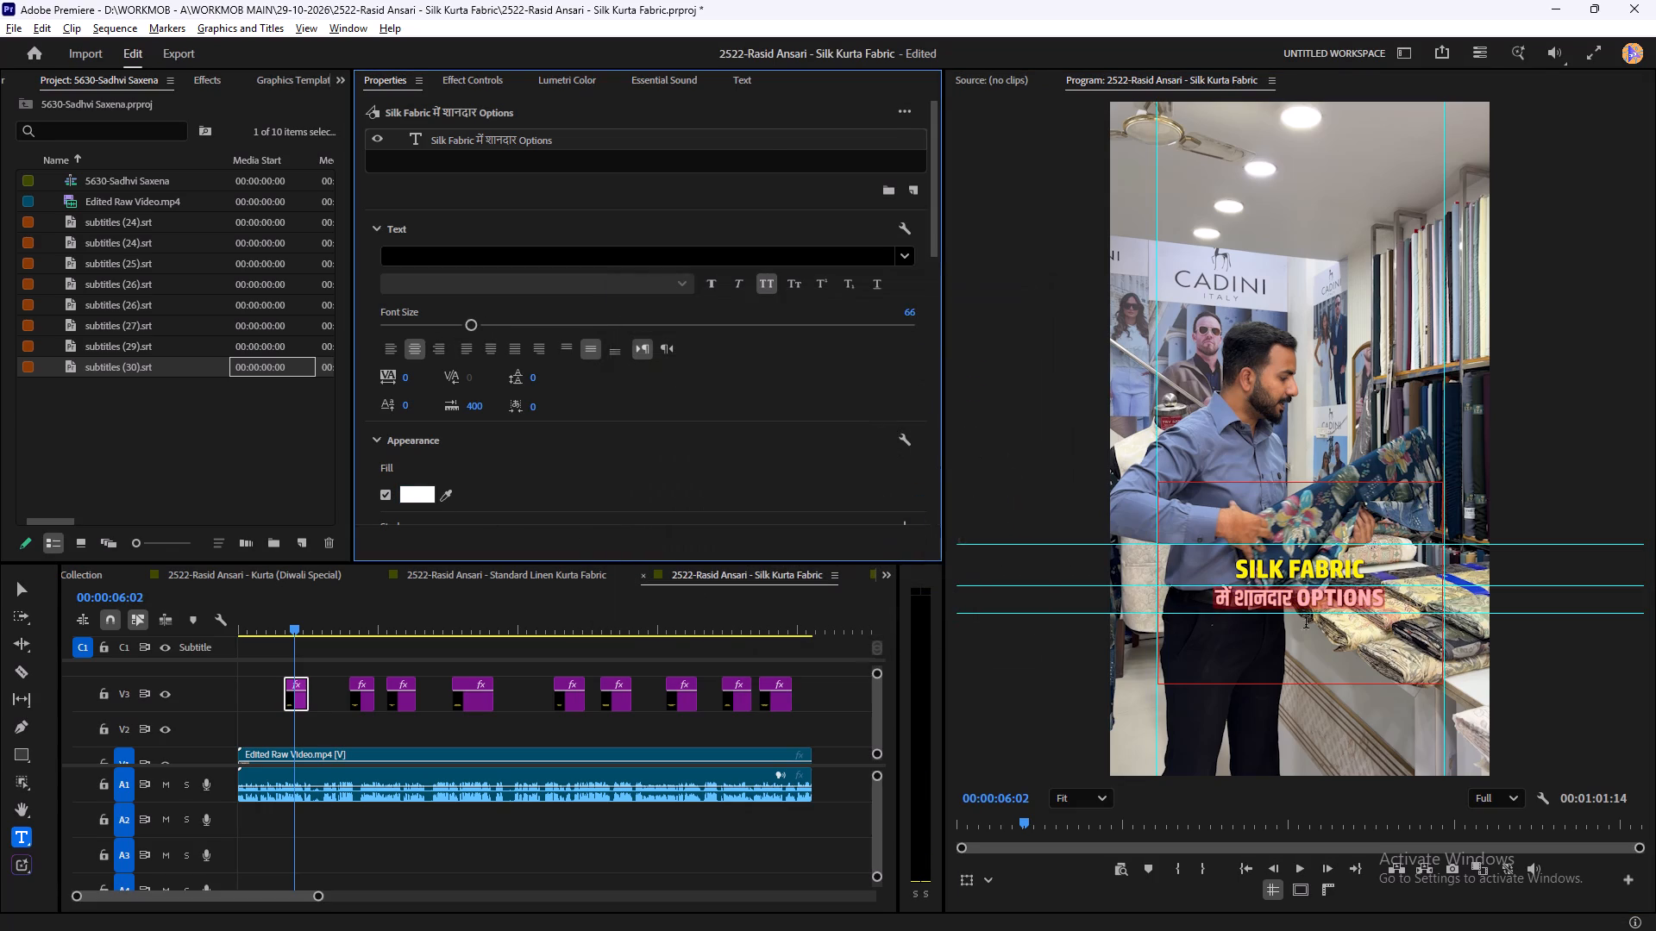
Set the font size of the words Silk Fabric in the first title to 82.
triple_click(1308, 569)
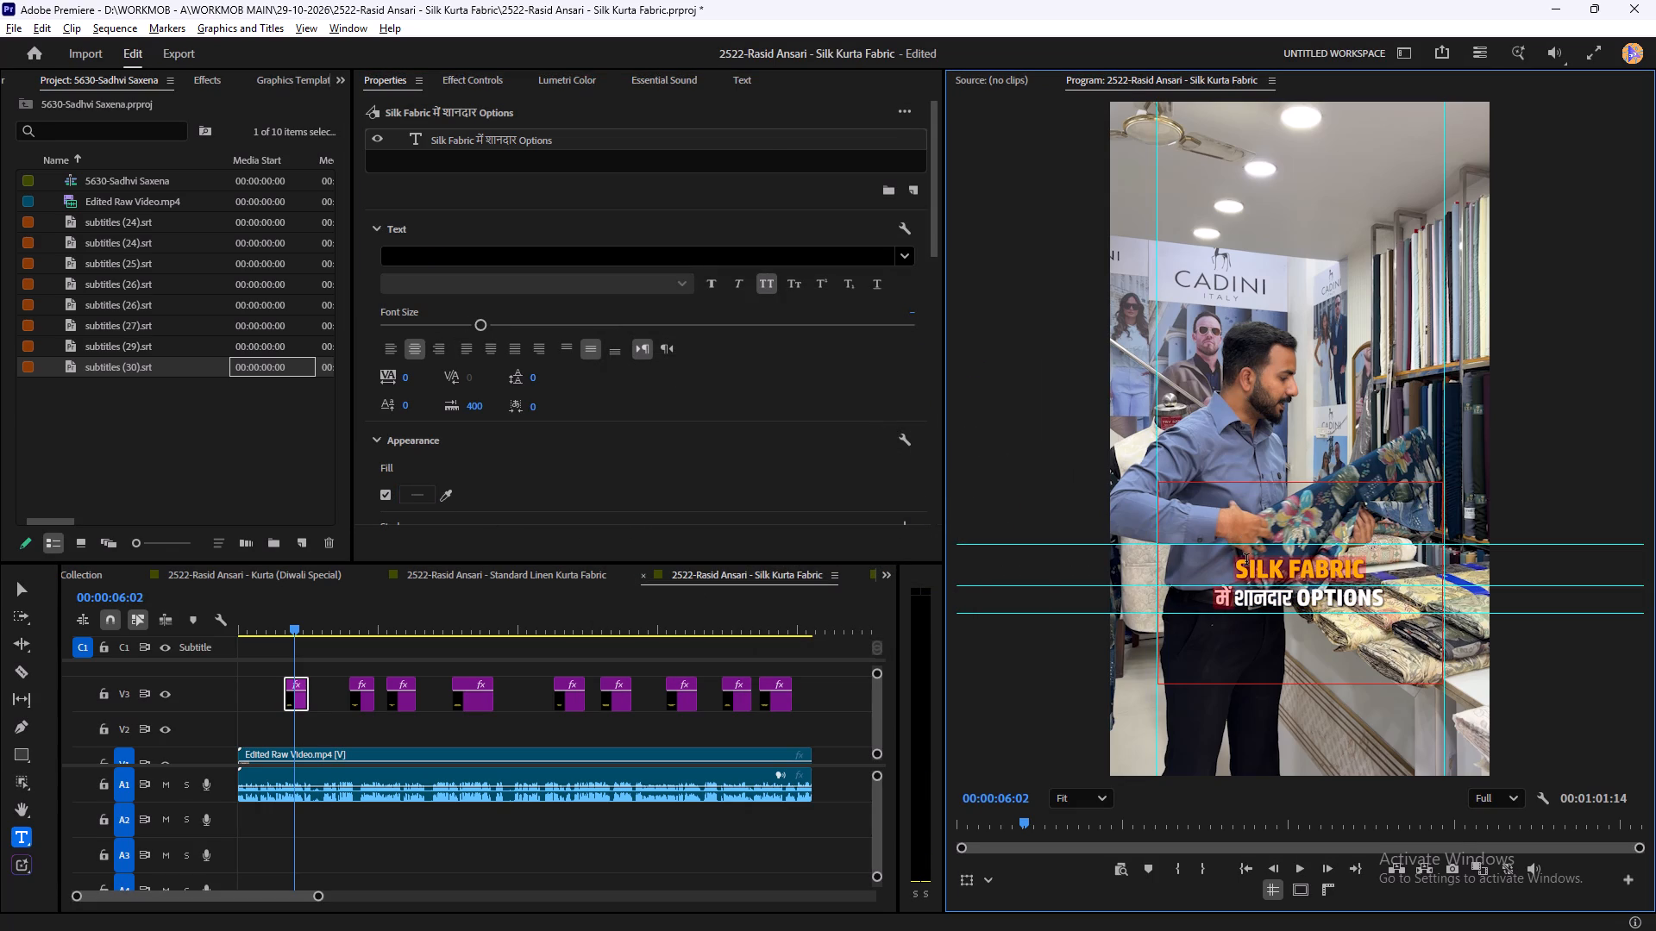
left_click_drag(1240, 565, 1389, 554)
left_click_drag(484, 324, 496, 325)
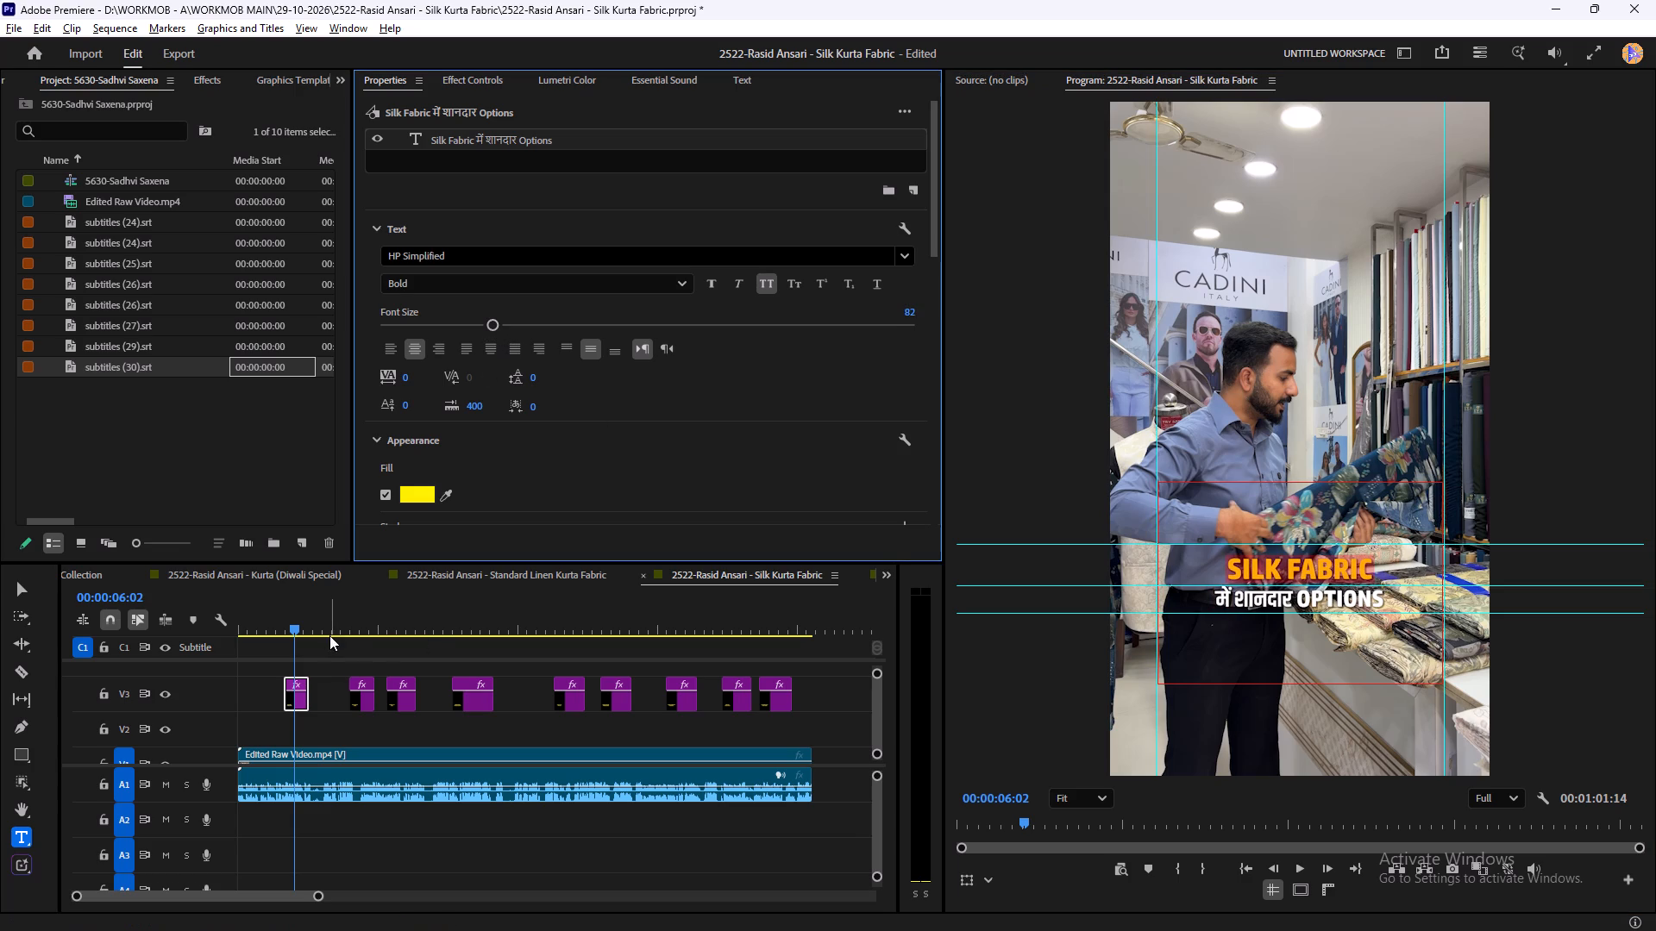
In the Bold & Beautiful Designs title, set the word Designs to font size 69 and white fill FFFFFF.
left_click_drag(327, 625, 361, 619)
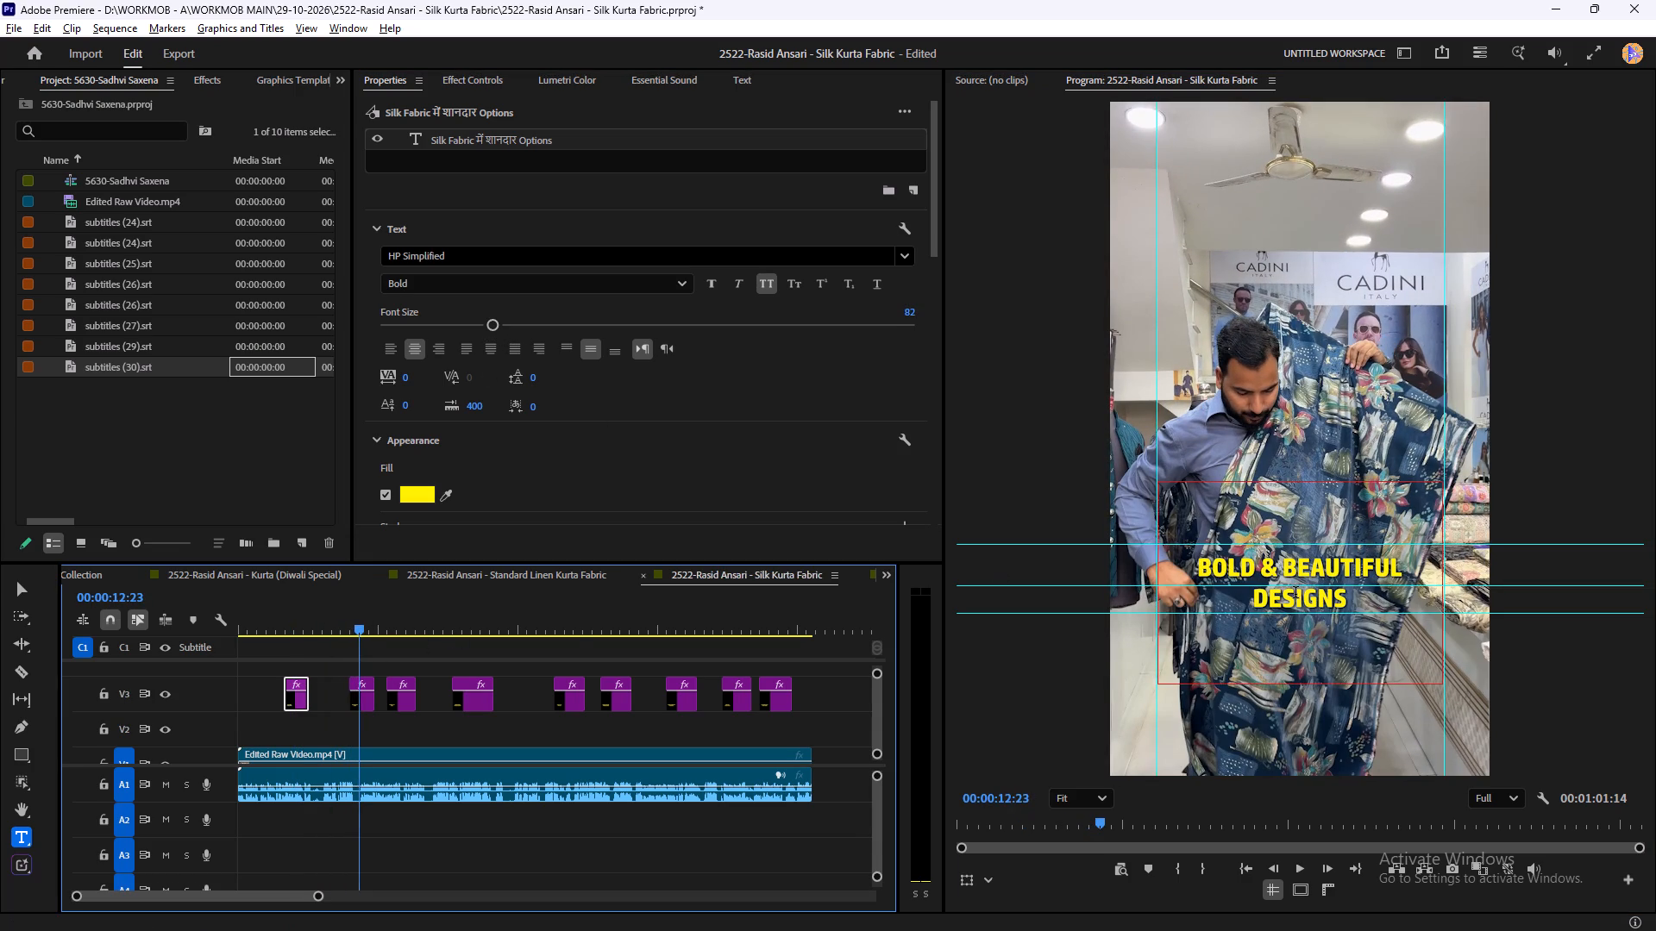
double_click(1295, 594)
left_click(481, 326)
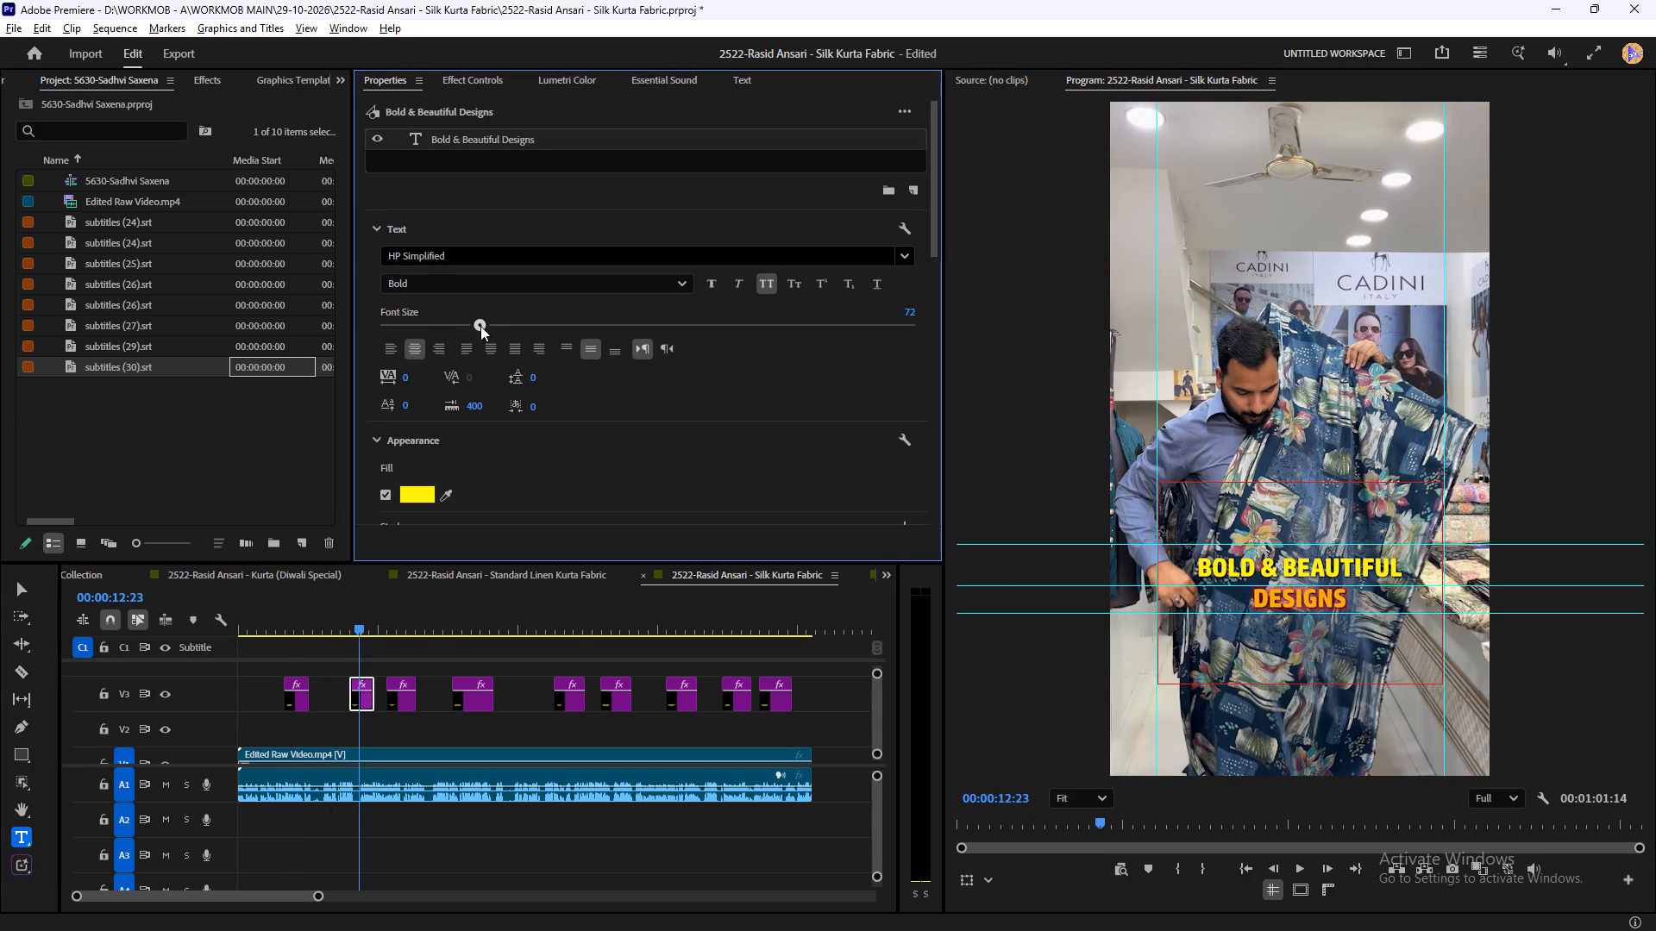
left_click(411, 499)
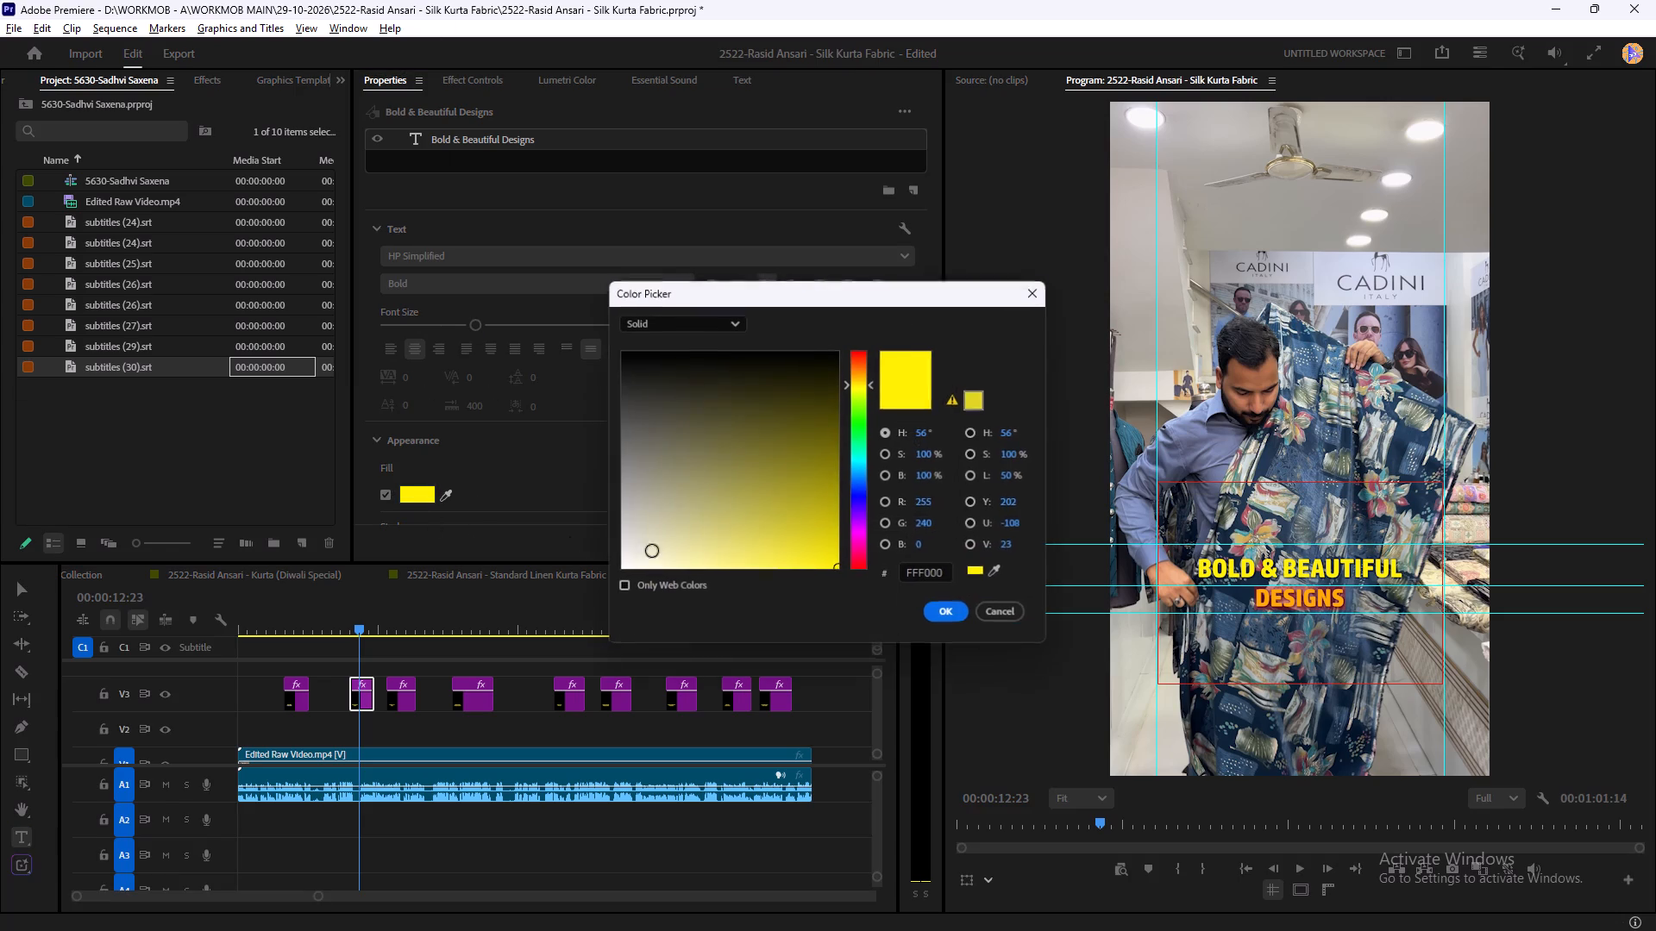
left_click_drag(687, 517, 580, 620)
left_click(934, 603)
left_click(947, 613)
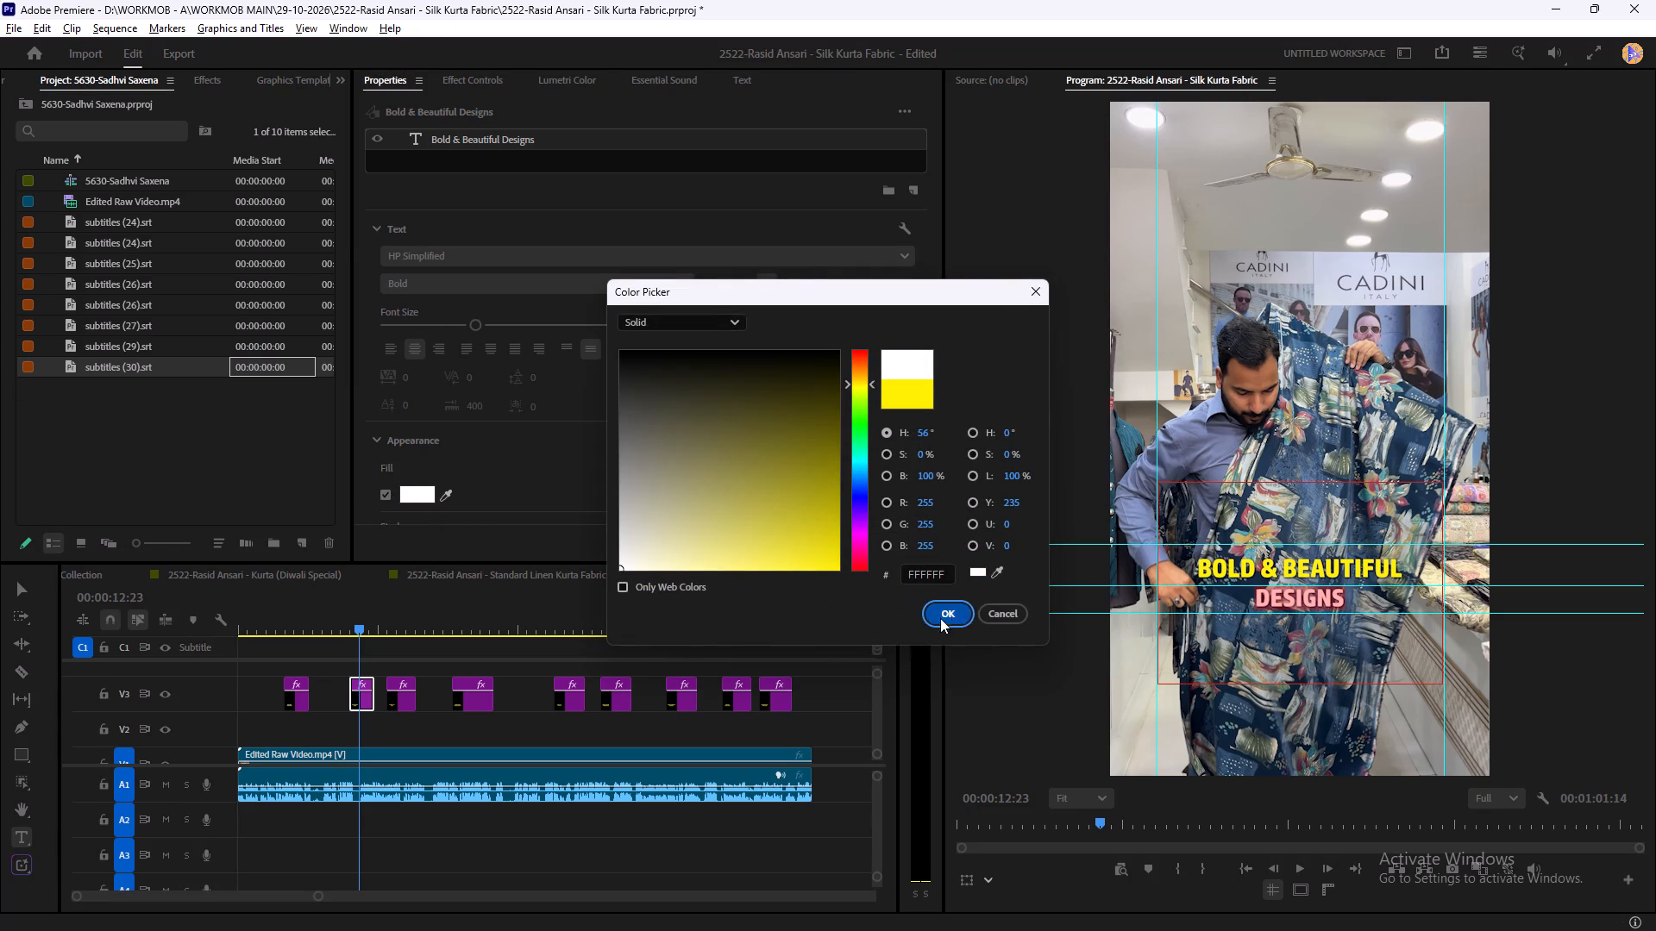
In the Celebrity Style Looks title, slightly reduce the font size of the word Looks and fill it white FFFFFF.
left_click_drag(380, 622, 400, 618)
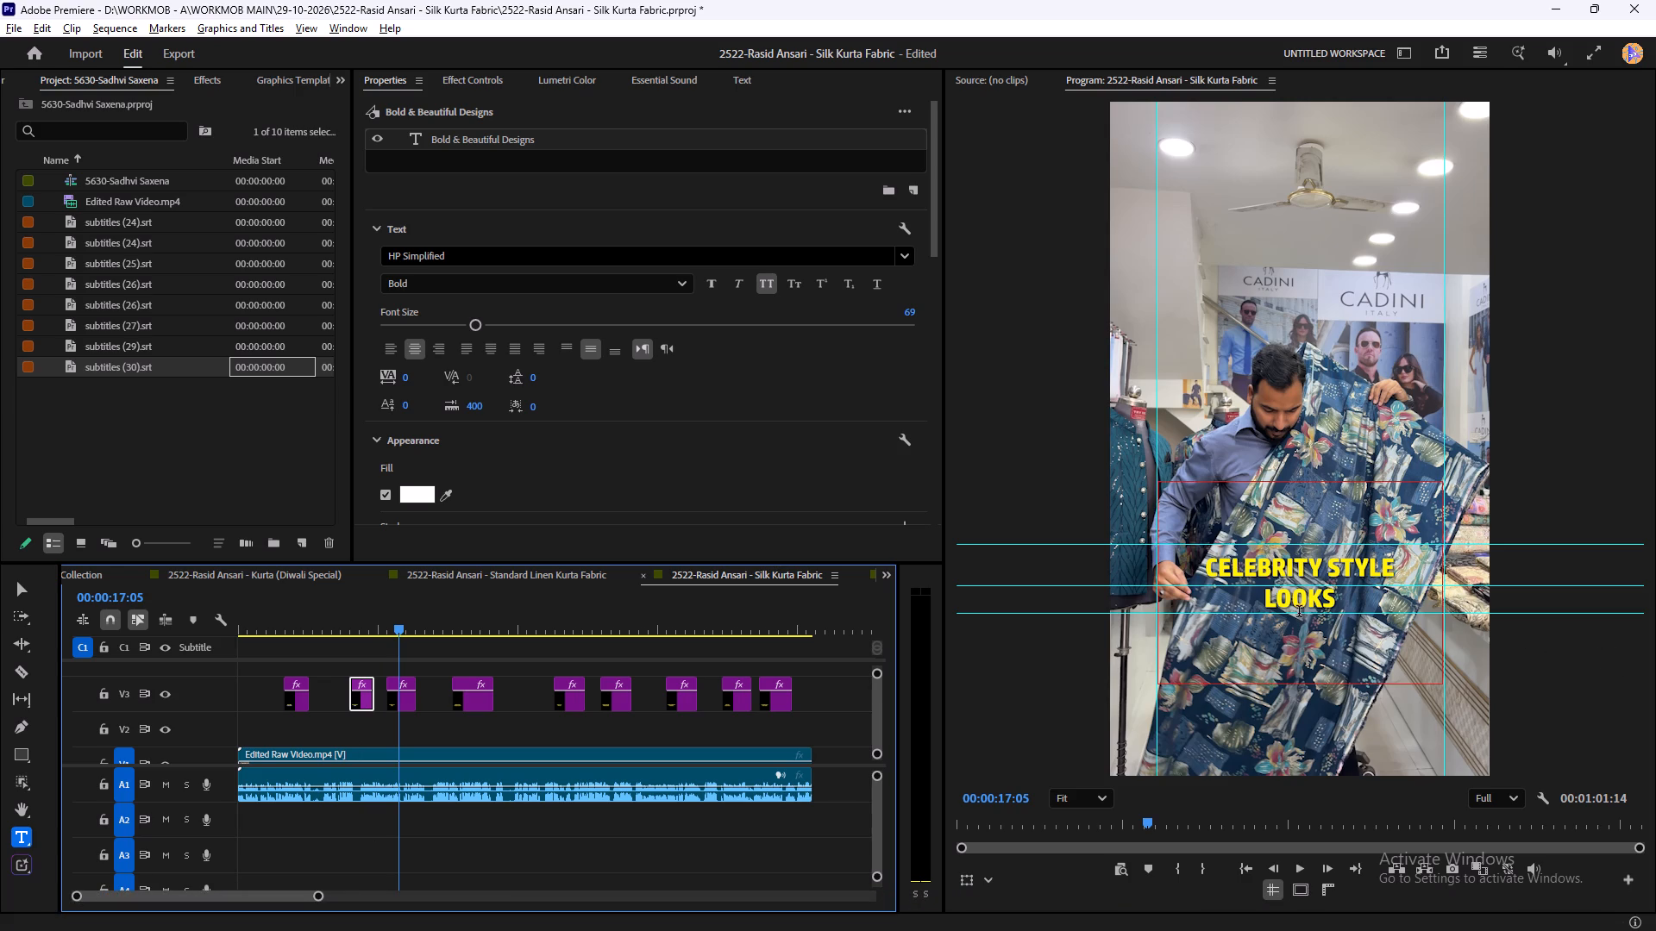
double_click(1304, 584)
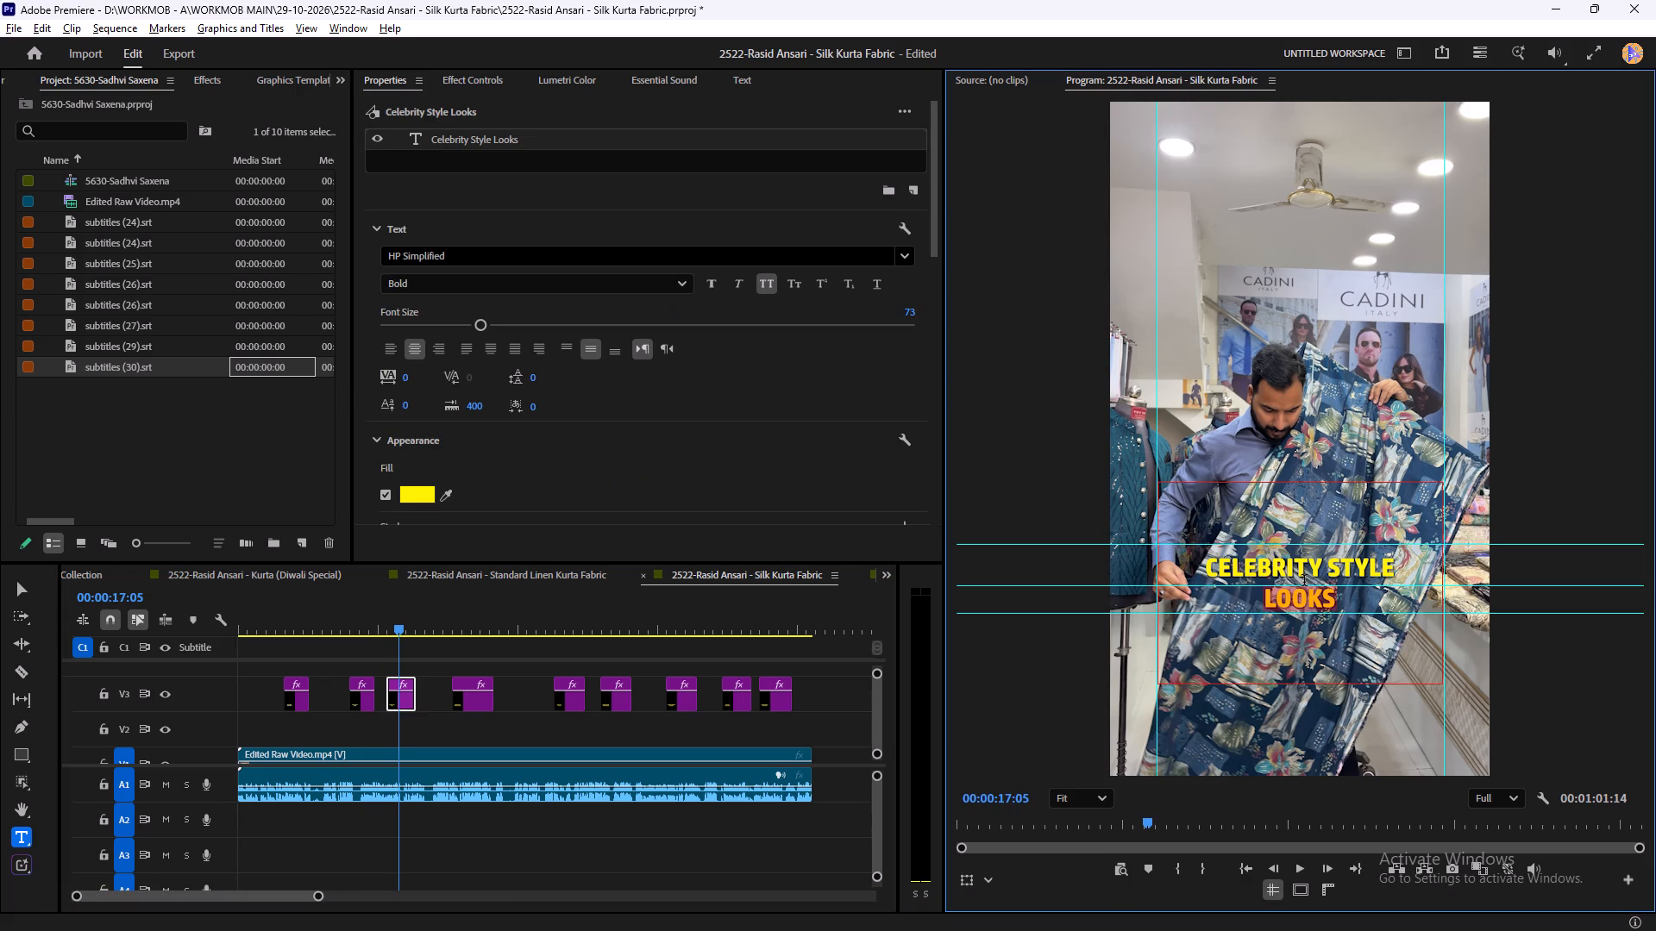
left_click_drag(486, 325, 478, 328)
left_click(417, 493)
left_click_drag(685, 537, 536, 664)
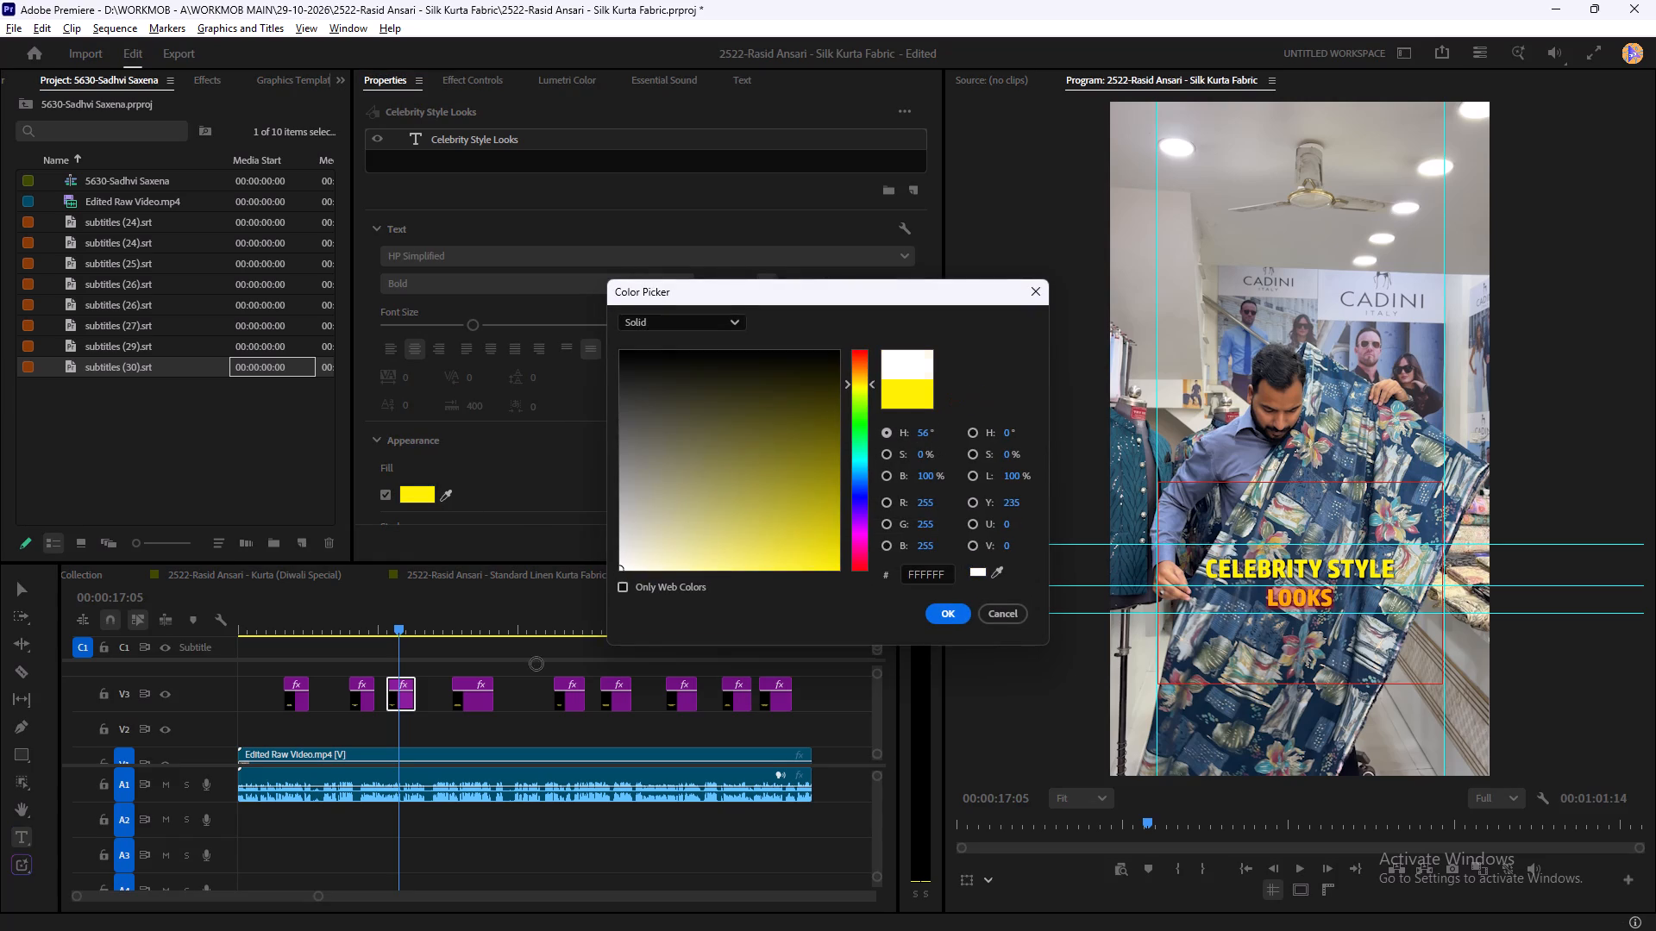
left_click_drag(536, 664, 526, 672)
left_click(937, 612)
In the Stunning Prints title, set the second line, In Multiple Colours, to font size 59 with white fill.
left_click_drag(441, 623, 467, 622)
triple_click(1264, 572)
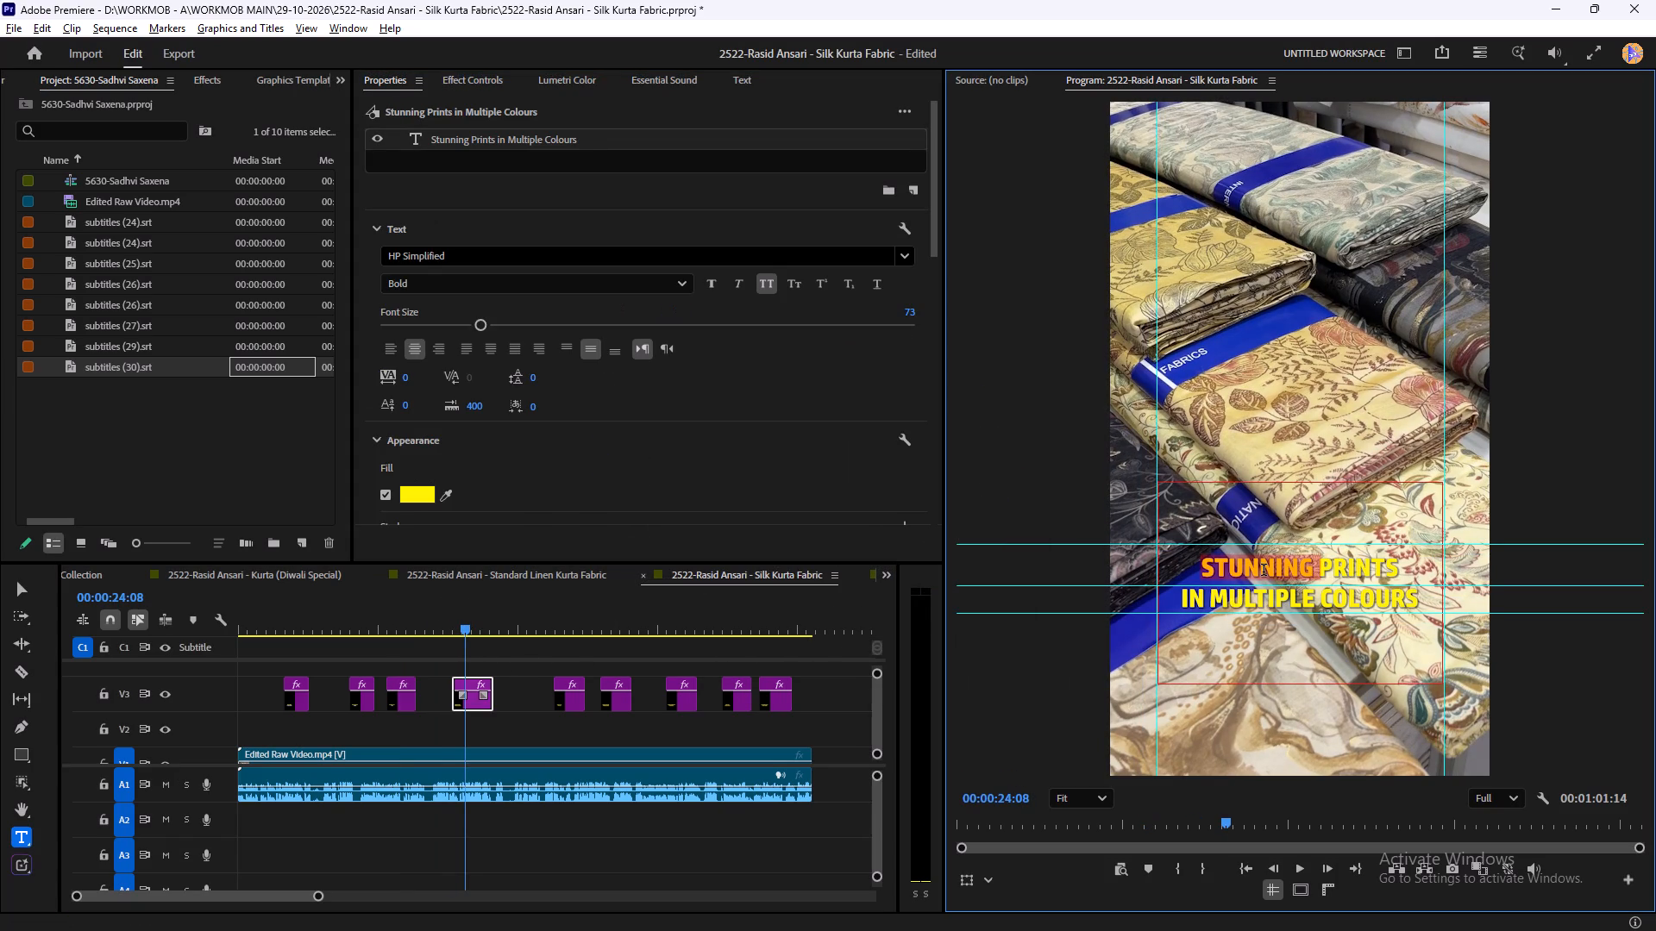
triple_click(1258, 597)
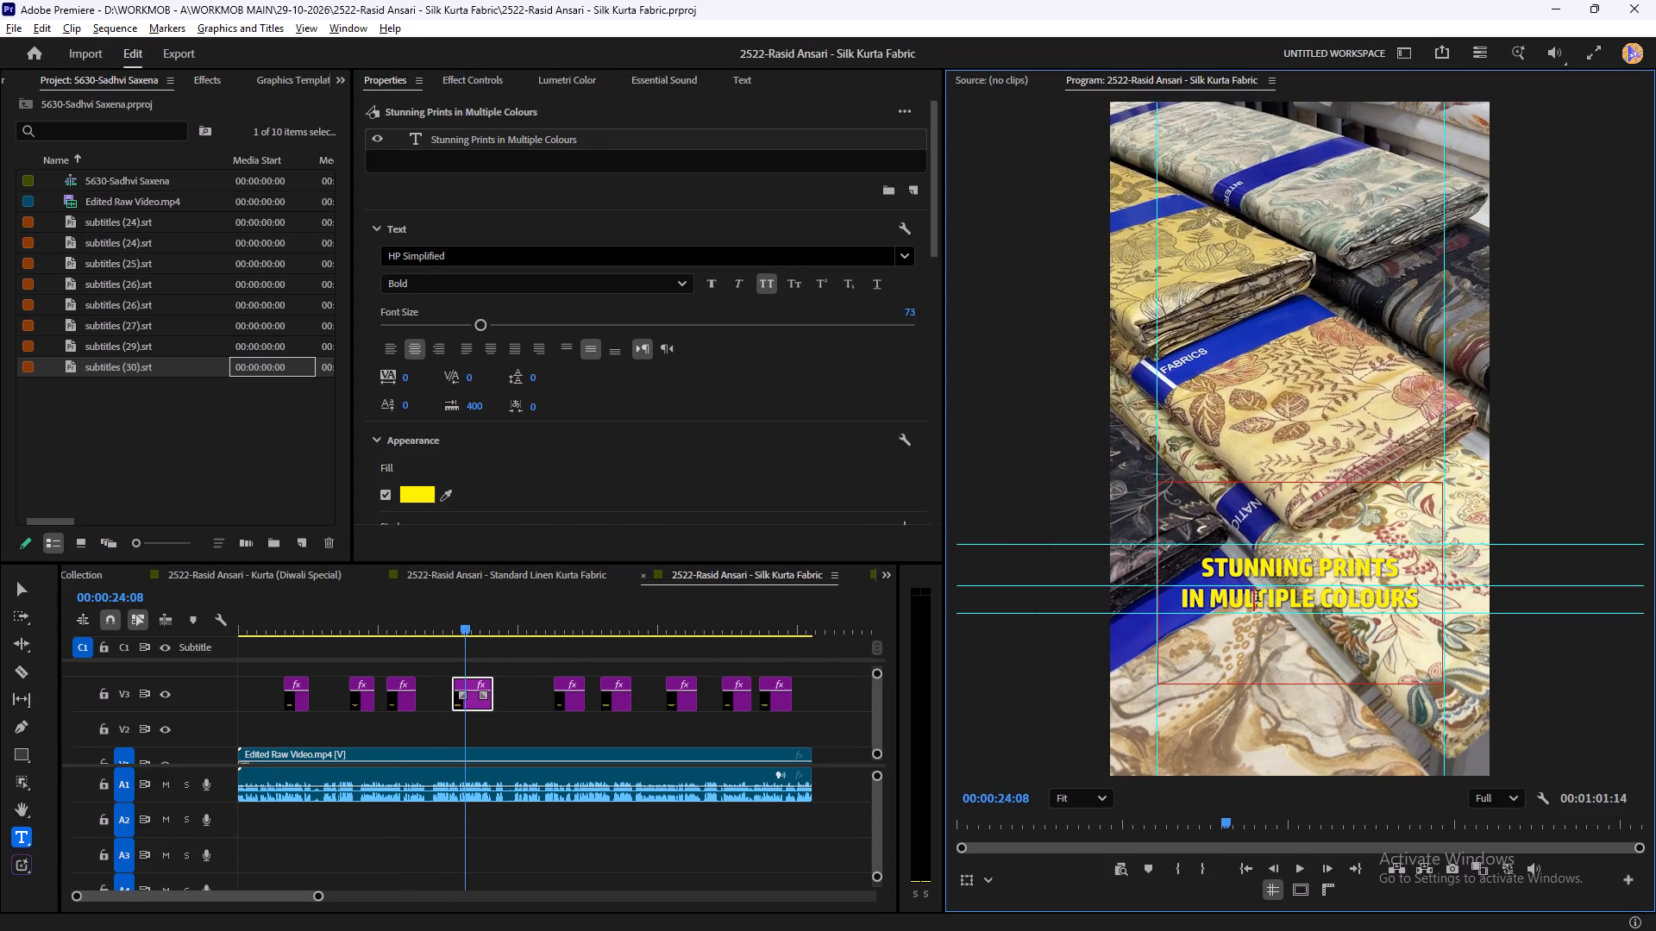
triple_click(1261, 575)
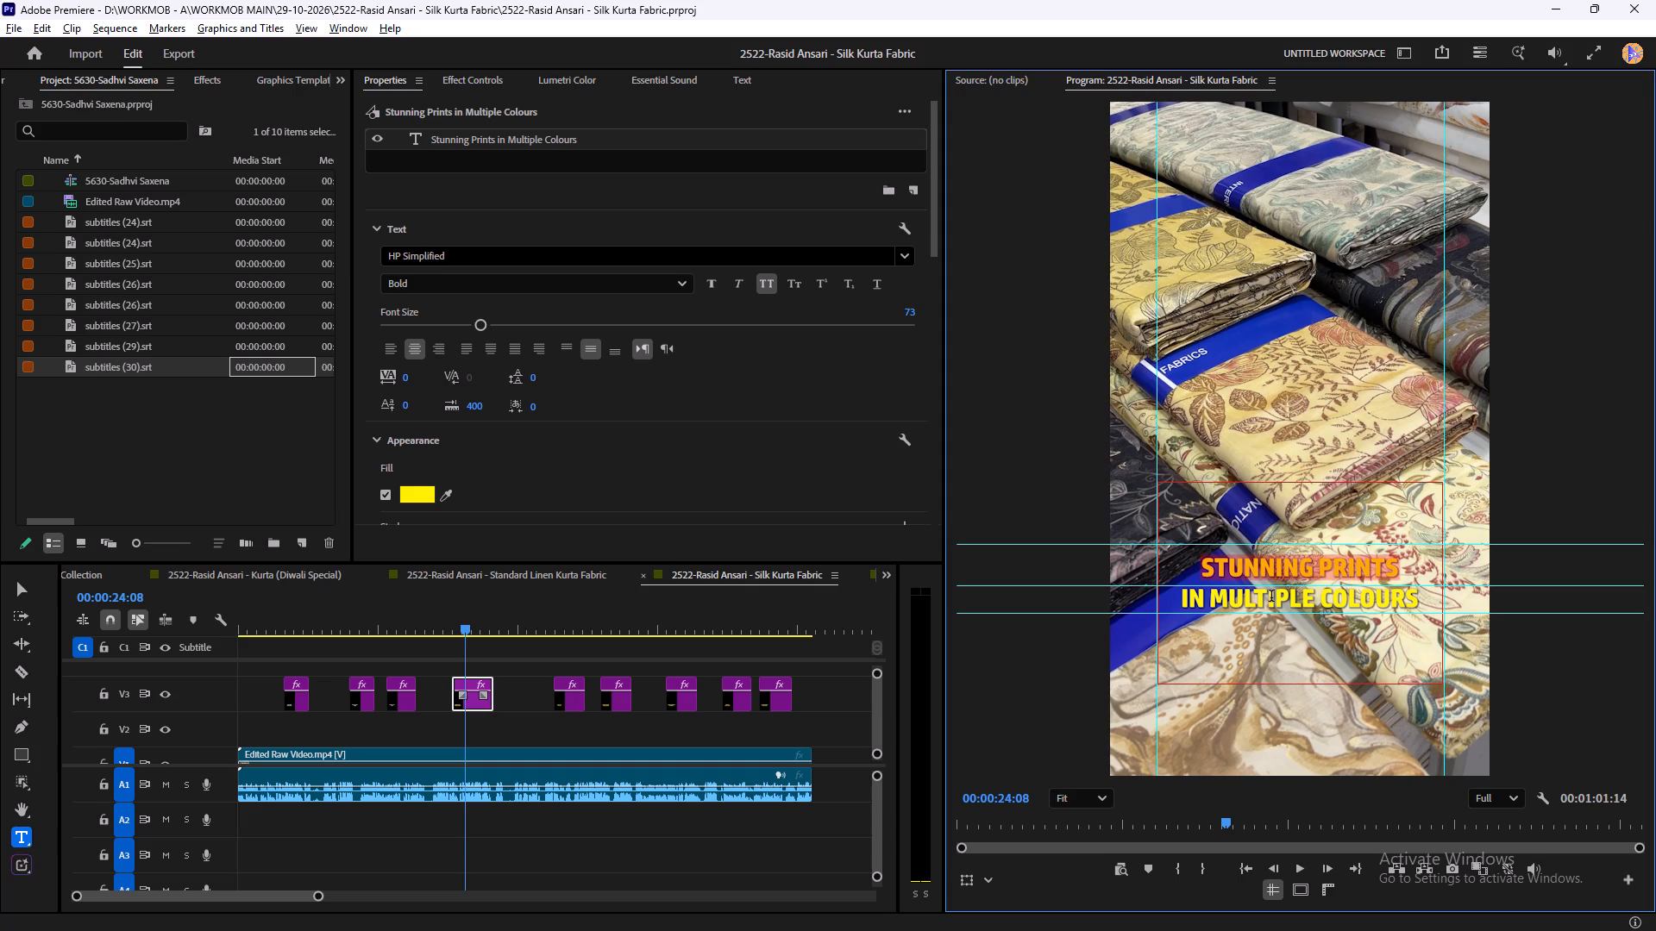
triple_click(1271, 597)
left_click_drag(478, 327, 465, 329)
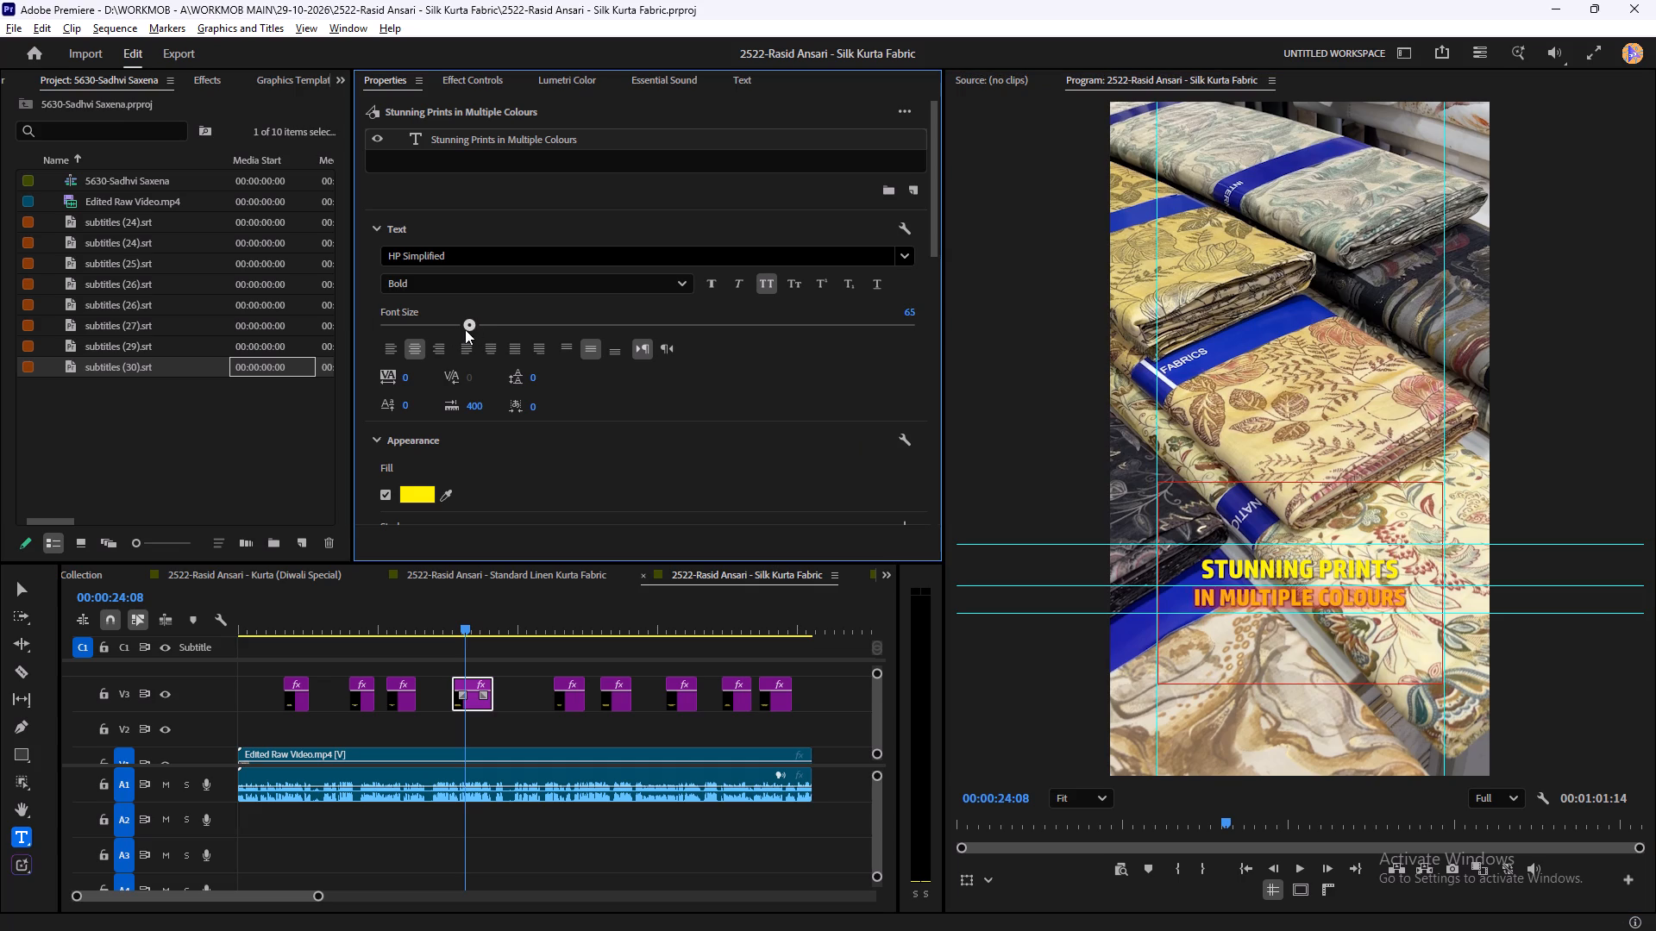
left_click_drag(465, 329, 460, 331)
left_click(417, 489)
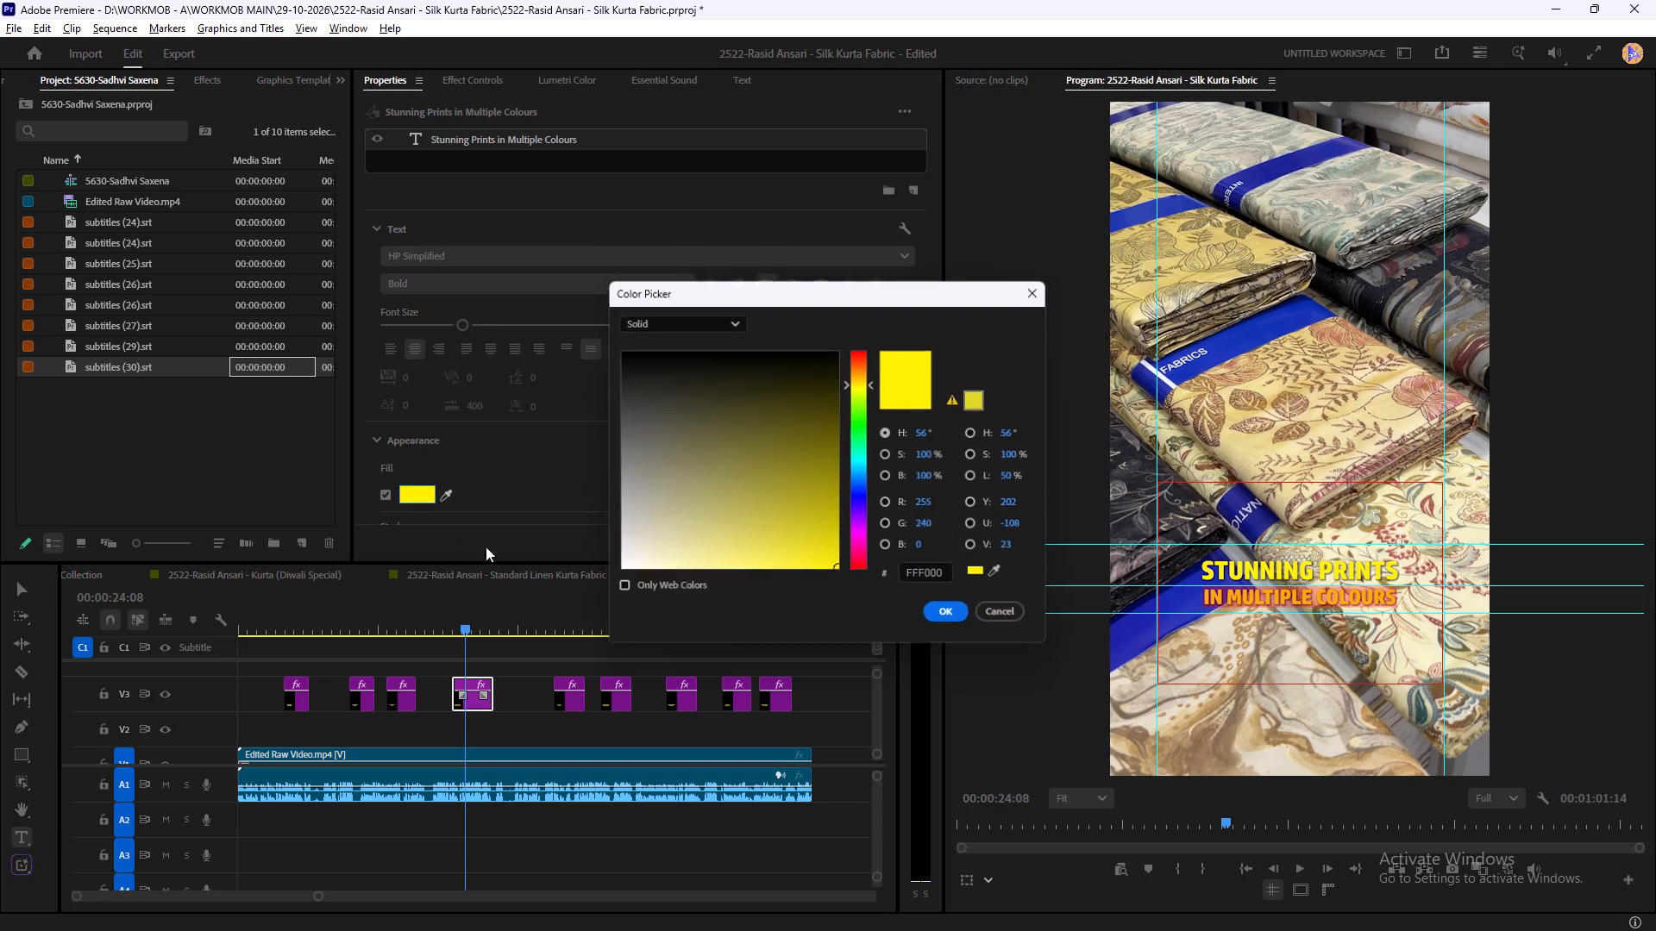
left_click_drag(662, 544, 607, 615)
left_click(955, 616)
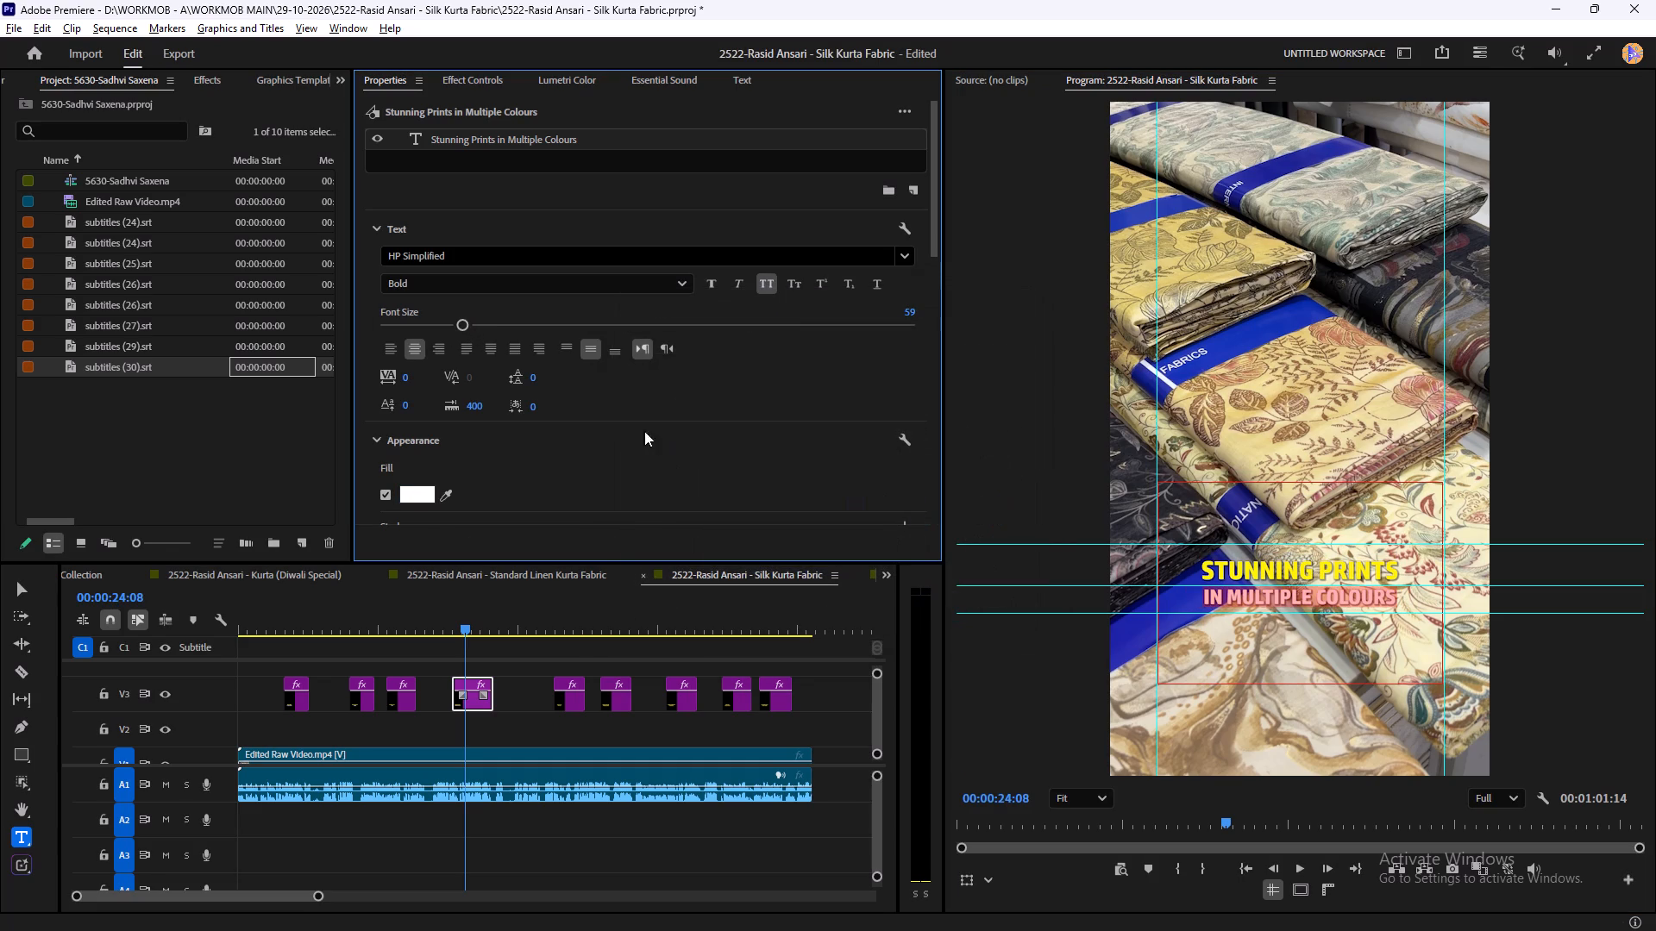
Change the font style of the In Multiple Colours line to Bold Italic.
left_click(413, 280)
left_click(453, 373)
Change the whole Hindi title सिलवाने पर लगे और भी खास to the Khand SemiBold font.
left_click_drag(492, 623, 579, 637)
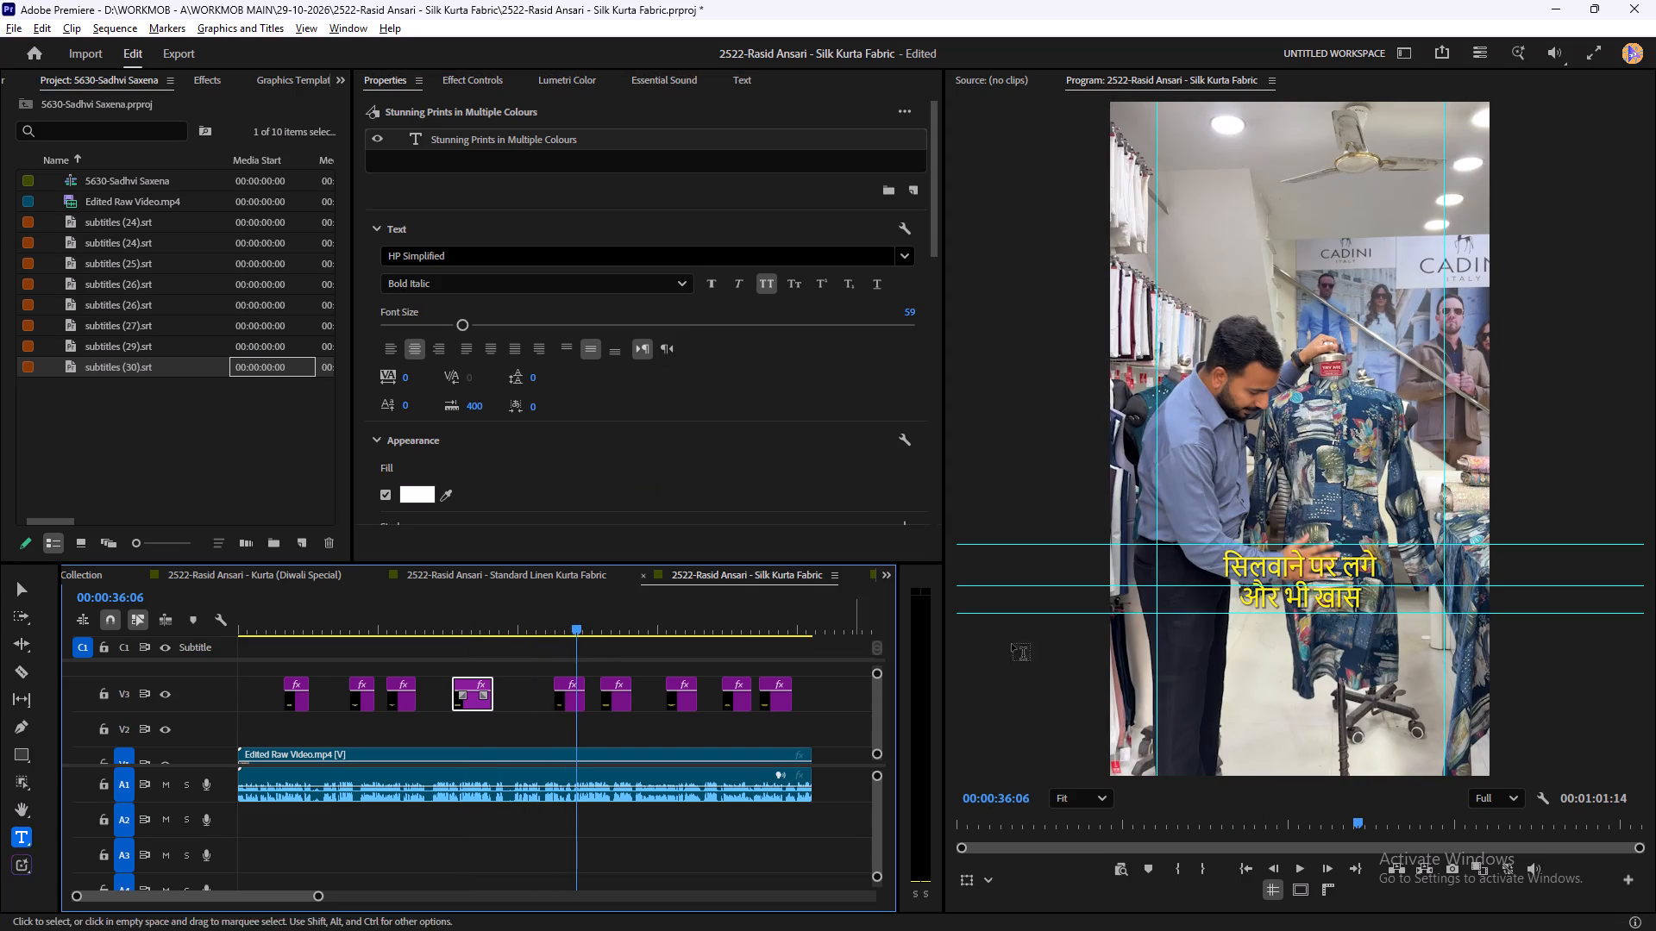
triple_click(1270, 567)
double_click(1270, 567)
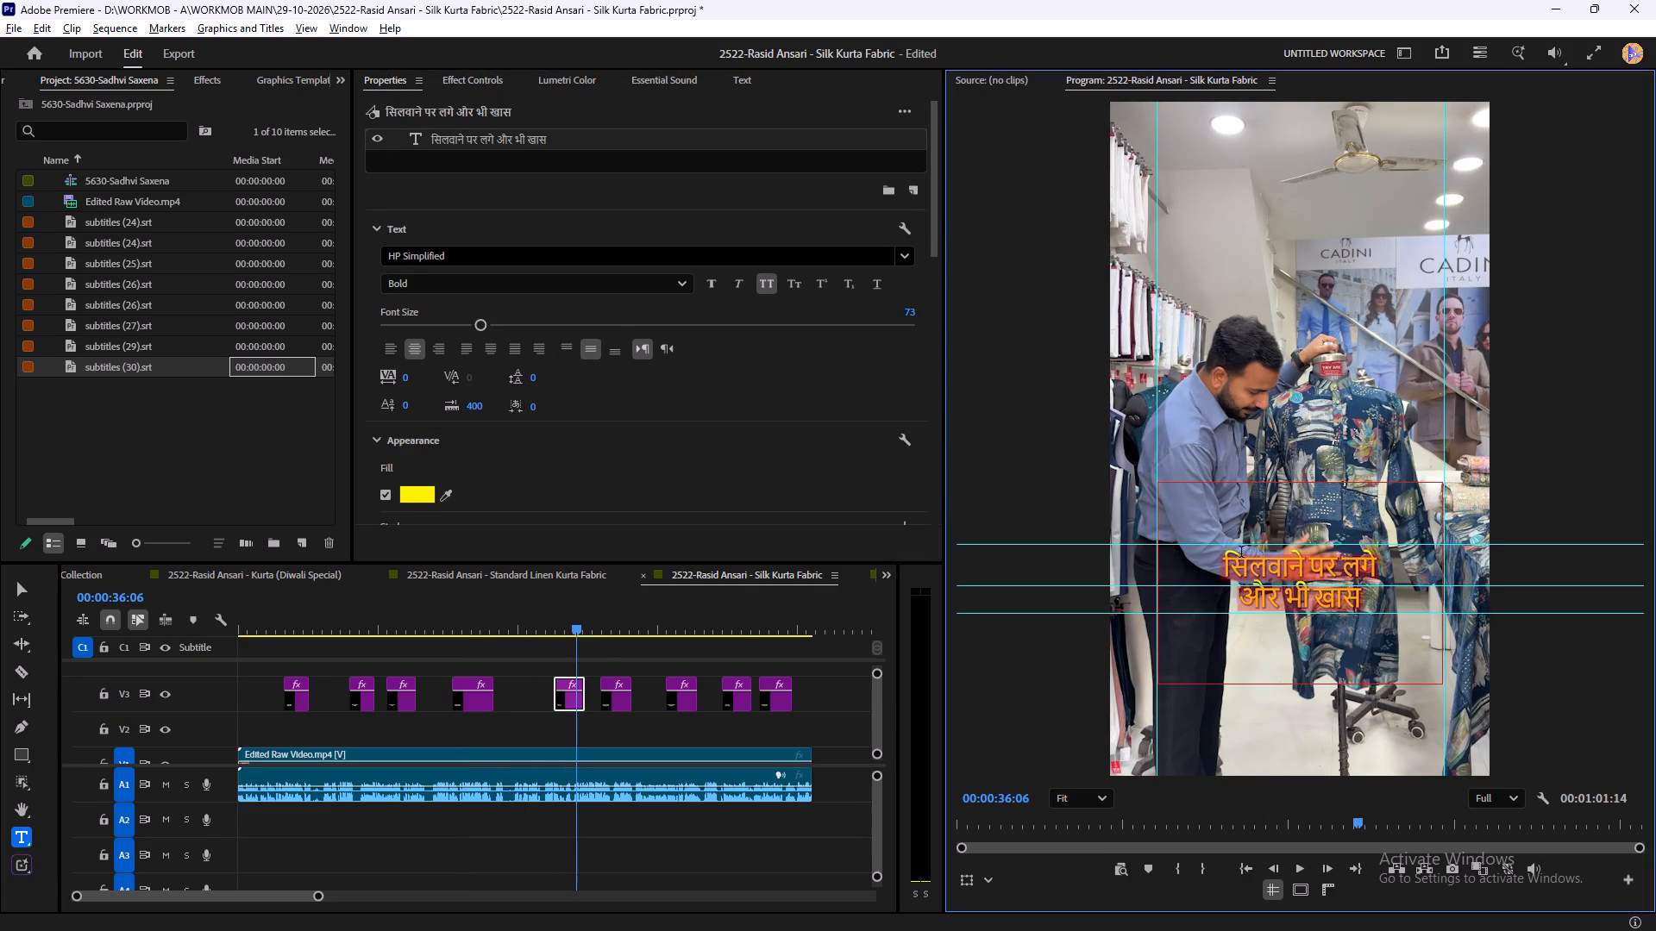
left_click(487, 255)
left_click(486, 506)
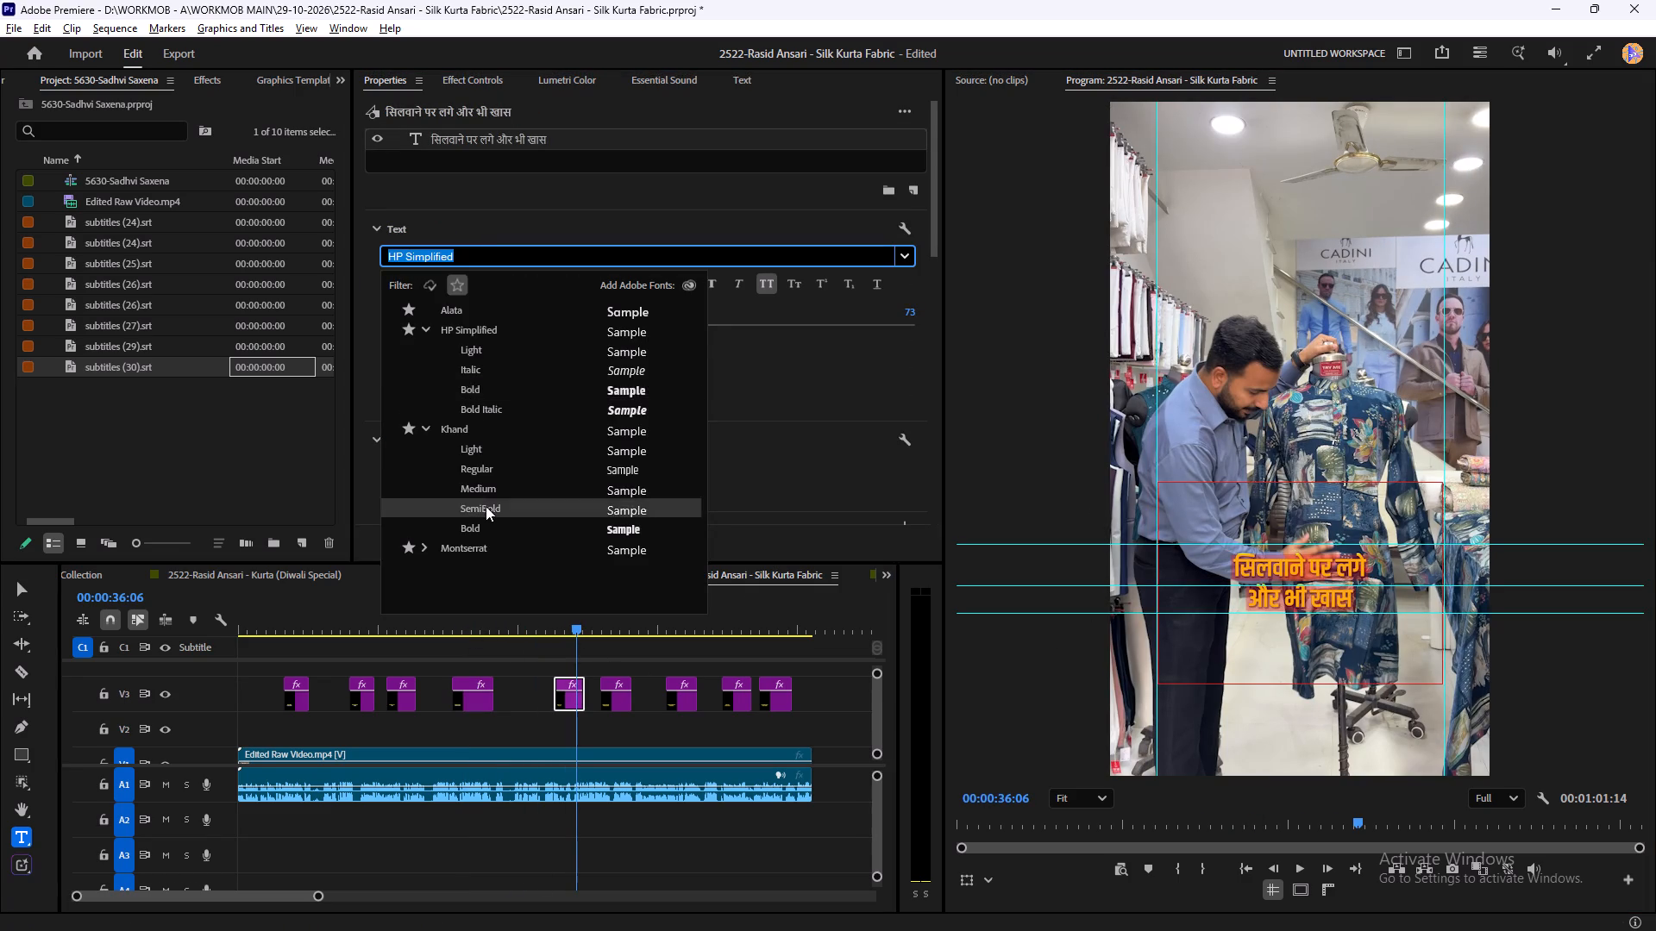
Join the two lines of the title सिलवाने पर लगे और भी खास into one and set its font size to 76.
left_click(1245, 605)
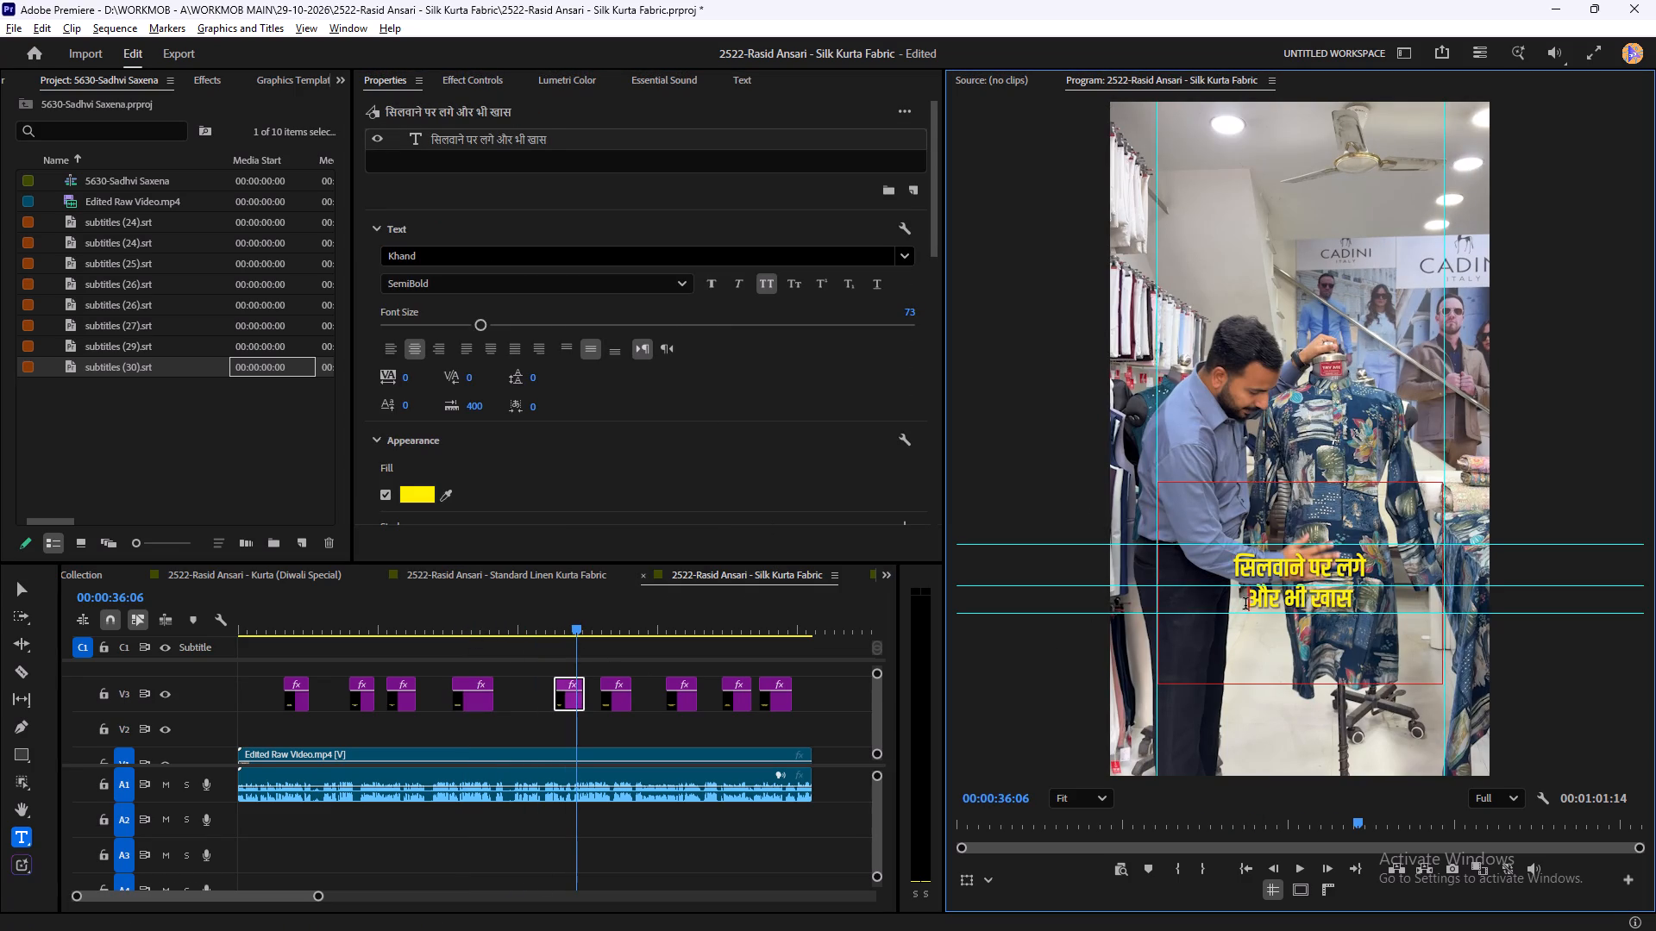
key("BackSpace")
key("space")
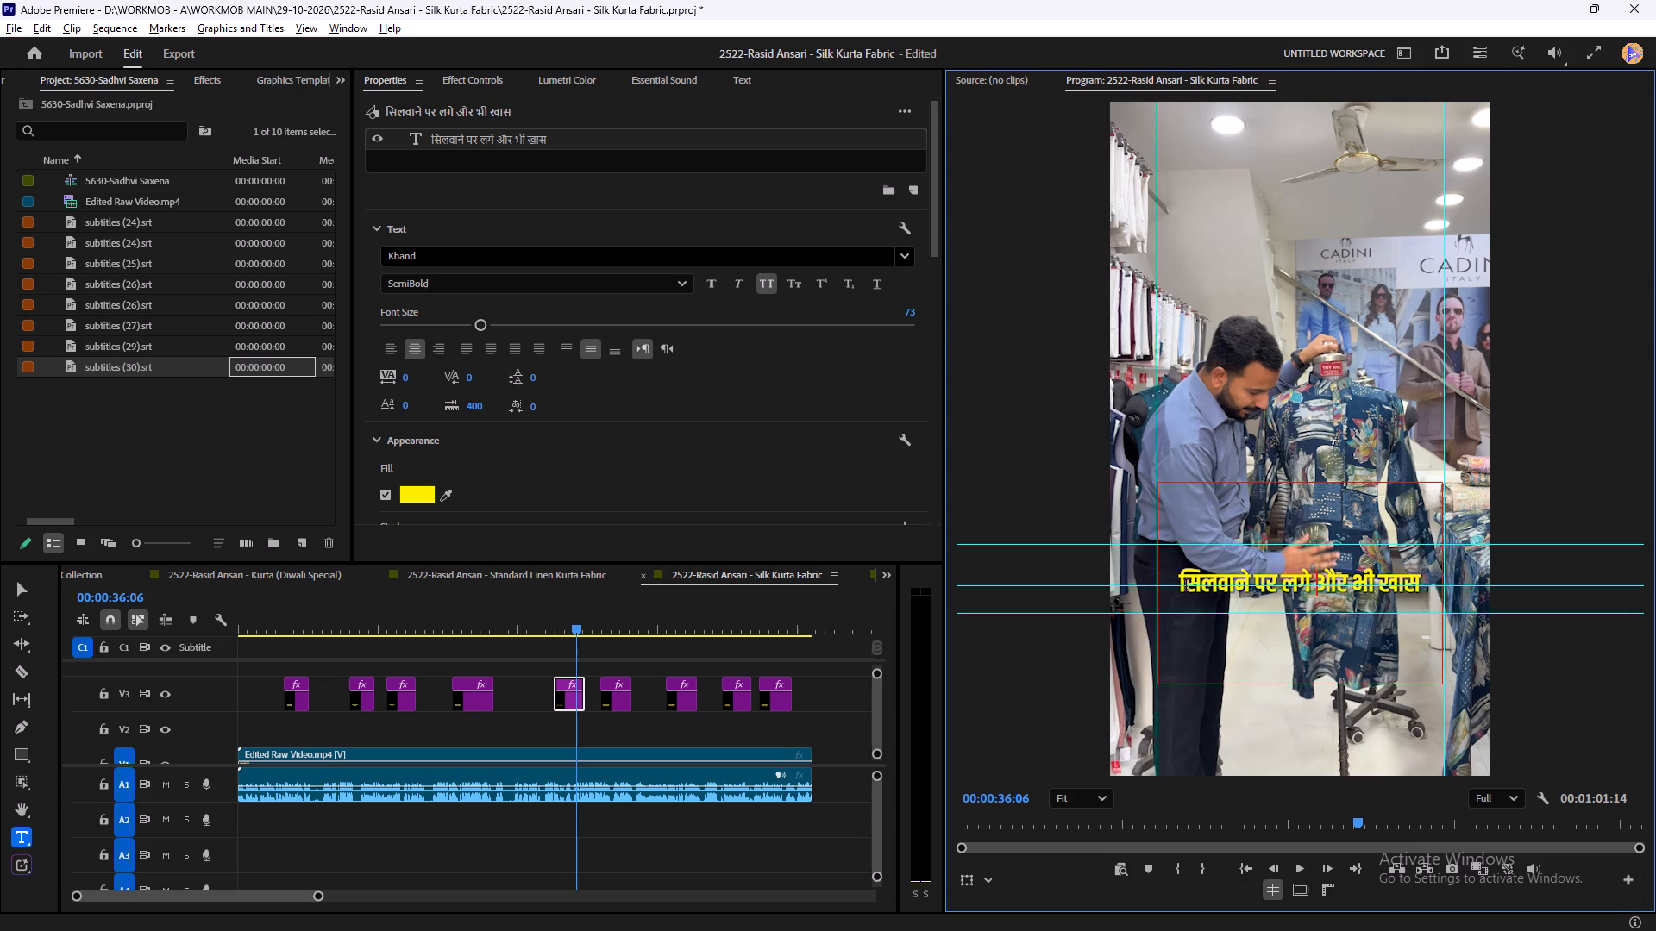
double_click(1202, 581)
left_click(1202, 581)
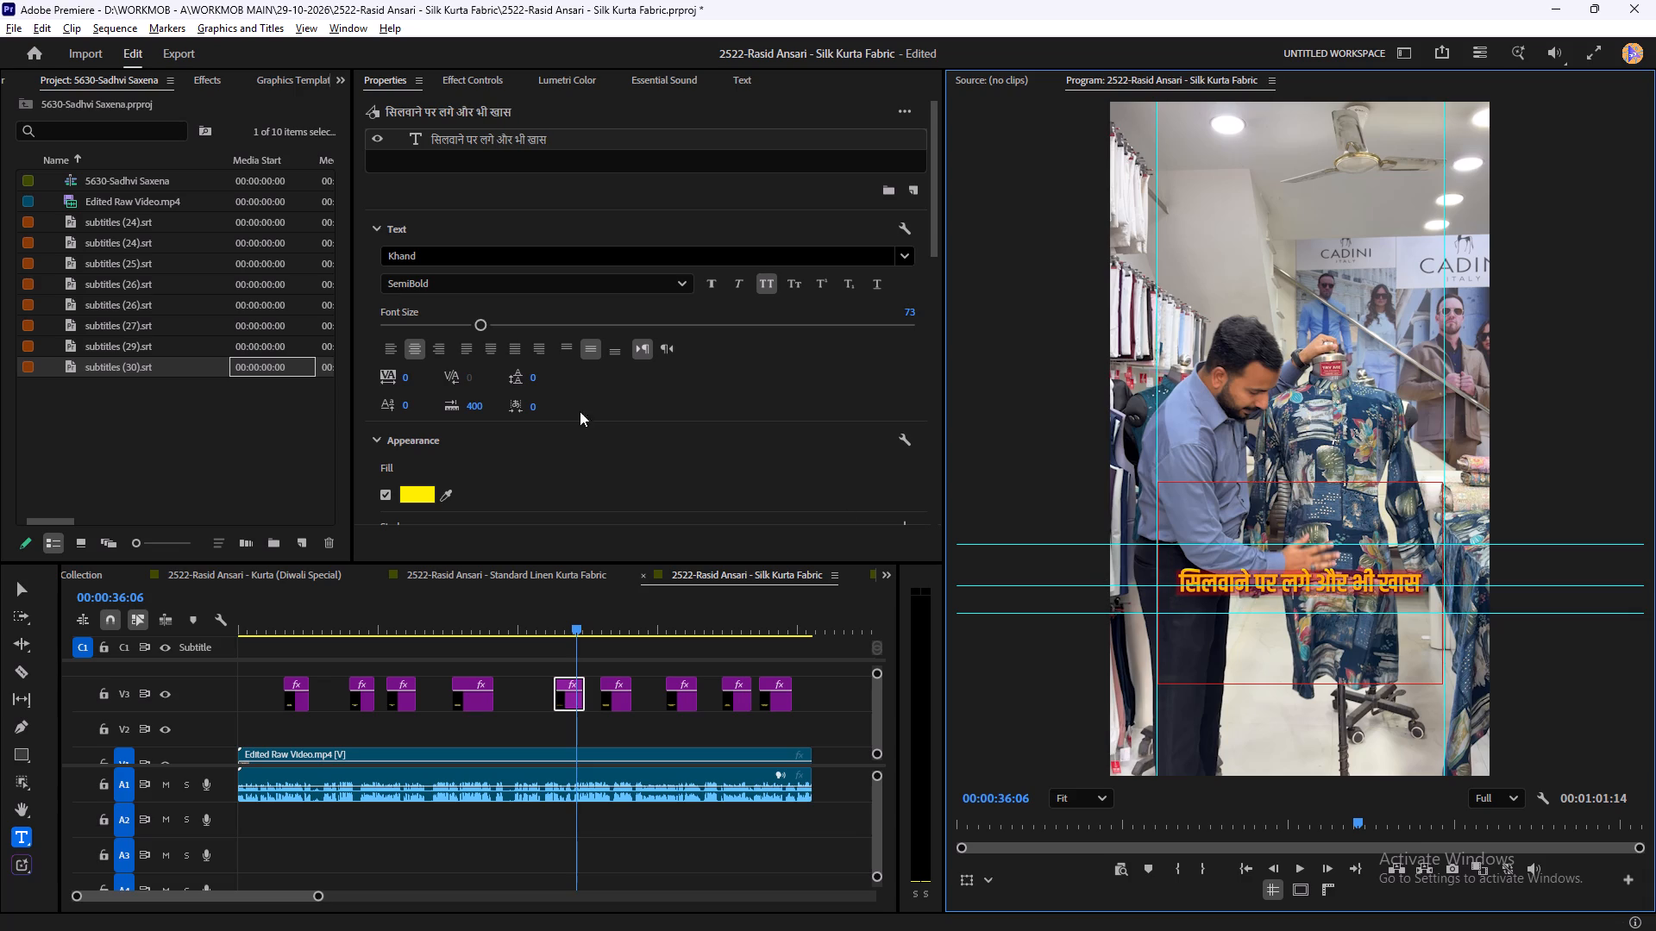
left_click(477, 327)
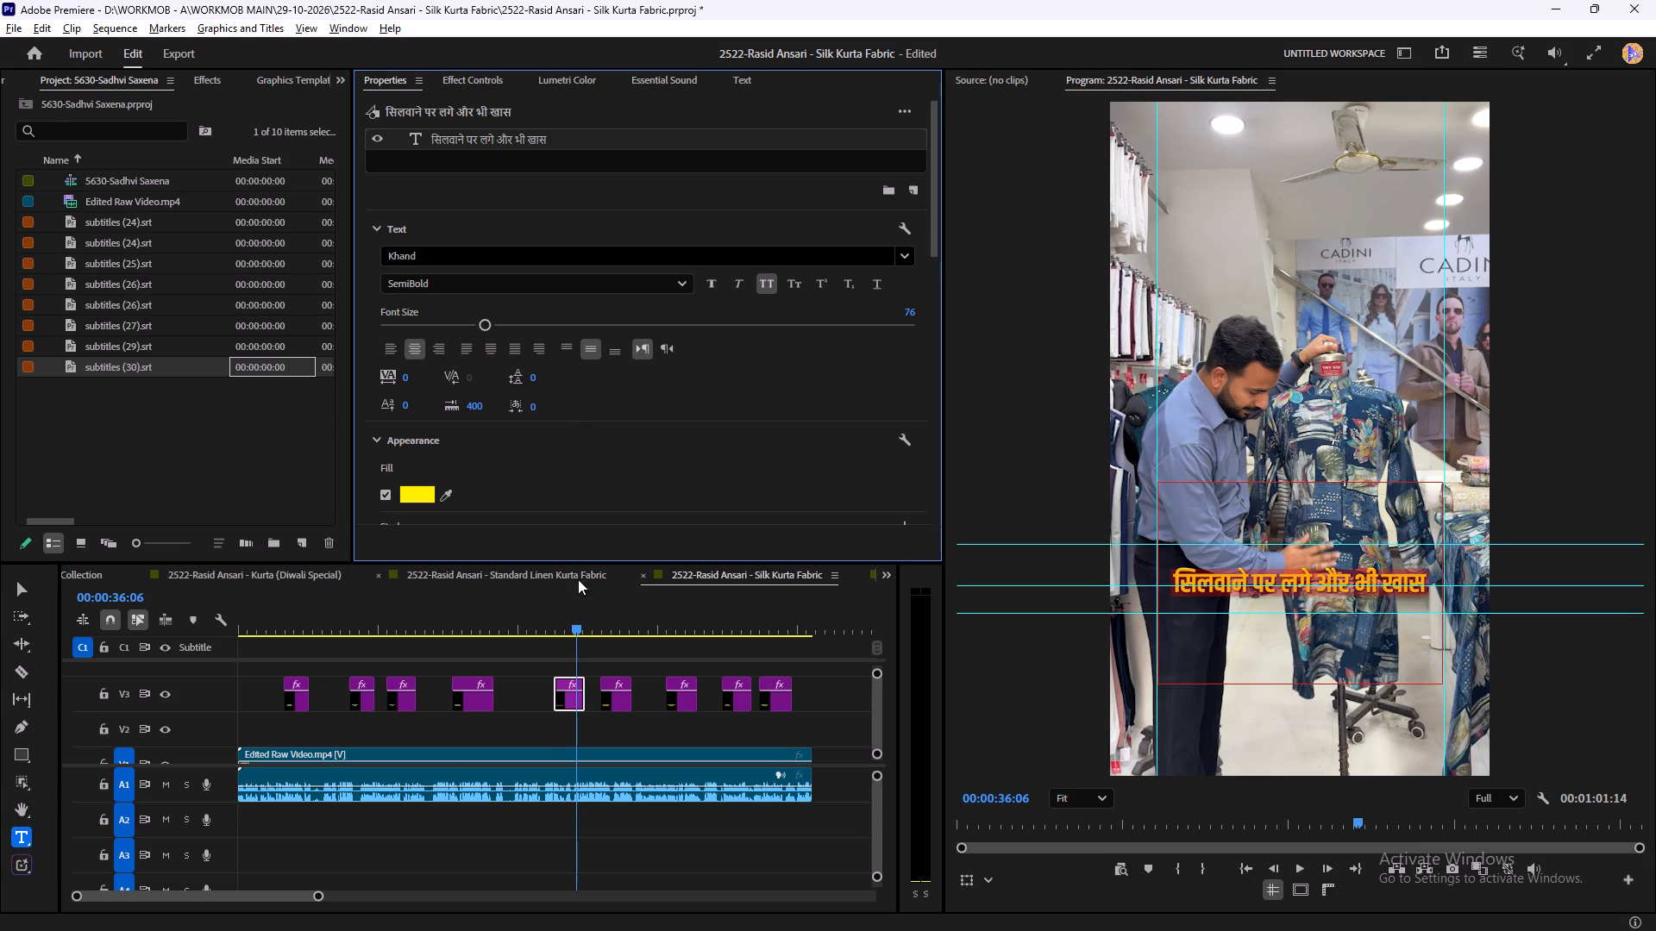
left_click(605, 730)
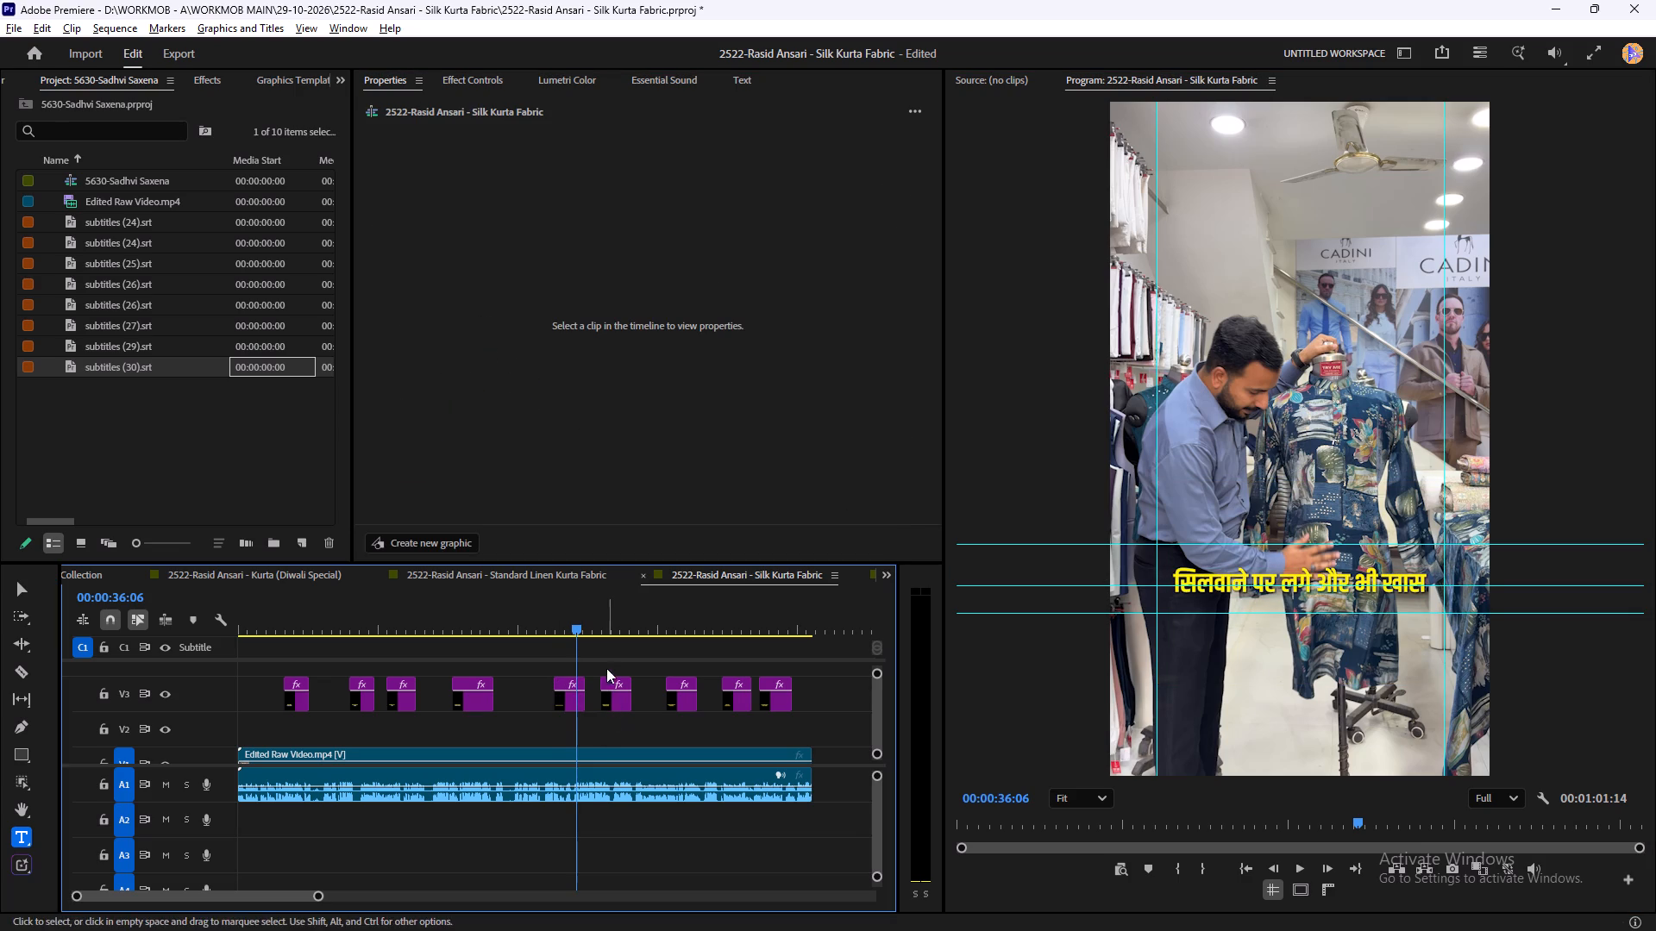
In the Beautiful Colours title, set the second line, Stunning Designs, to font size 67 with white fill.
left_click_drag(594, 634, 613, 637)
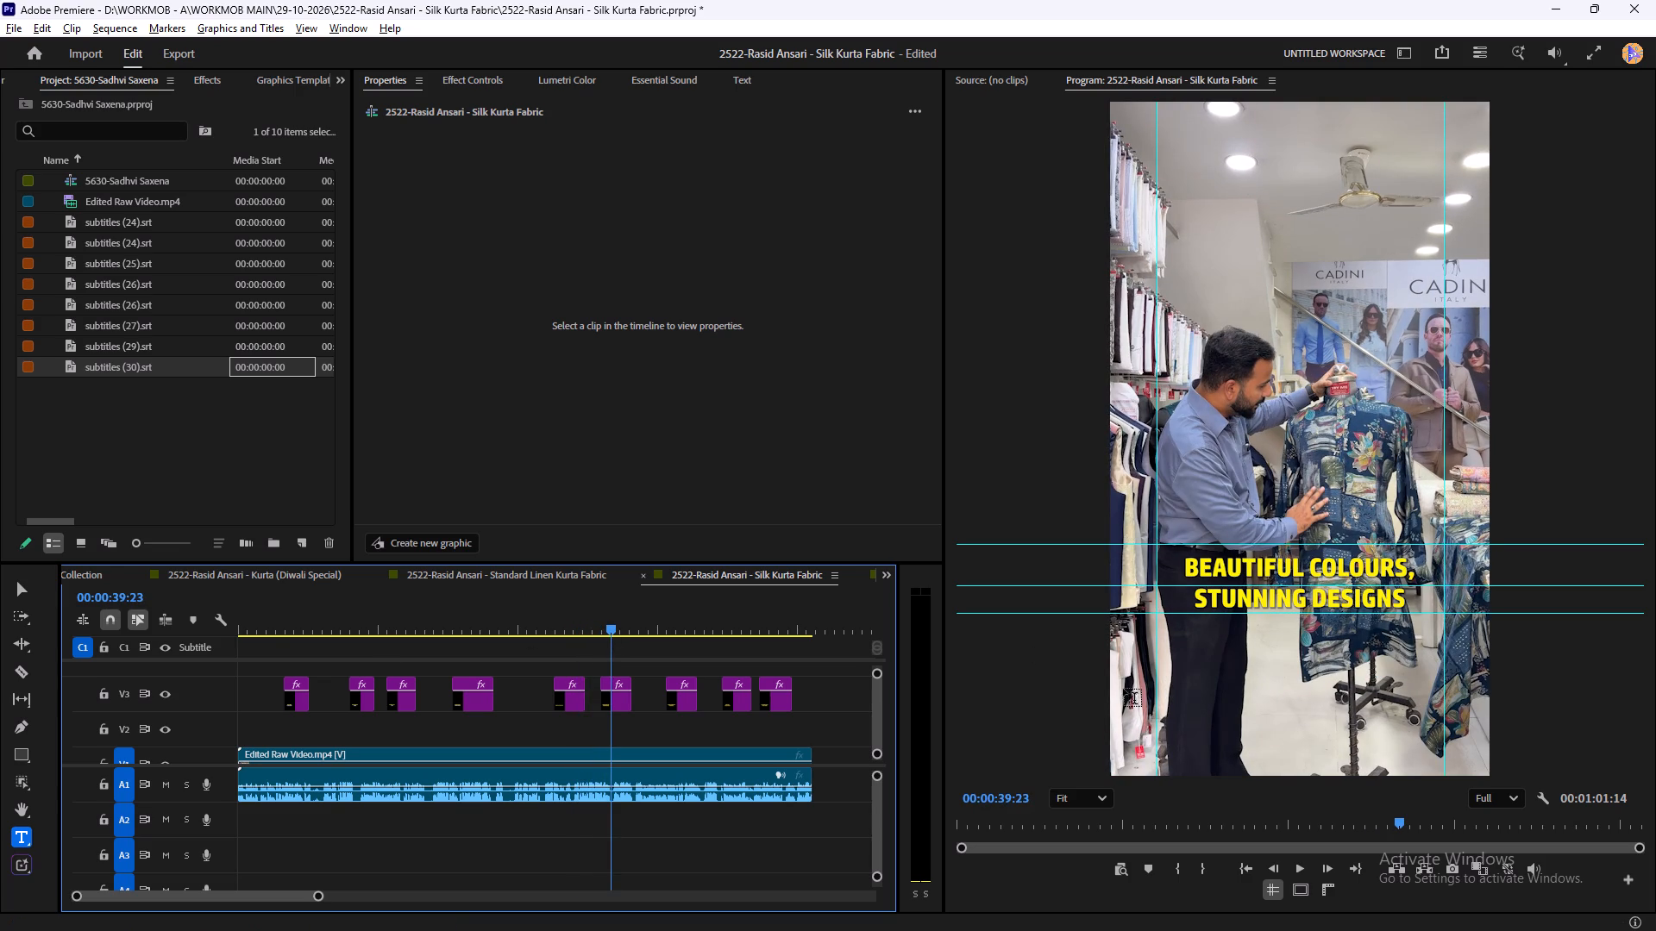
triple_click(1271, 599)
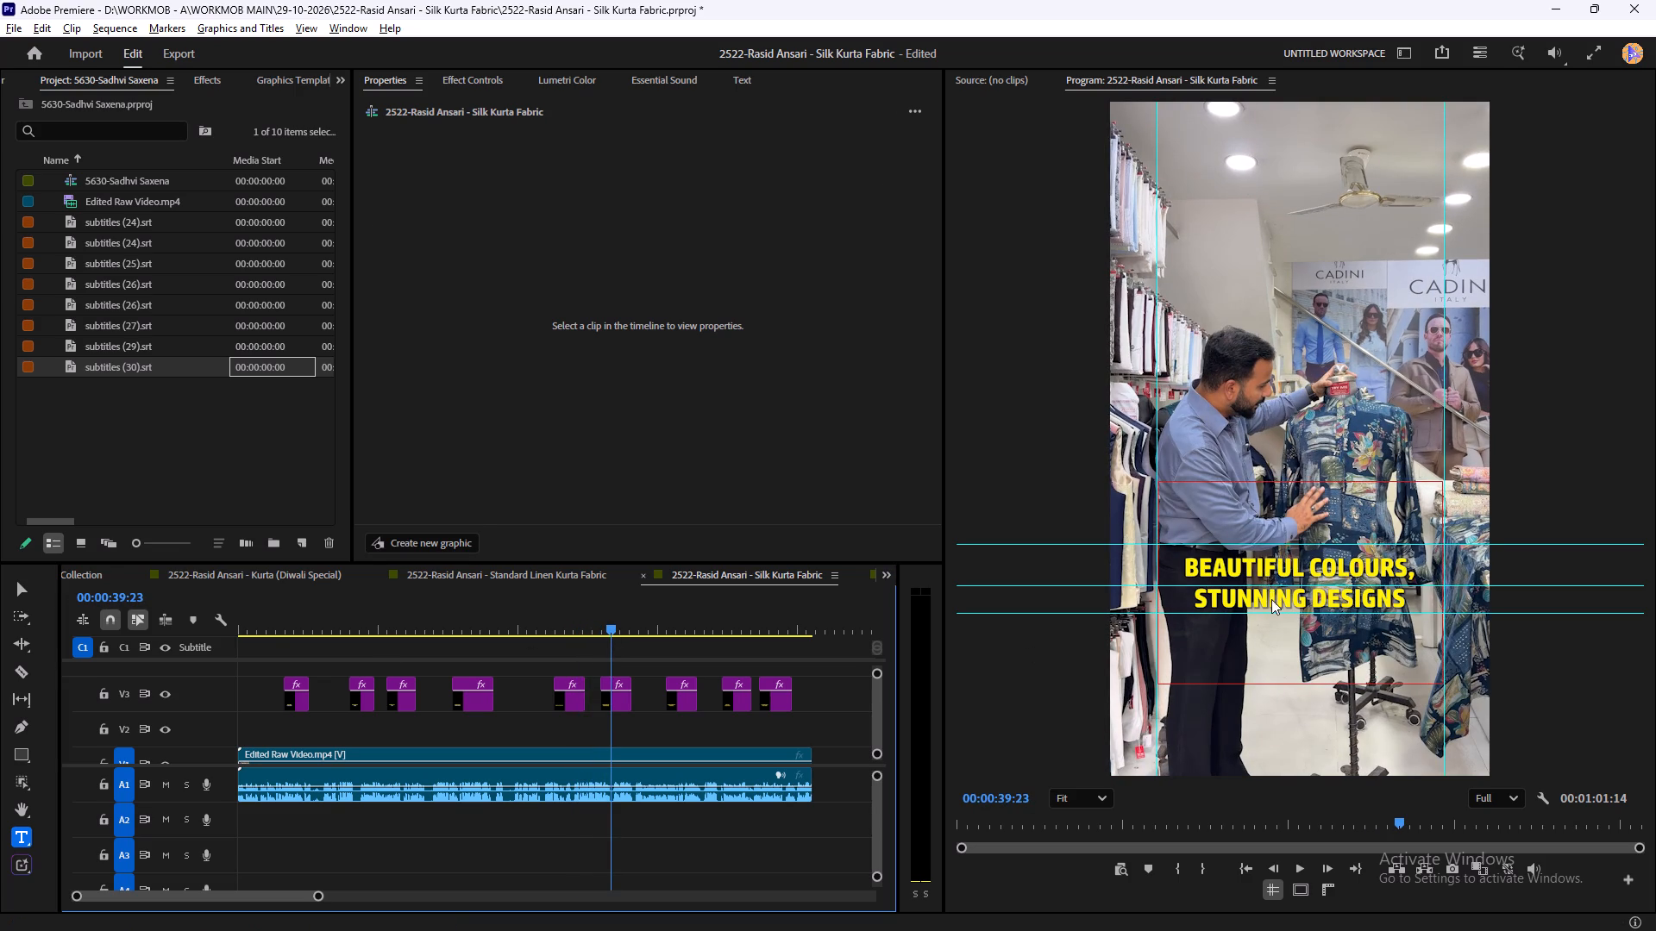
left_click_drag(480, 324, 479, 324)
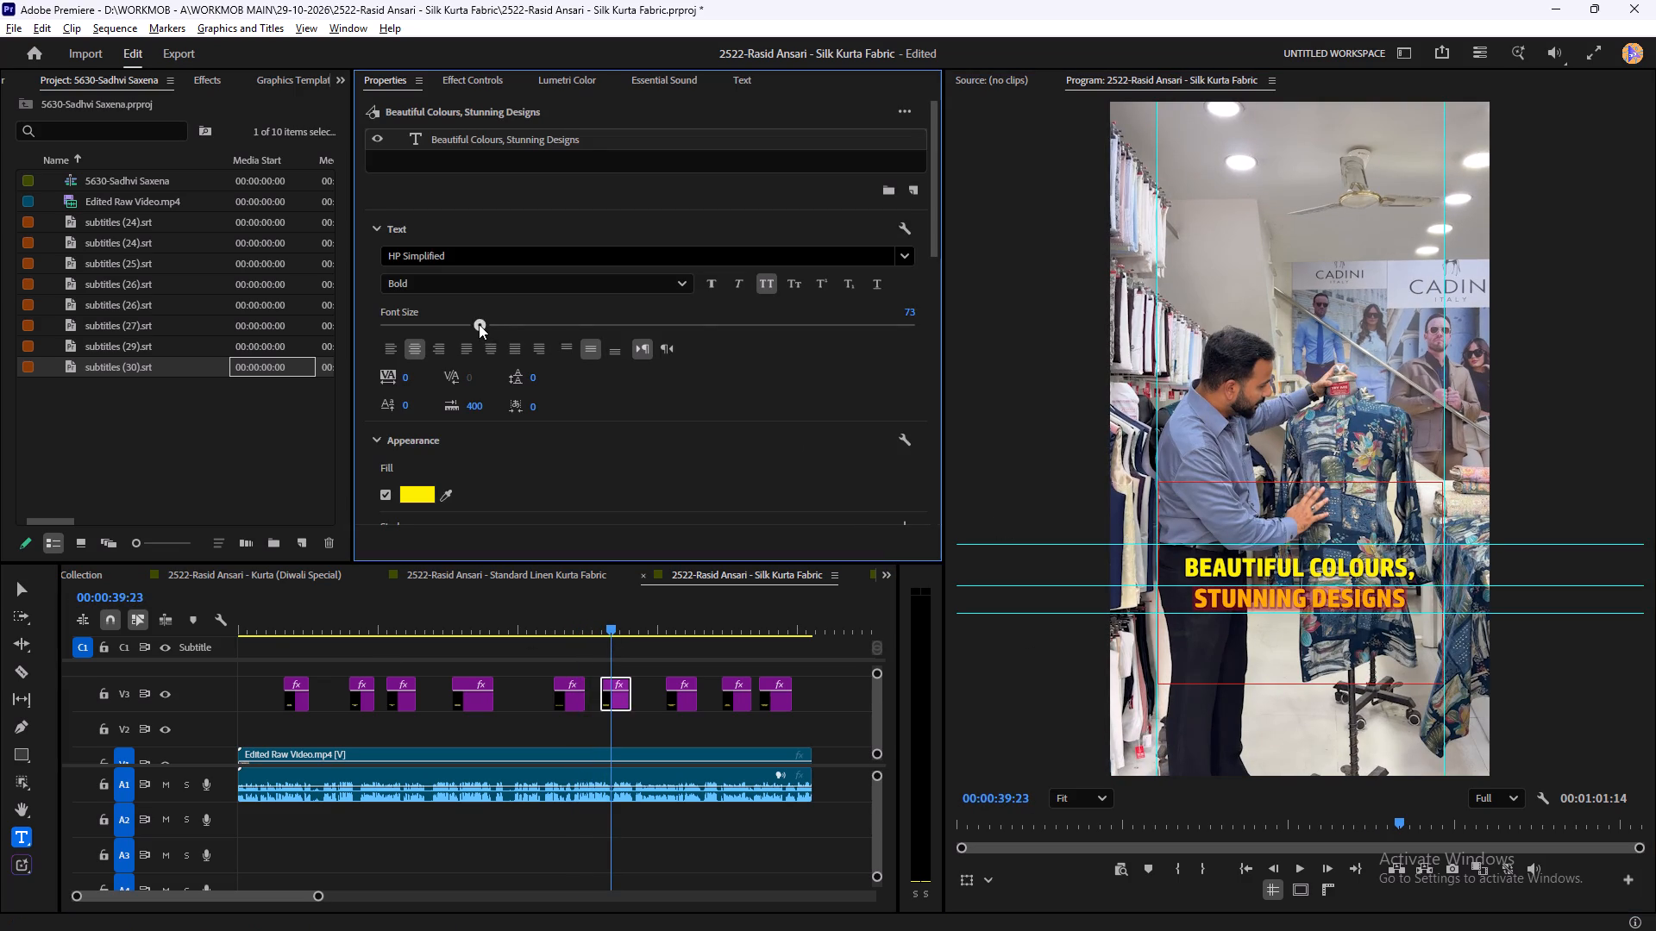
left_click_drag(479, 324, 473, 324)
left_click(420, 502)
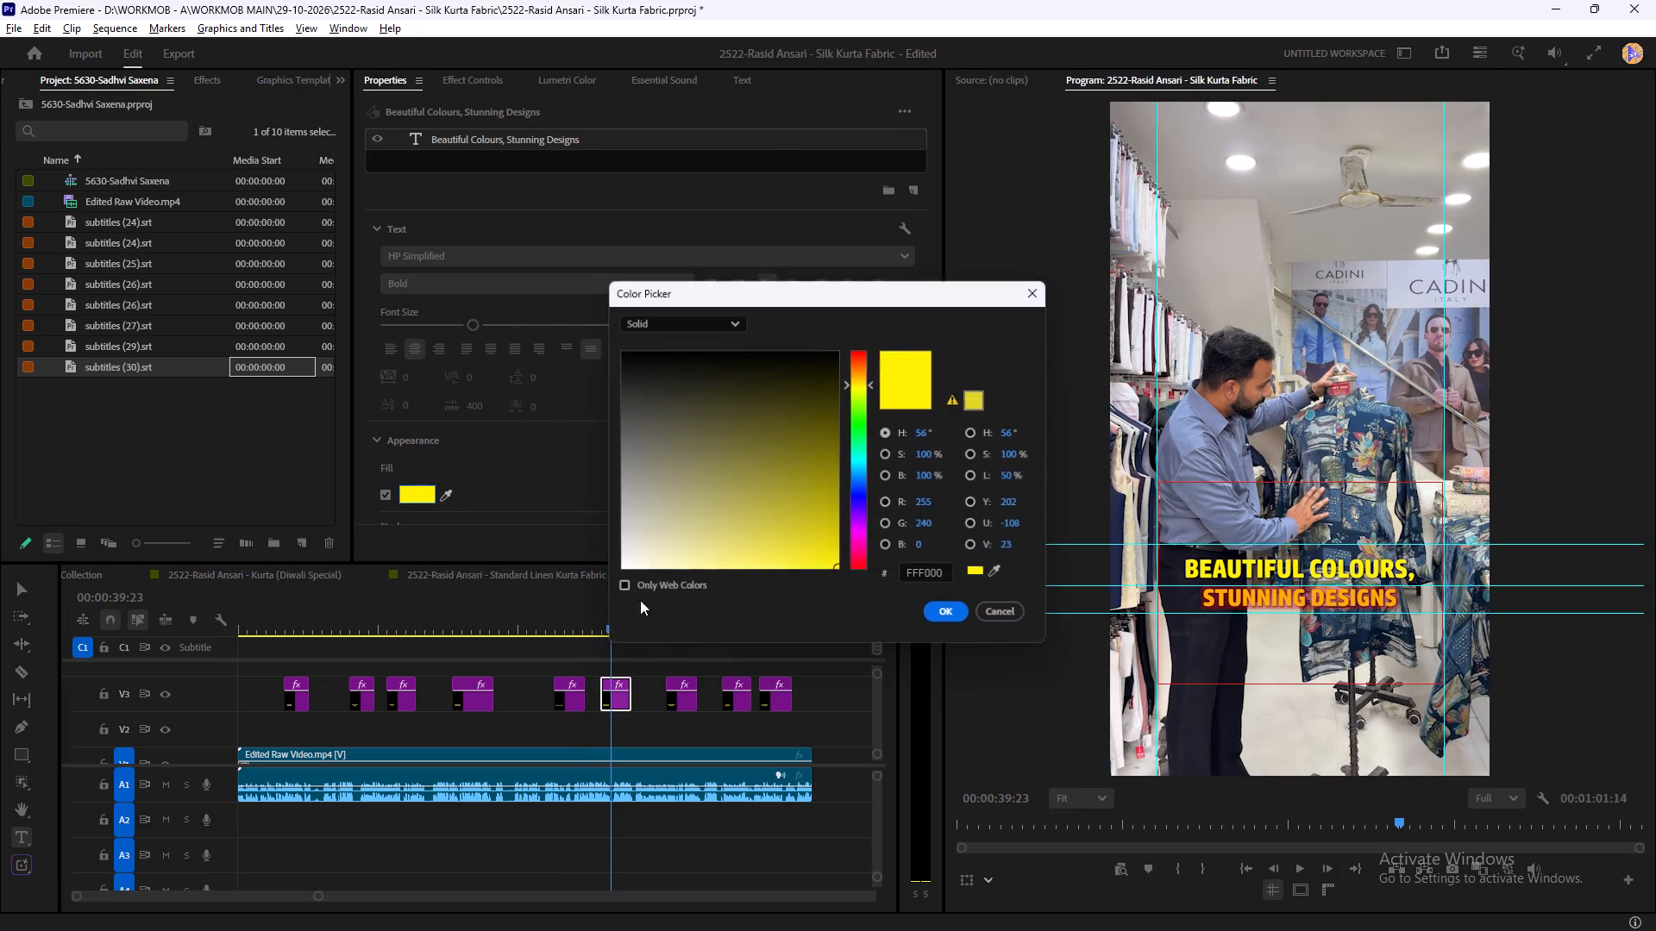
left_click_drag(660, 563, 612, 617)
left_click(938, 617)
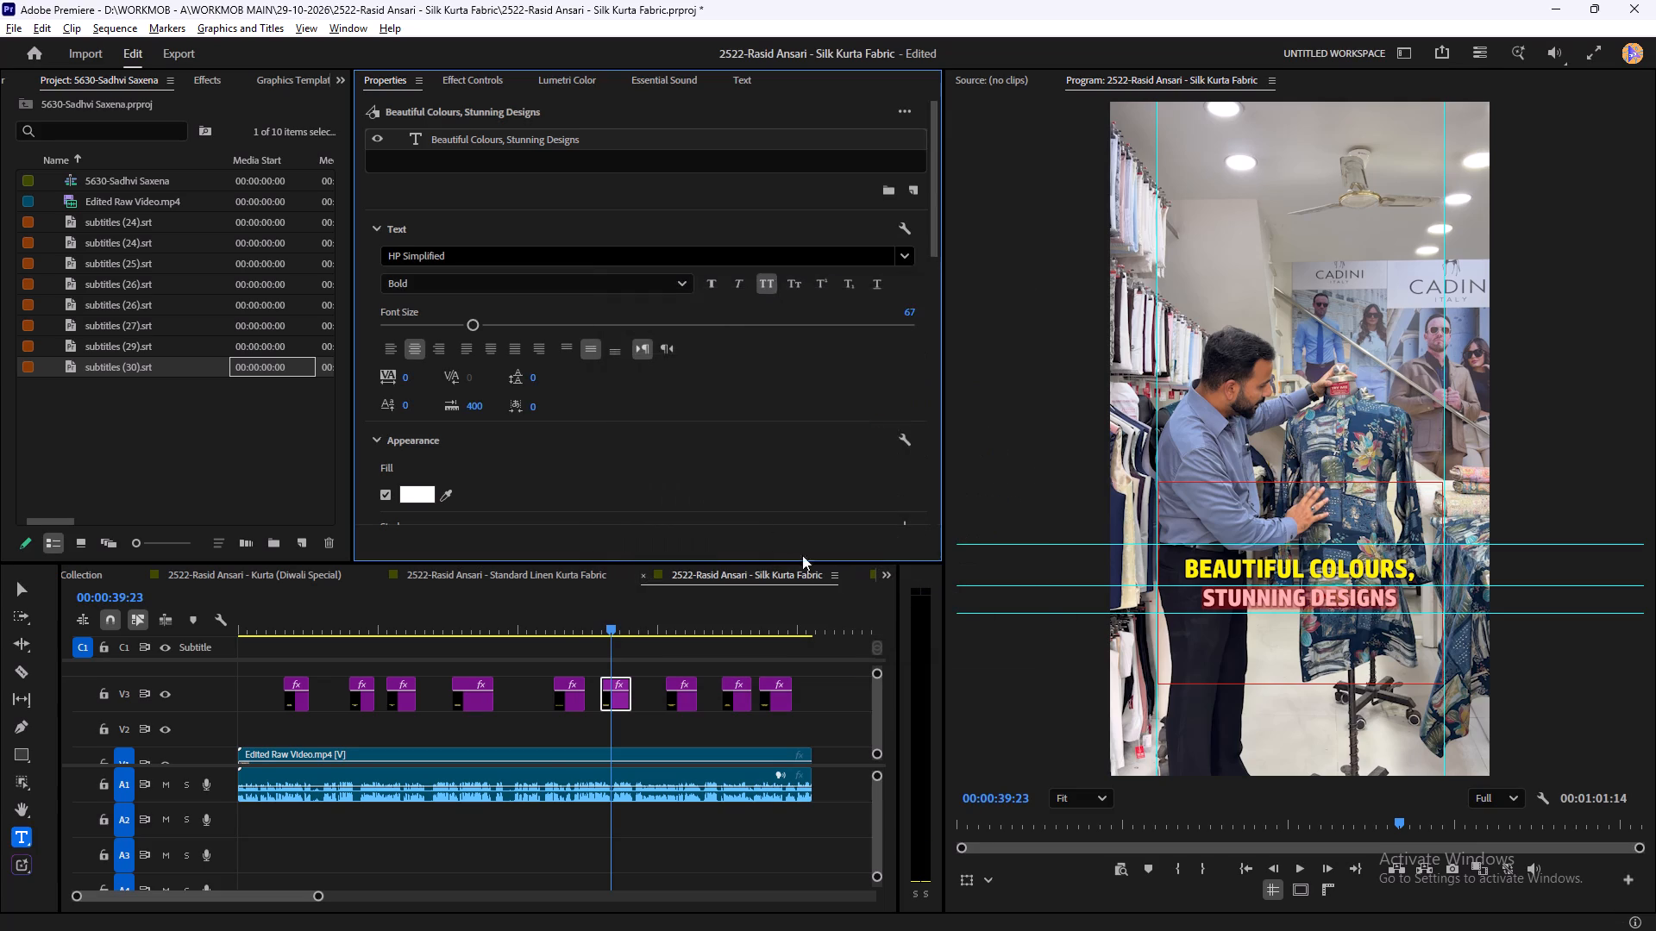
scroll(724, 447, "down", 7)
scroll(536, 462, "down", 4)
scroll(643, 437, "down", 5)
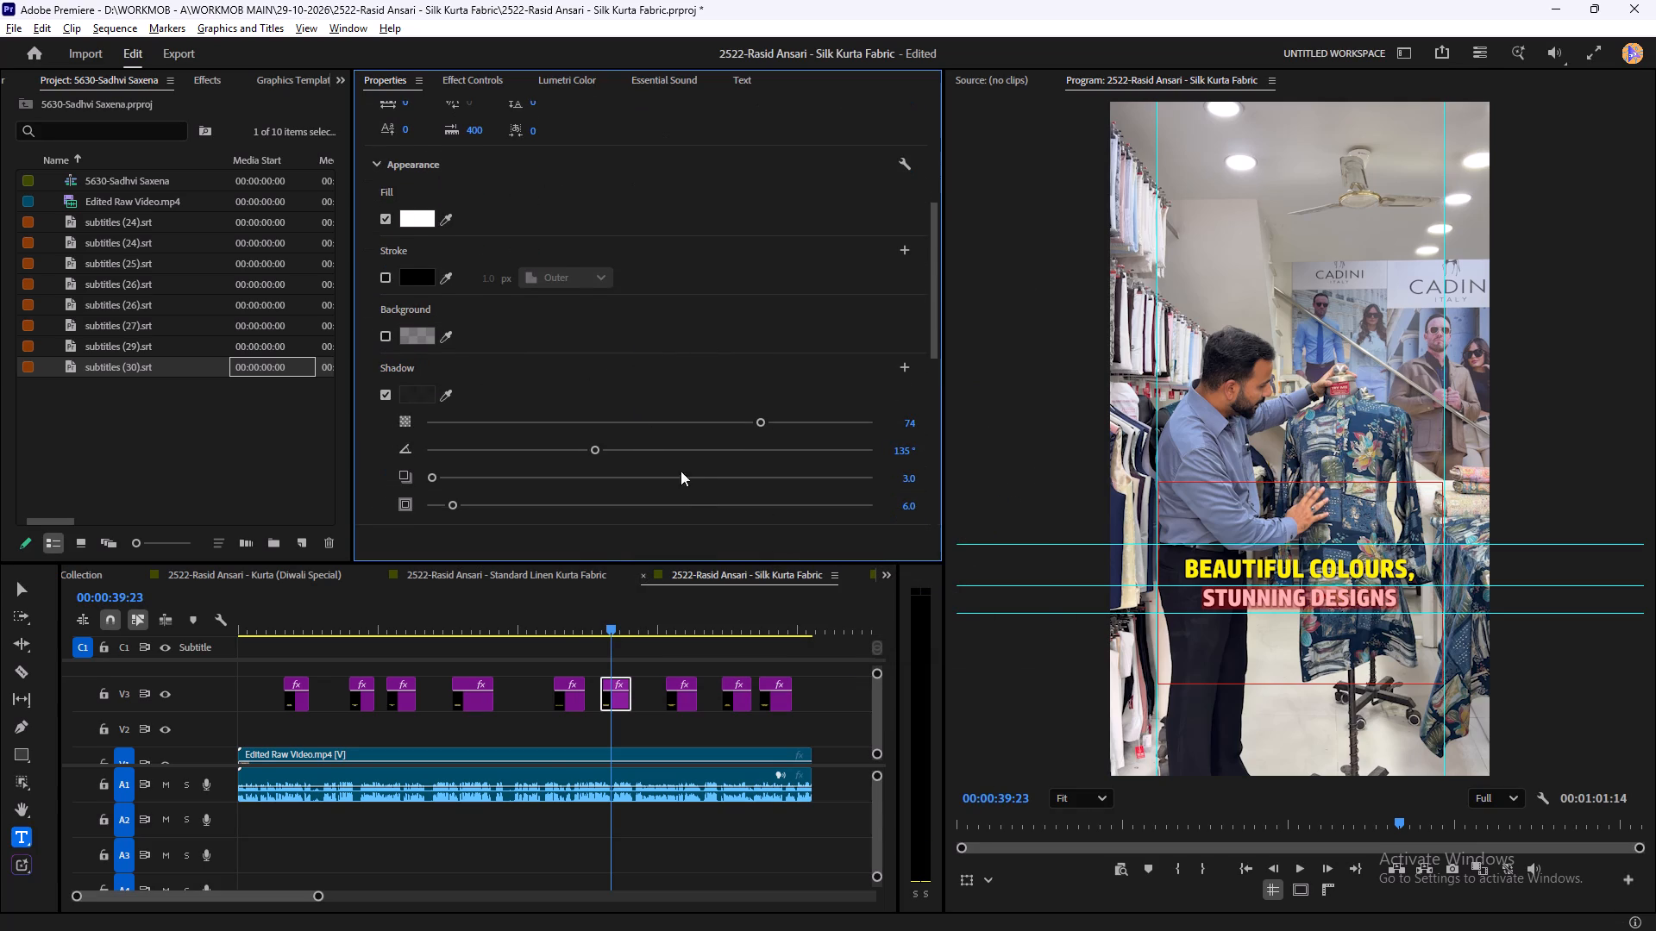
Set the shadow opacity of the Stunning Designs line to 65.
left_click(713, 422)
left_click(646, 661)
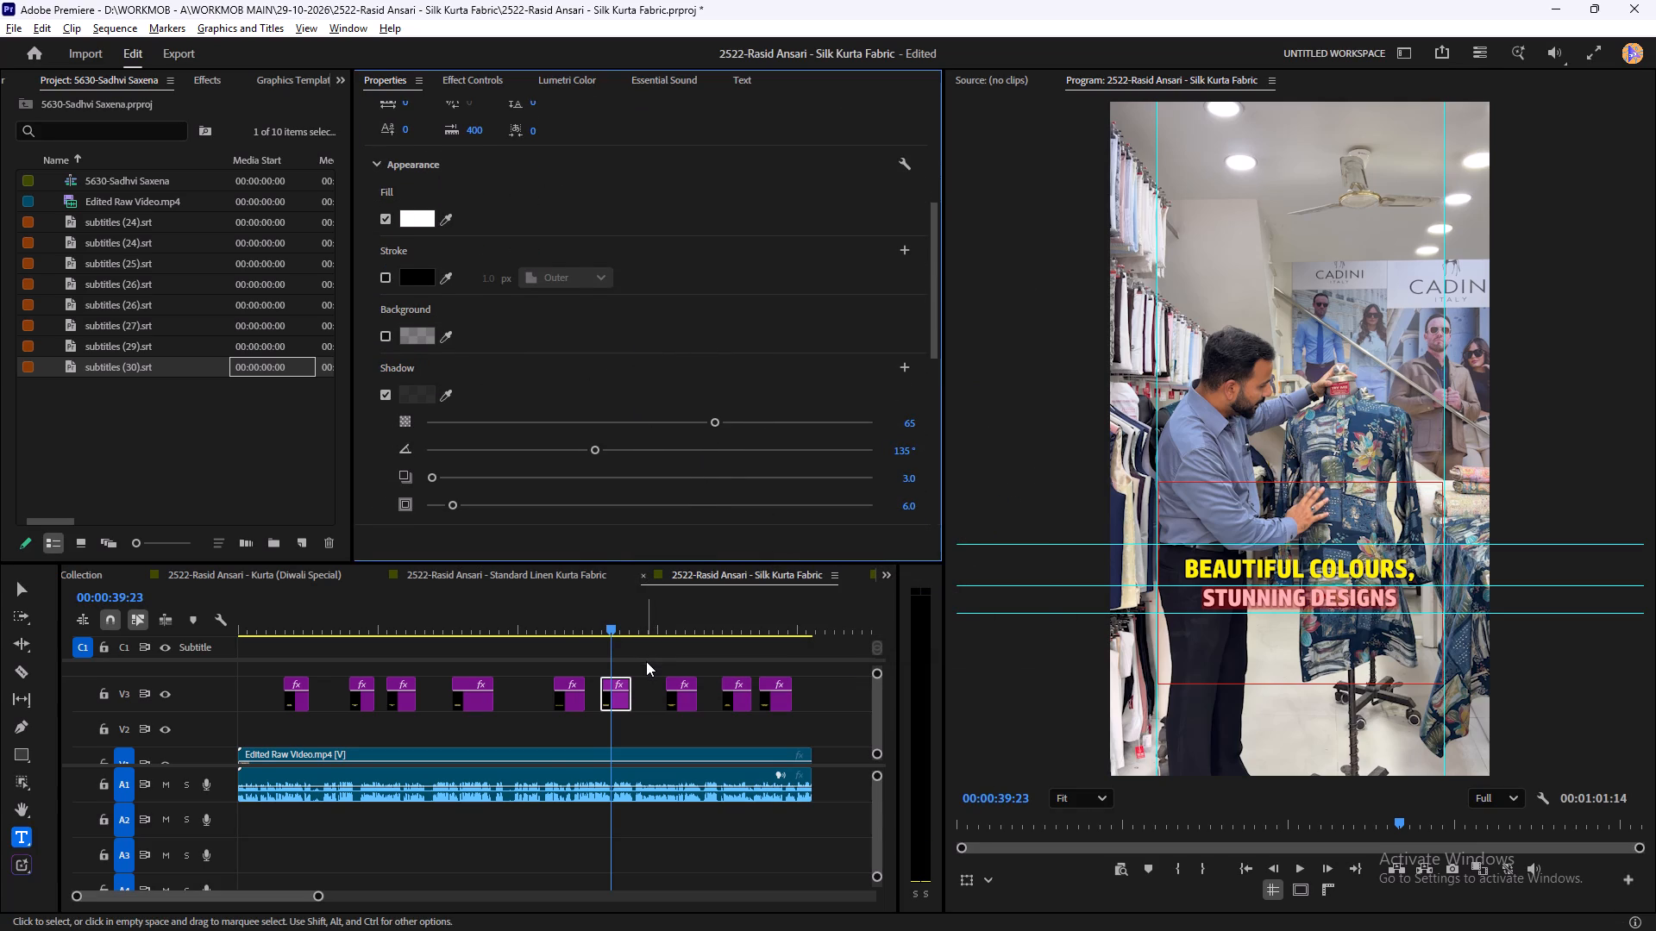
In the Festive Celebrations title, set the second line, To Weddings..., to font size 67 with near-white fill FFFFF9.
left_click_drag(618, 609, 688, 616)
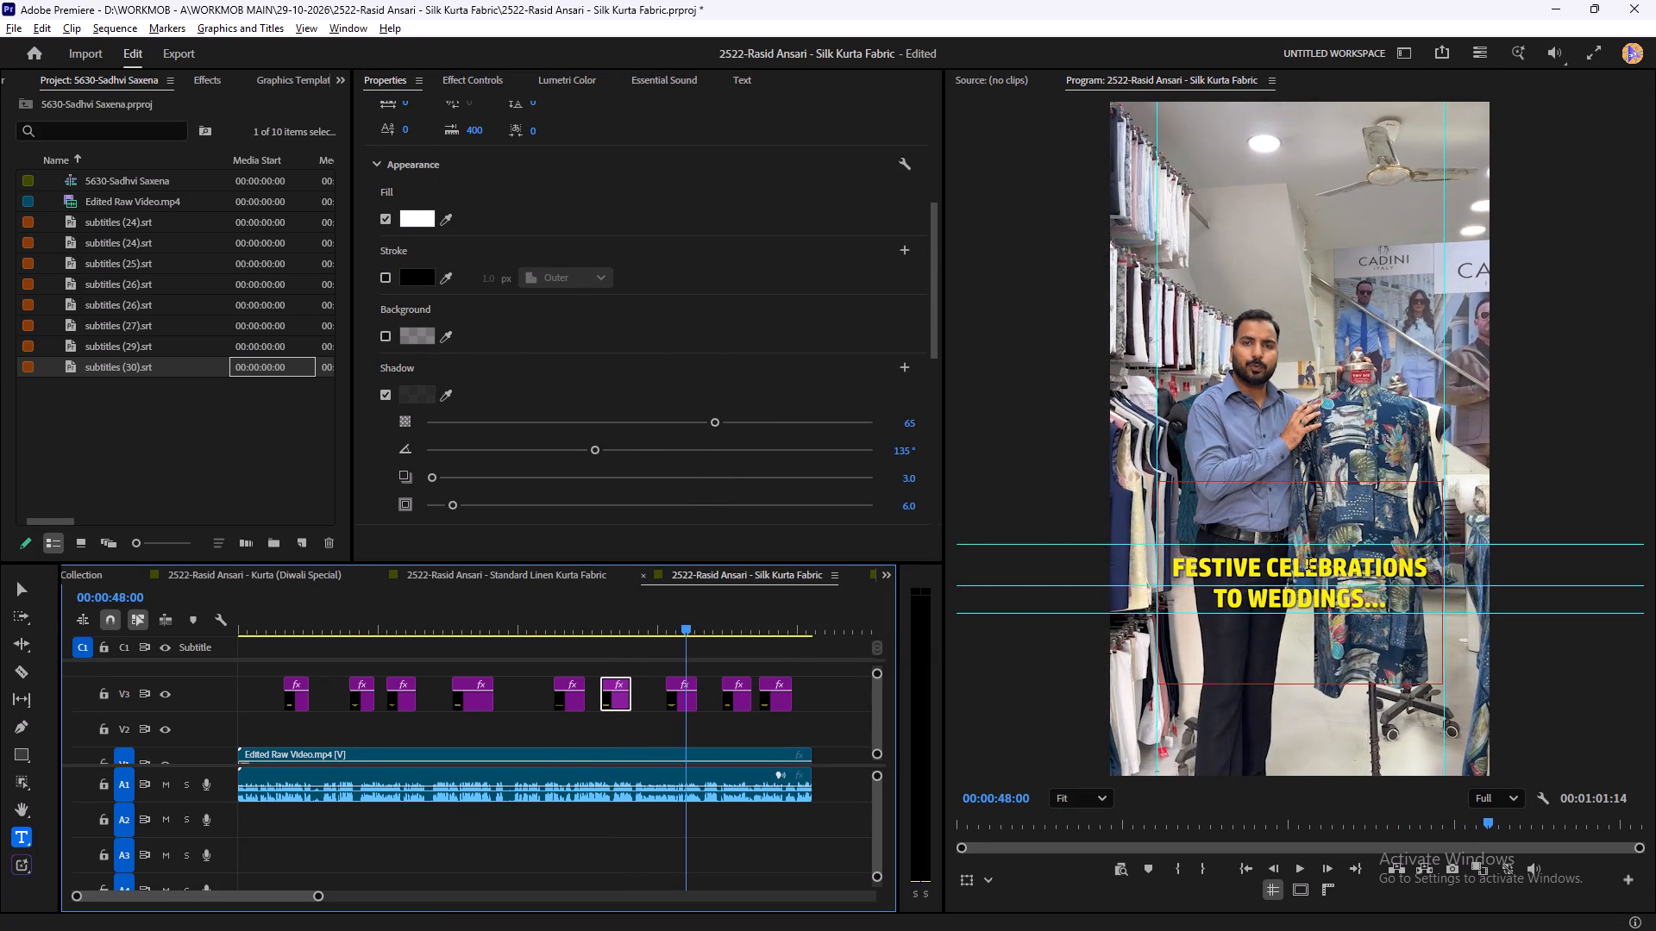
triple_click(1295, 602)
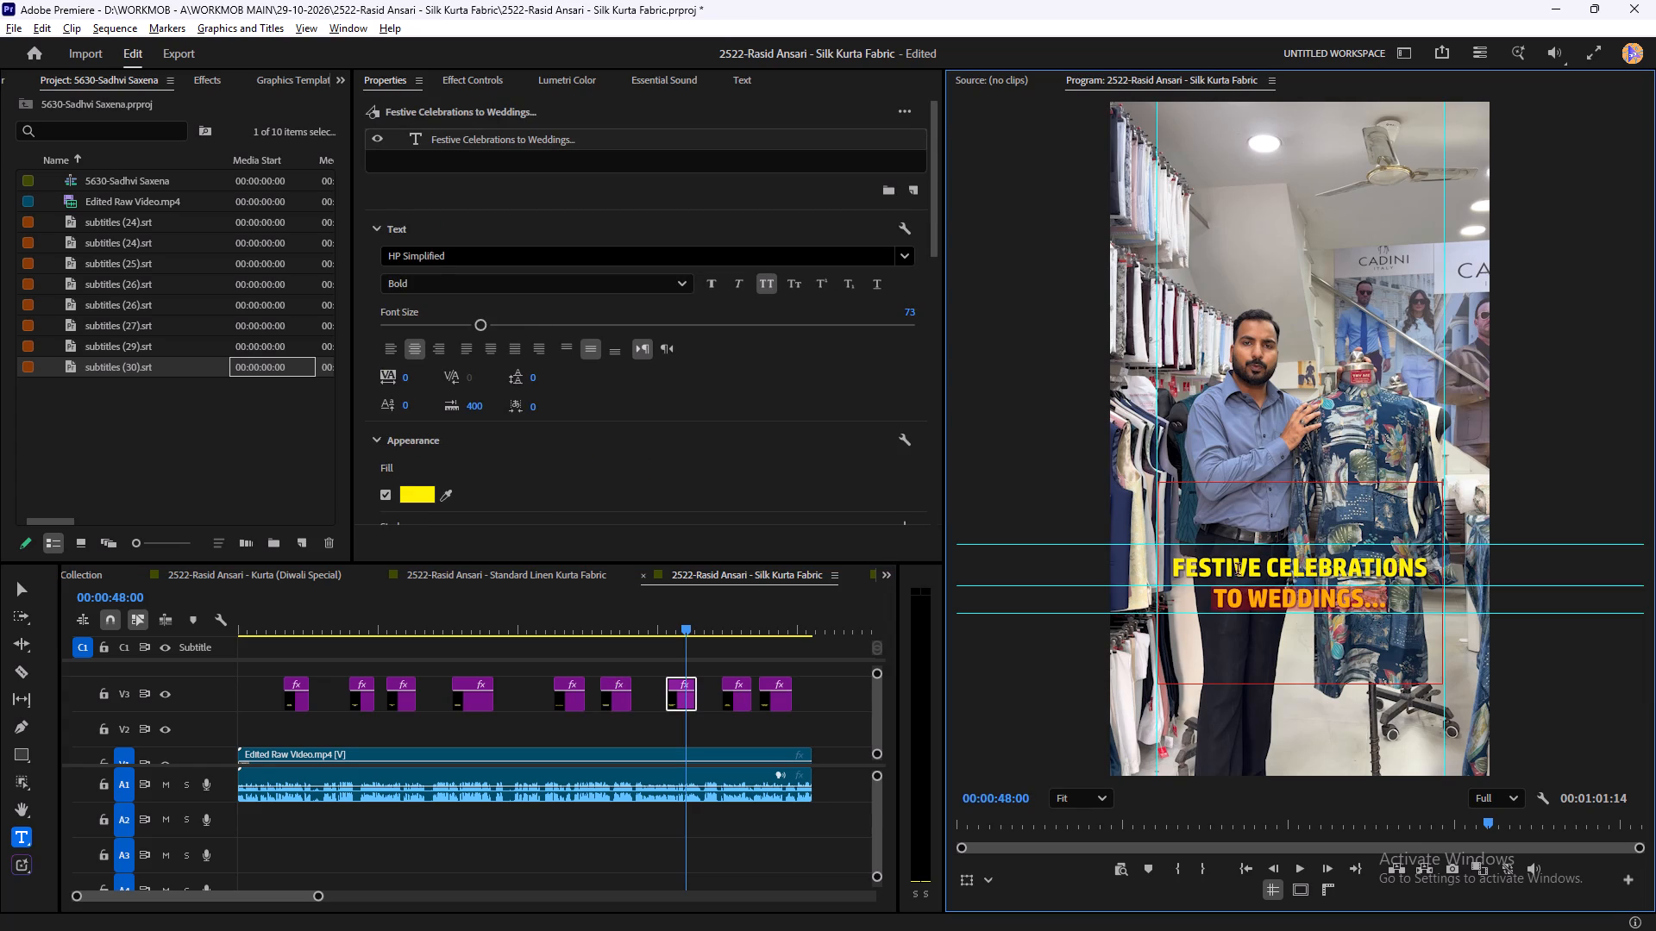
left_click_drag(482, 326, 474, 326)
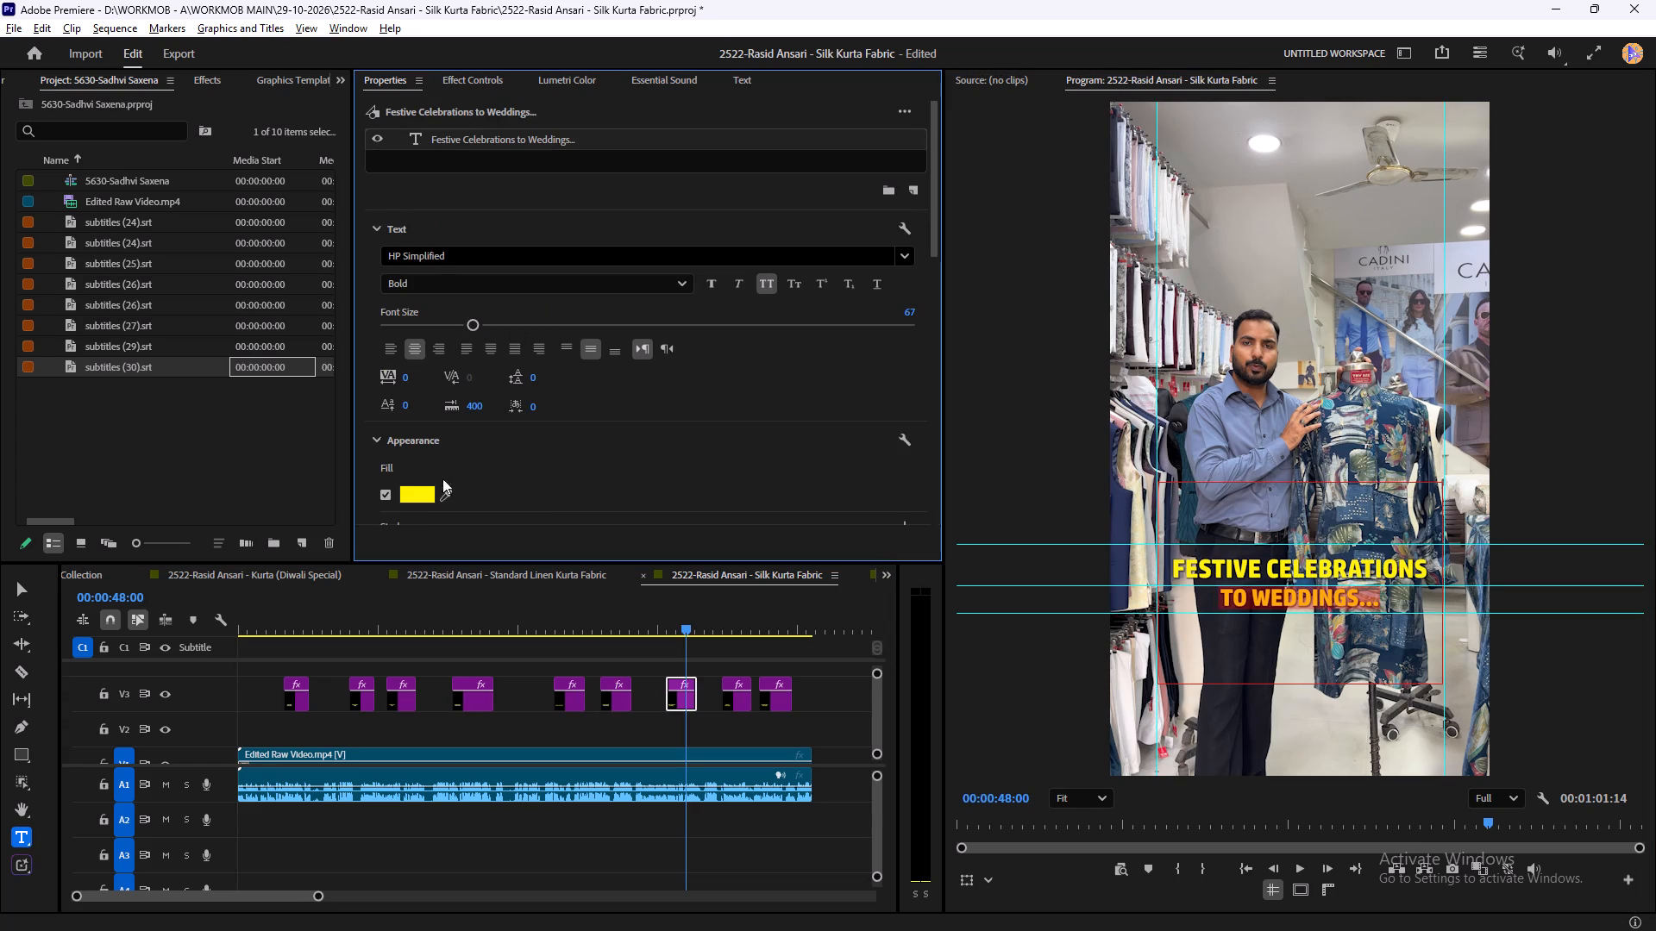
left_click(426, 486)
left_click_drag(689, 540, 639, 603)
left_click_drag(674, 528, 624, 610)
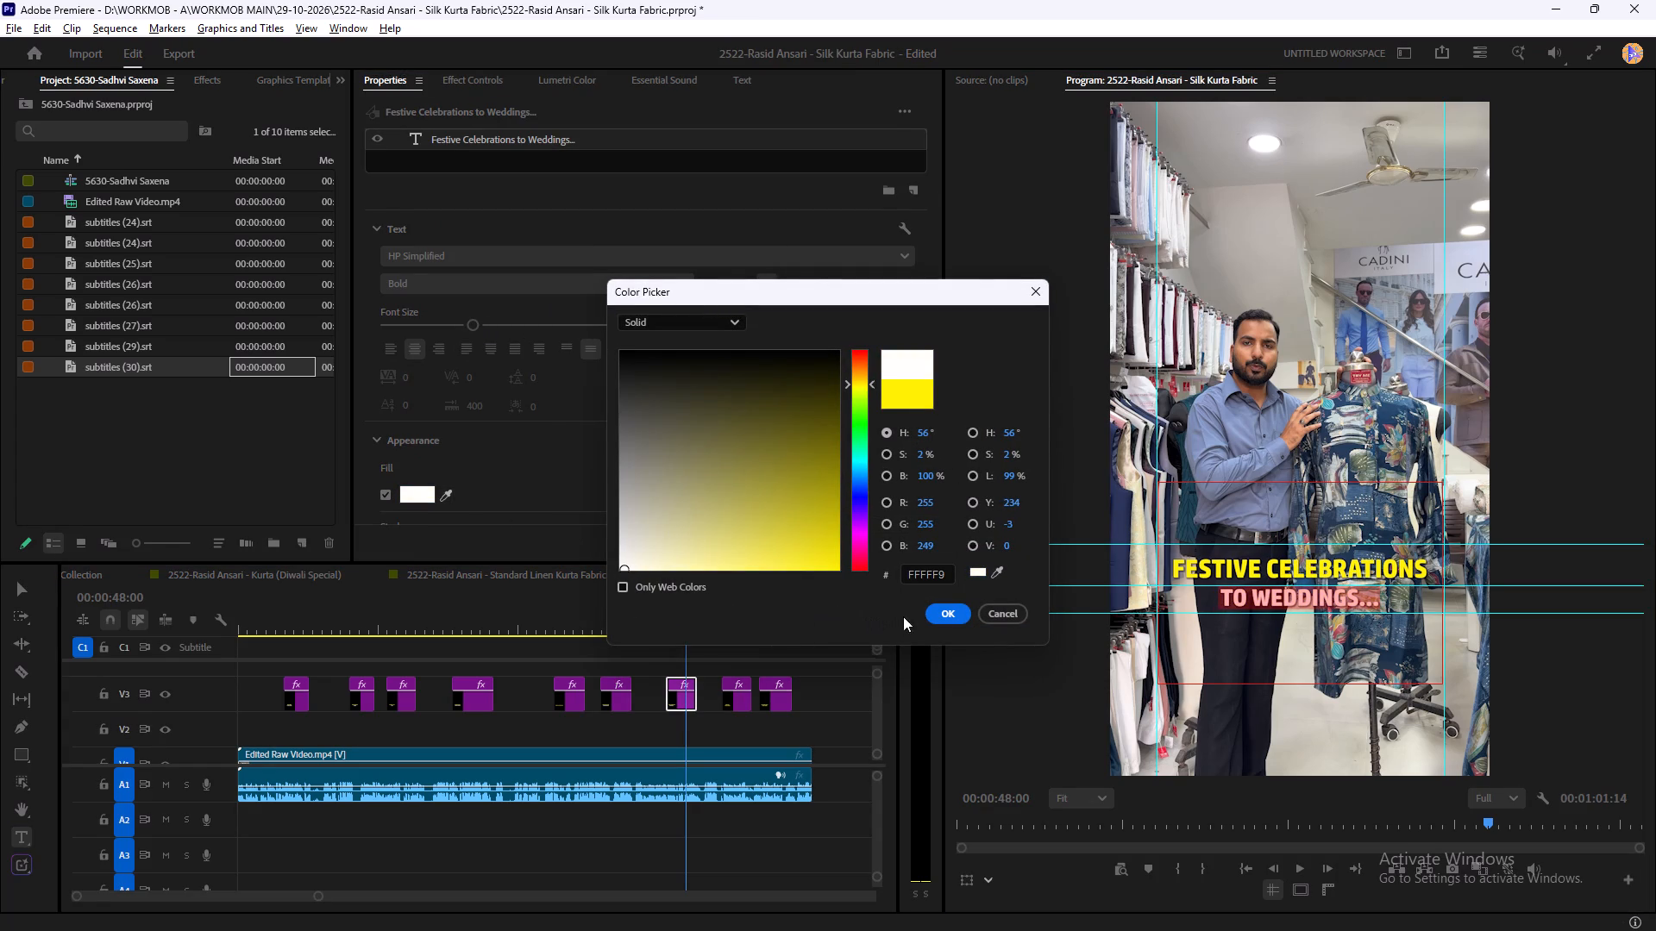
left_click(949, 614)
In the Pure Silk title, change the Hindi words में खूबसूरत to the Khand SemiBold font.
left_click_drag(706, 621, 726, 616)
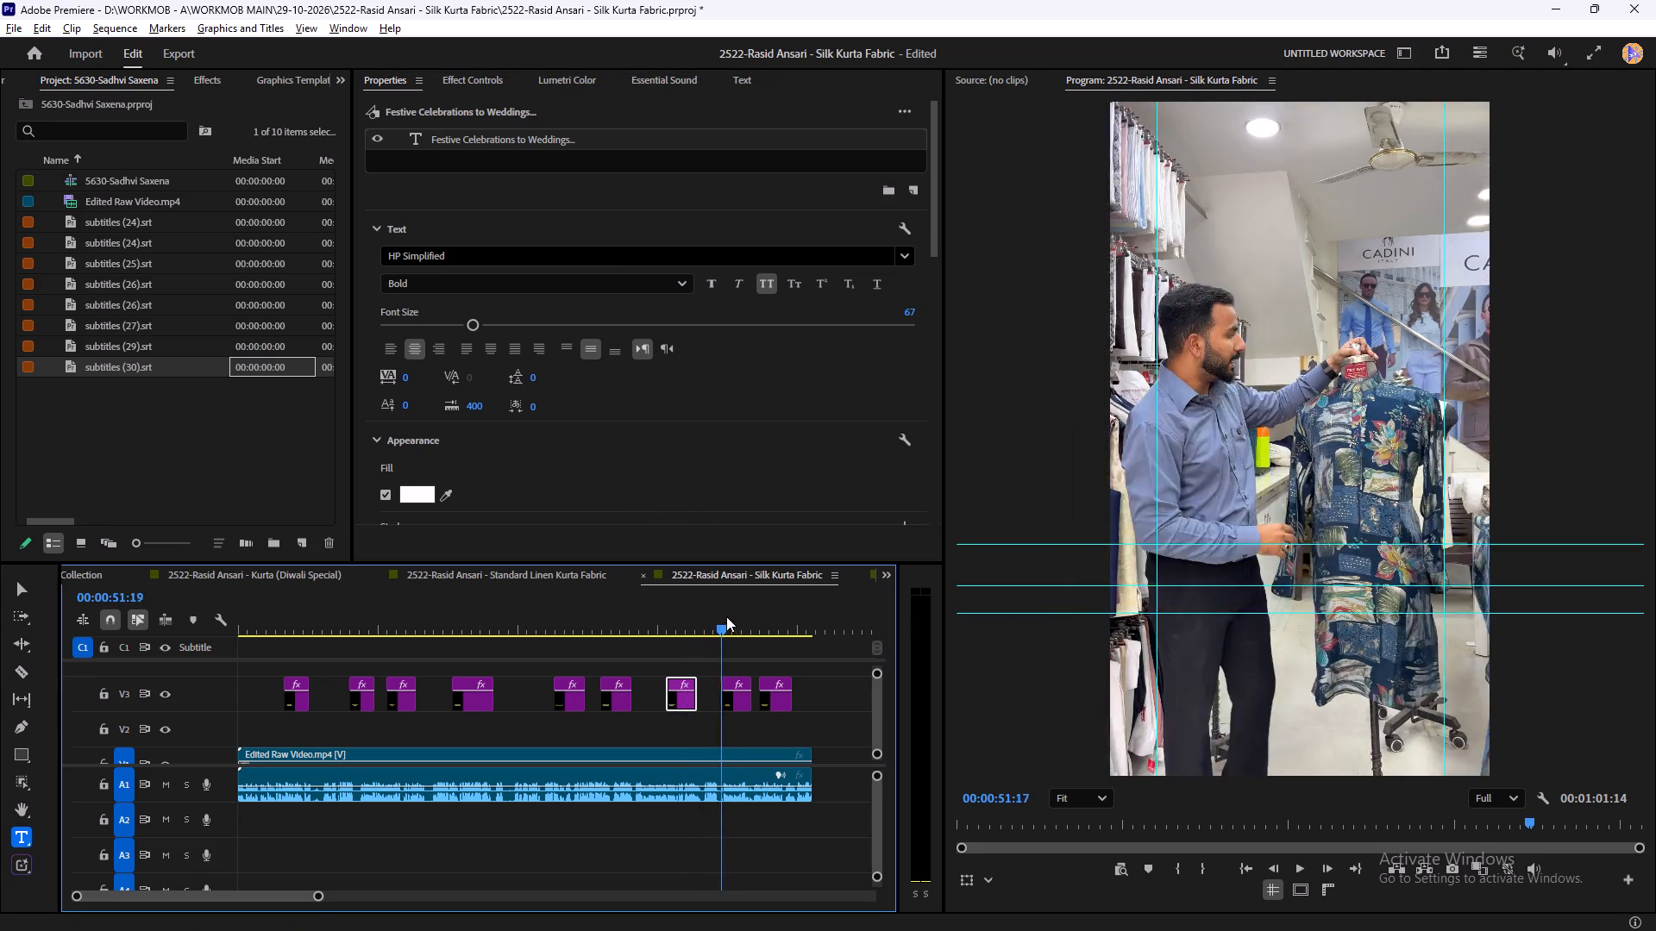
left_click_drag(726, 616, 736, 616)
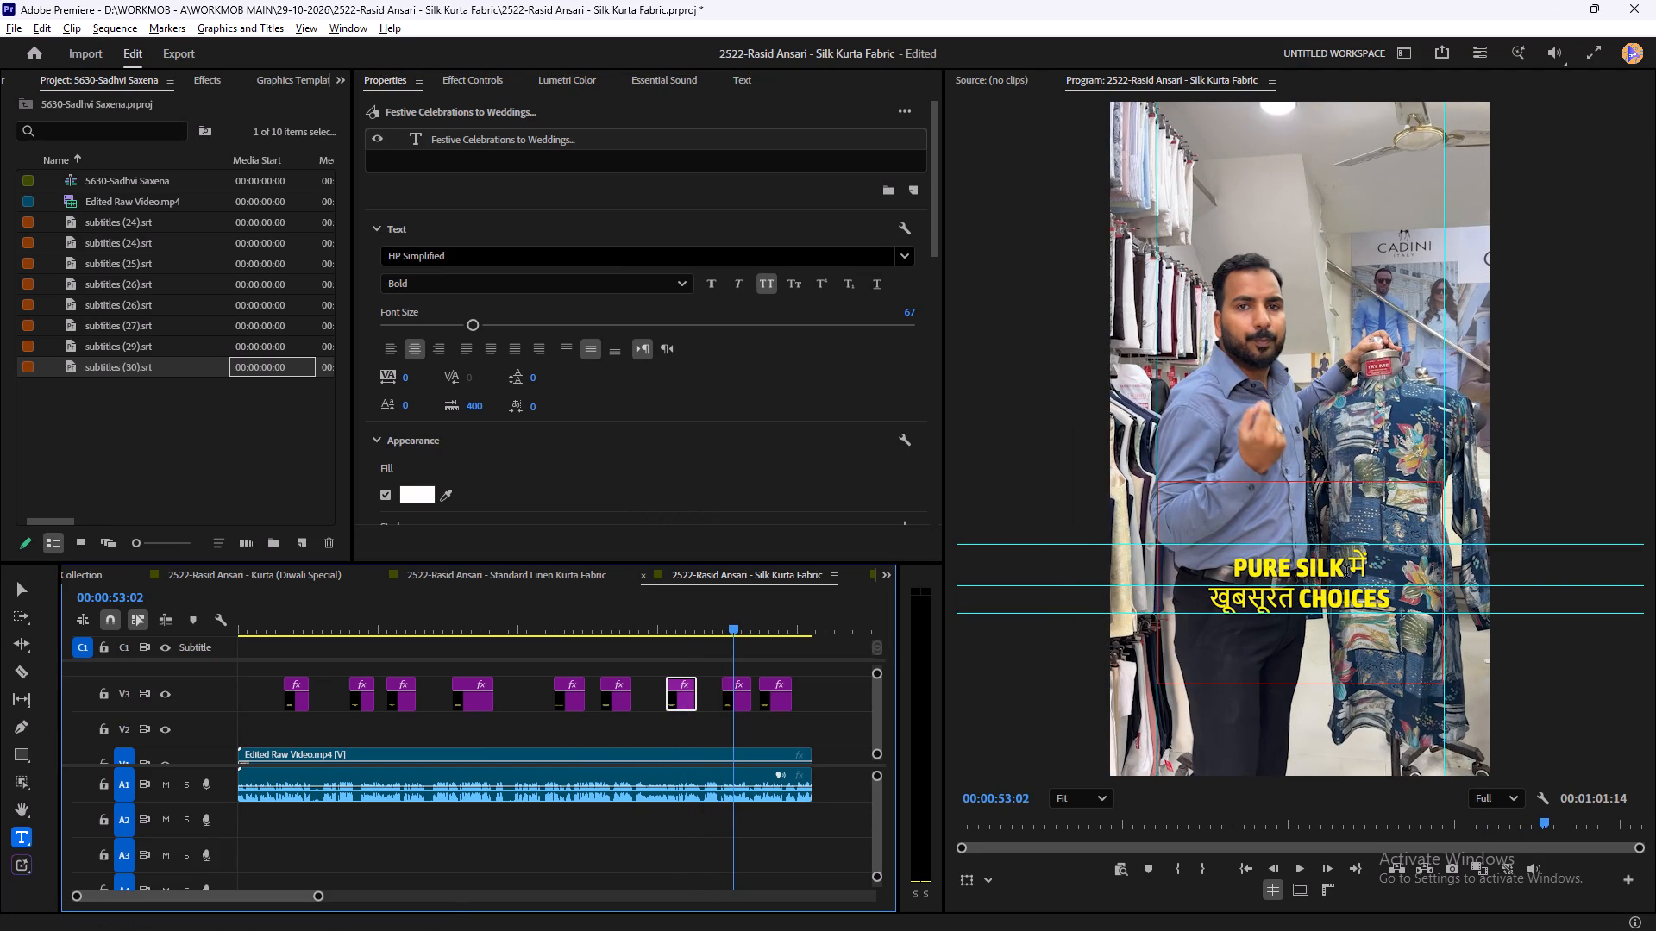
left_click(1357, 566)
left_click_drag(1354, 563, 1285, 604)
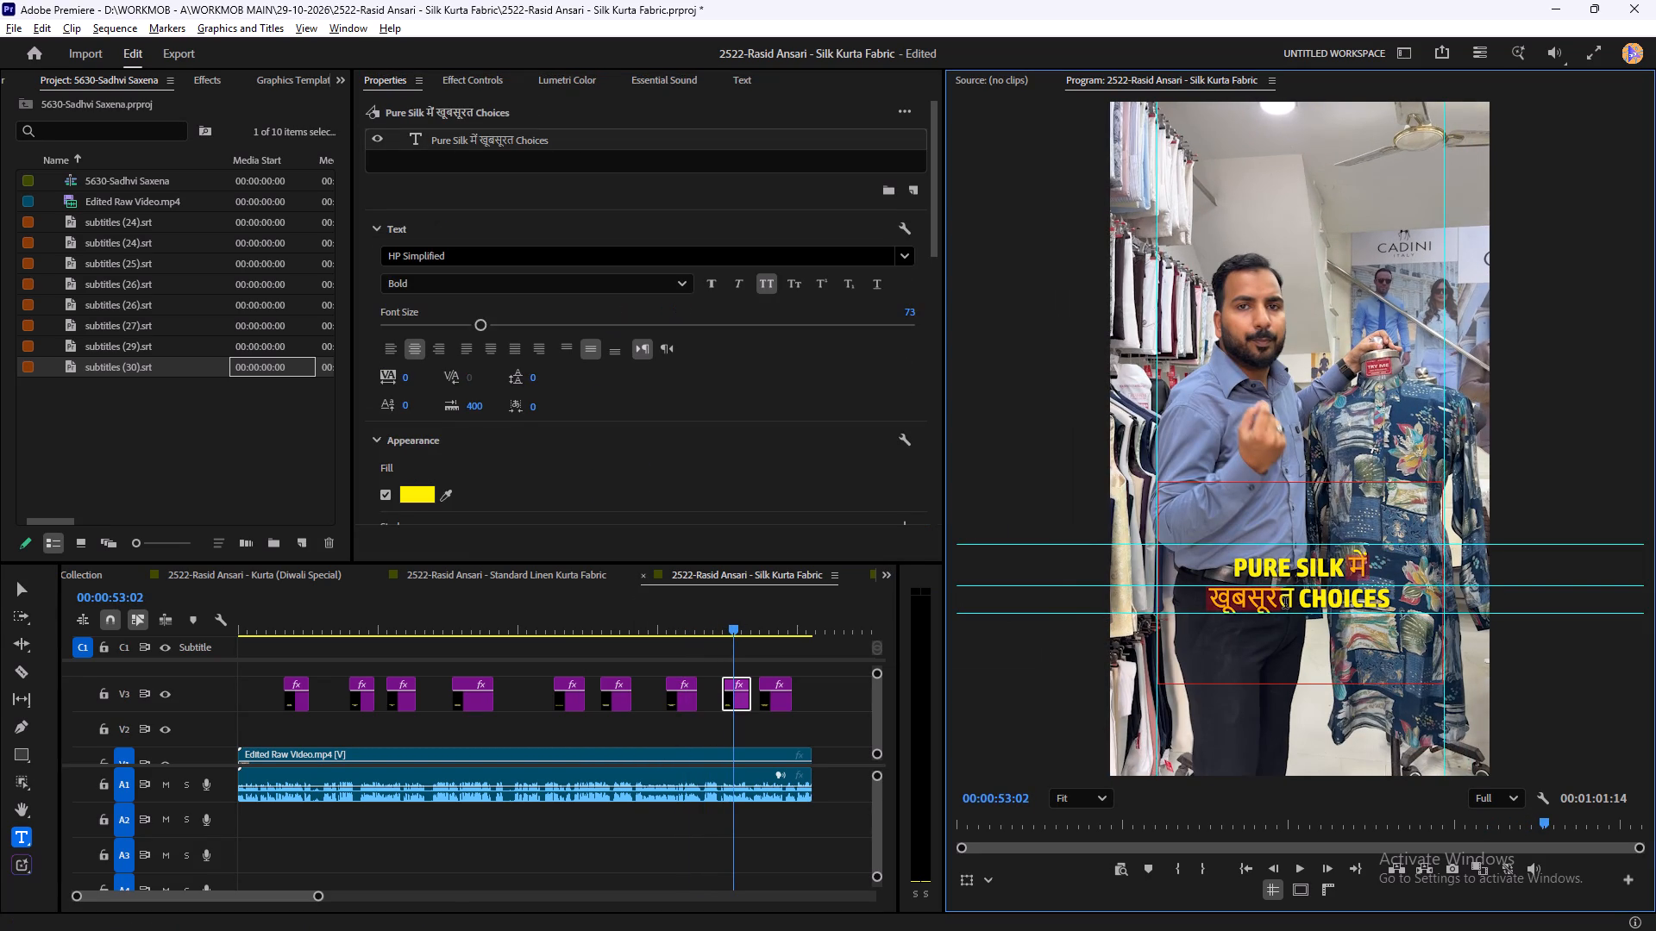
left_click_drag(1285, 604, 1292, 603)
left_click(510, 256)
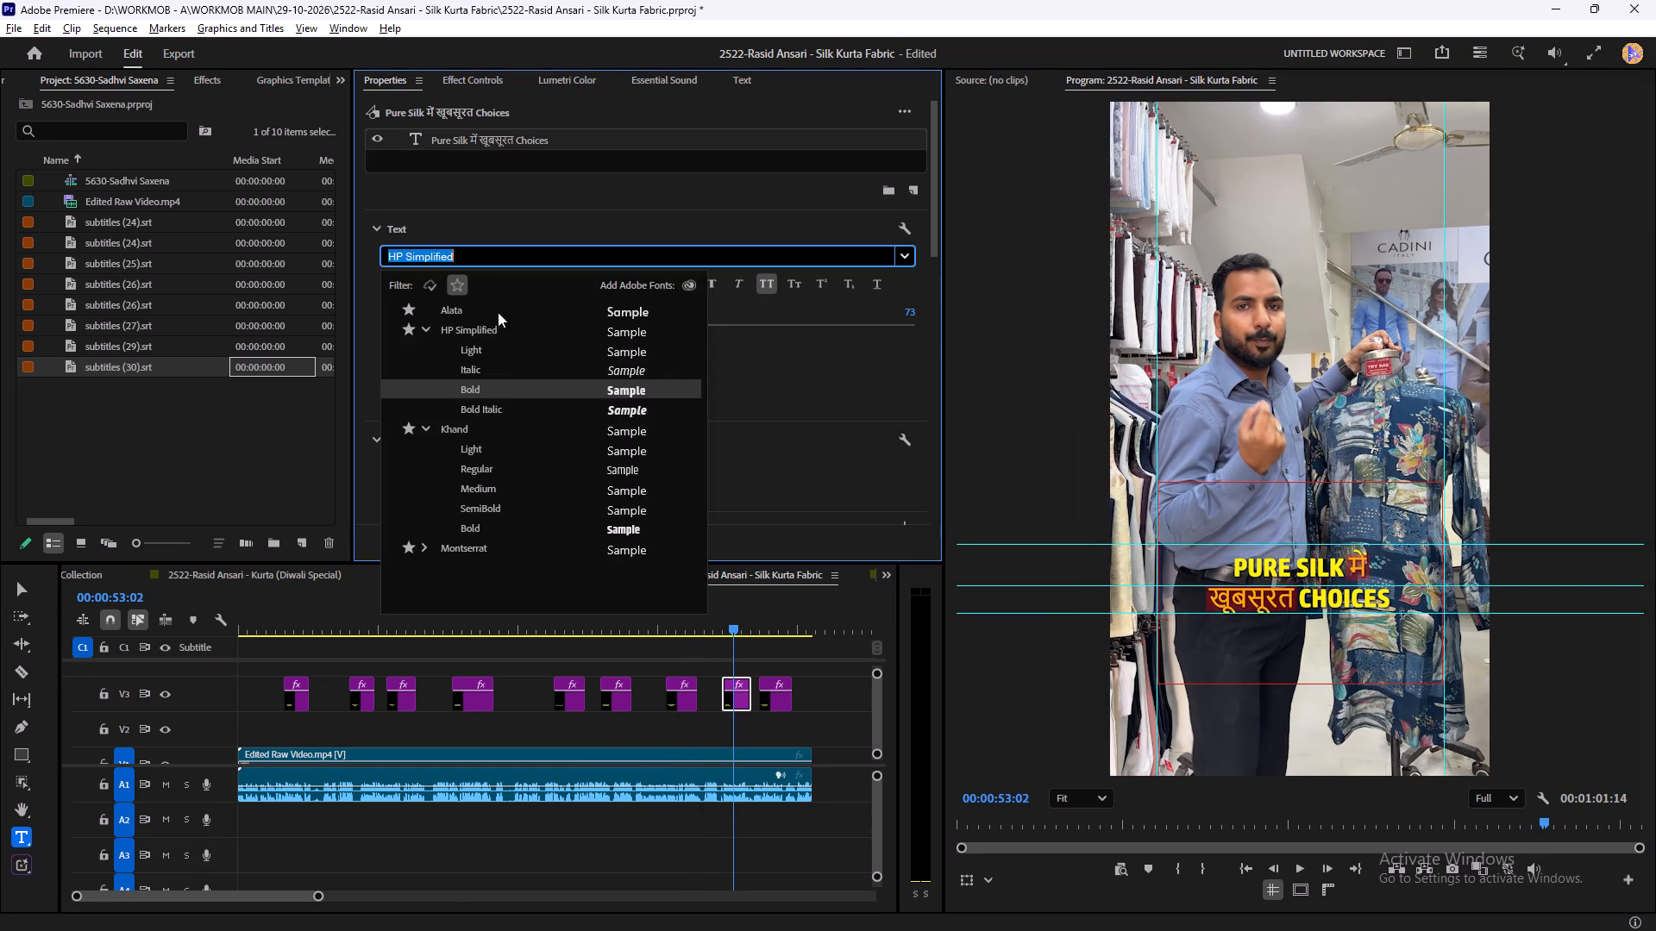
left_click(494, 512)
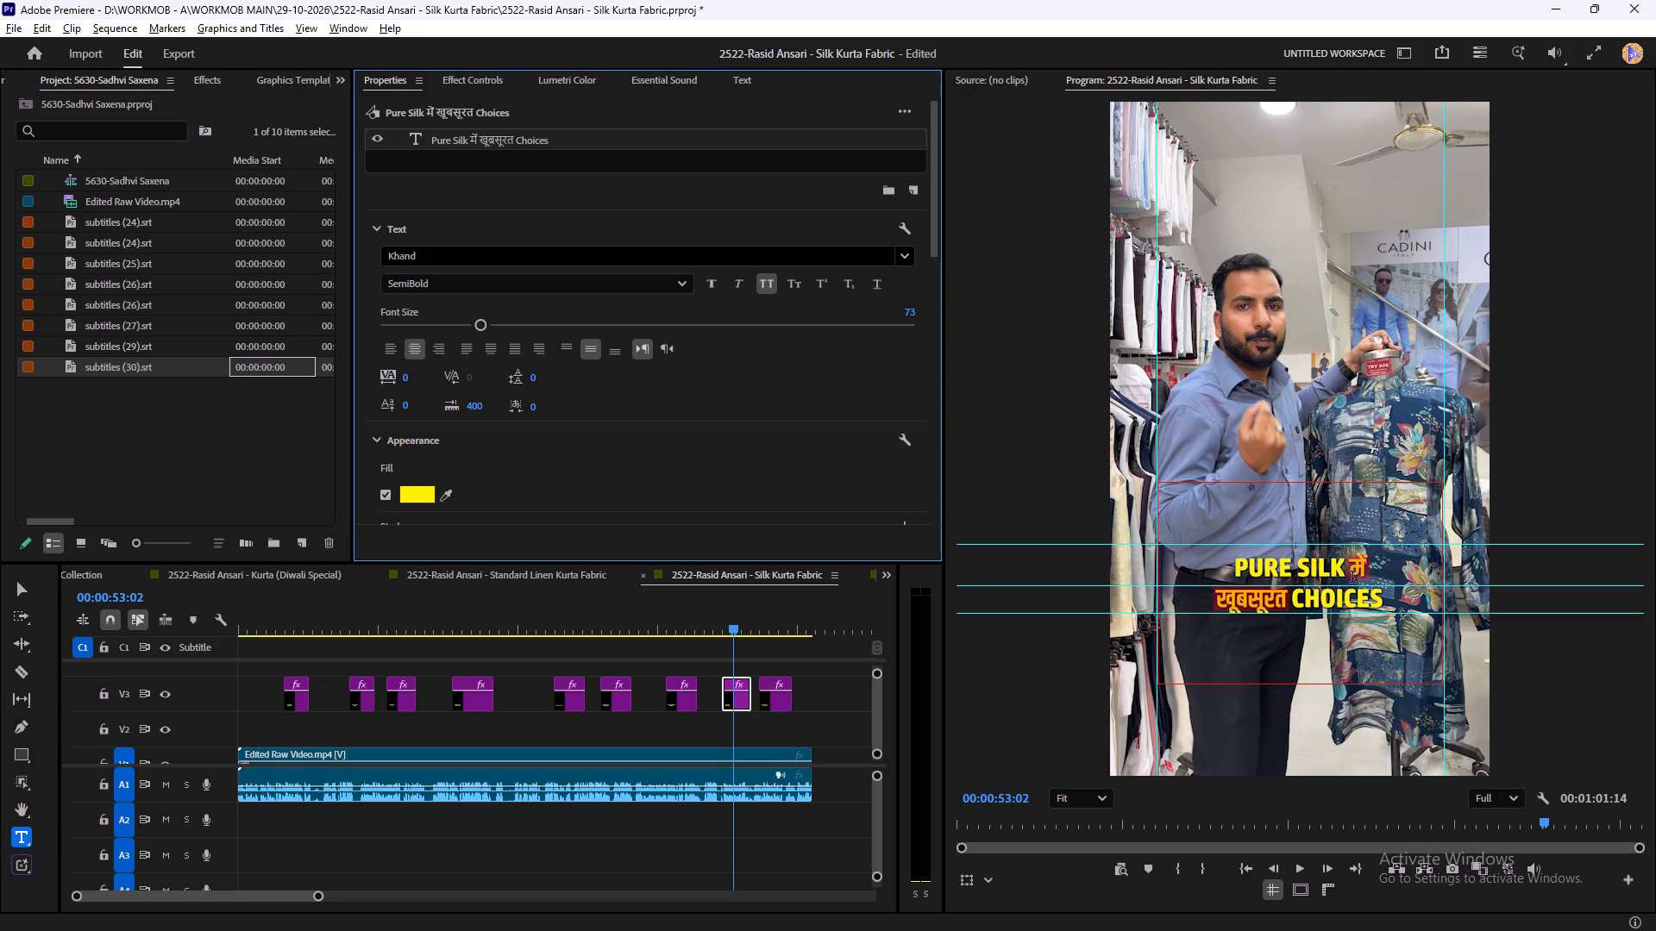
Move the word में down from the Pure Silk line so the second line reads में खूबसूरत Choices.
left_click(1352, 575)
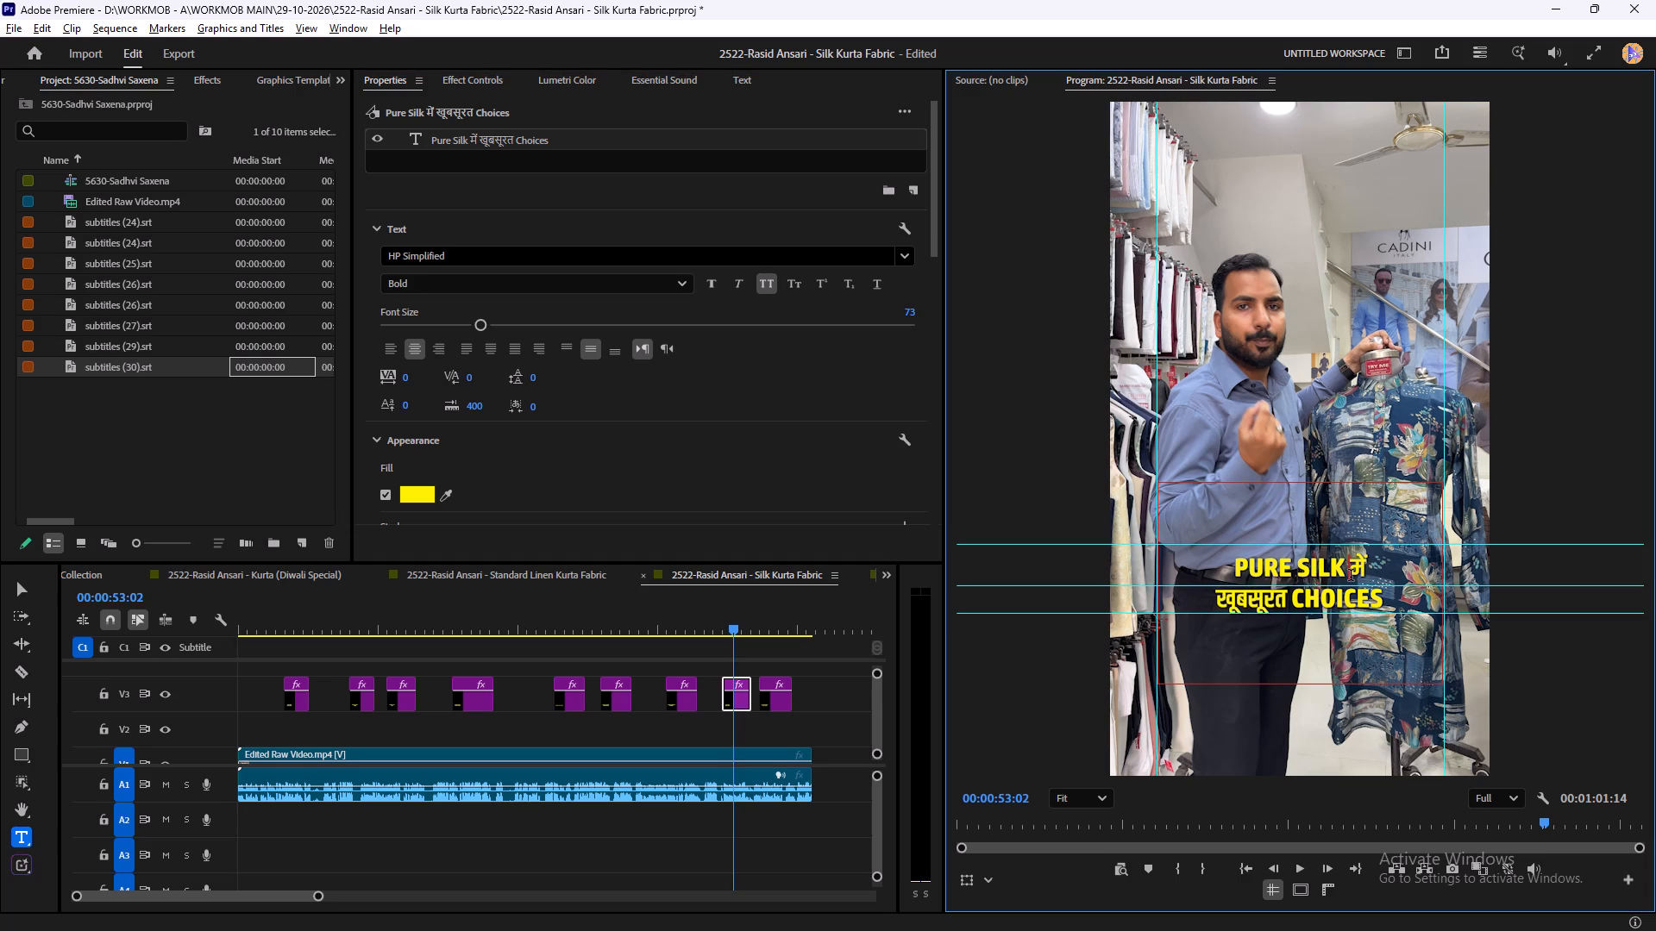
key("BackSpace")
key("Return")
left_click(1211, 610)
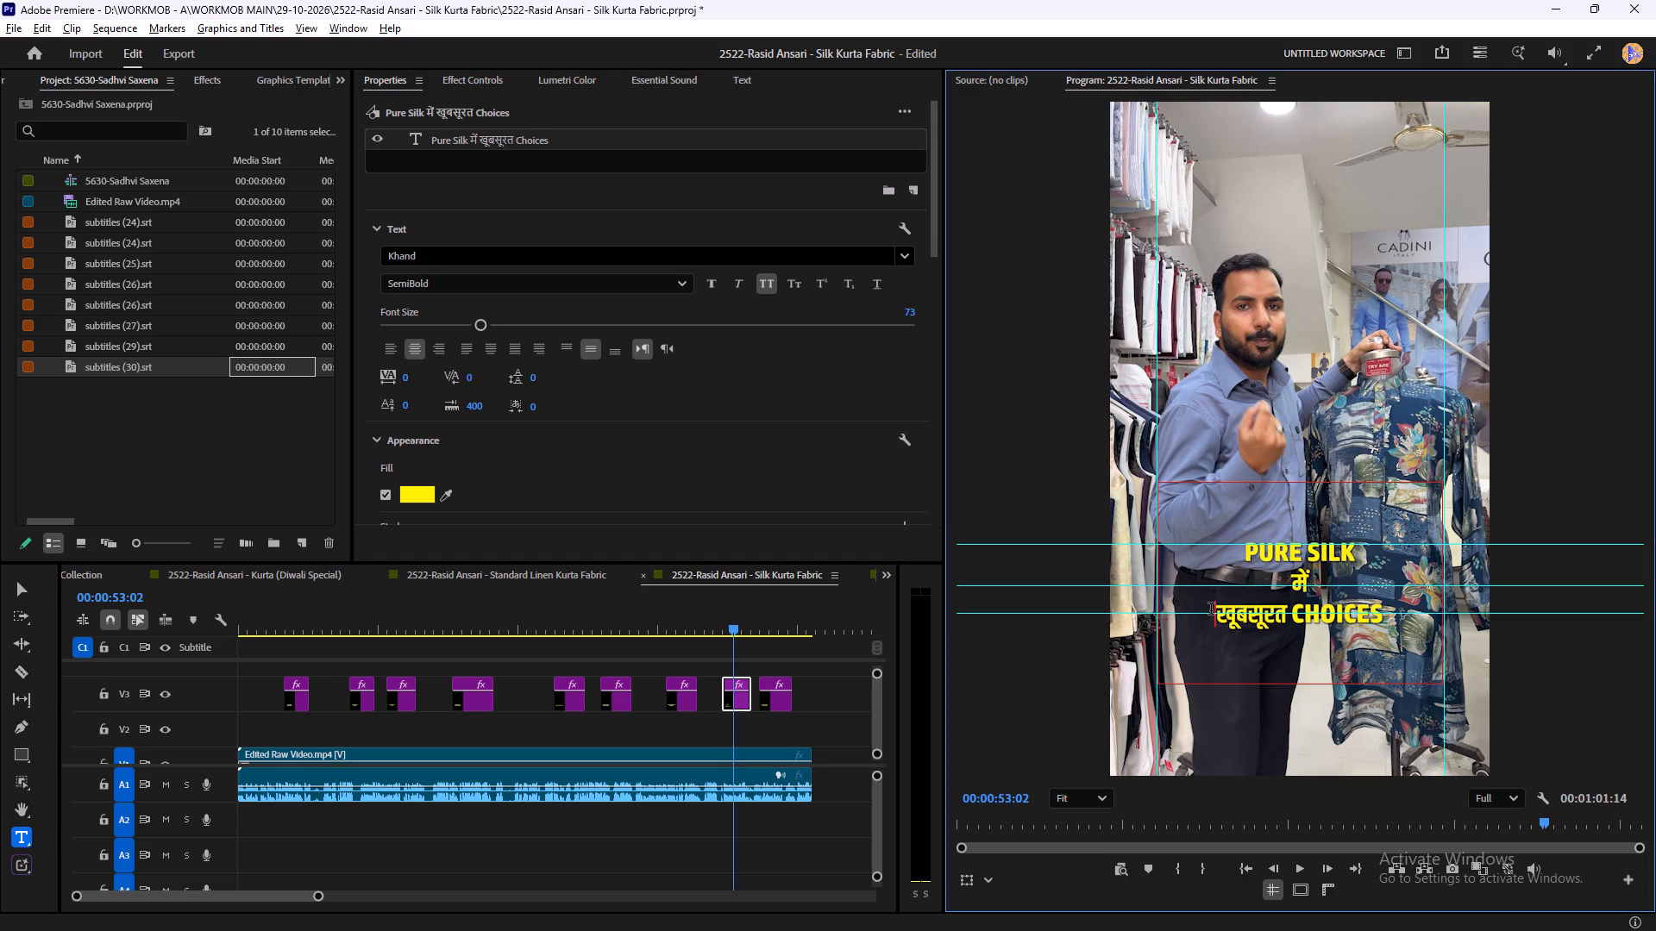
key("BackSpace")
key("space")
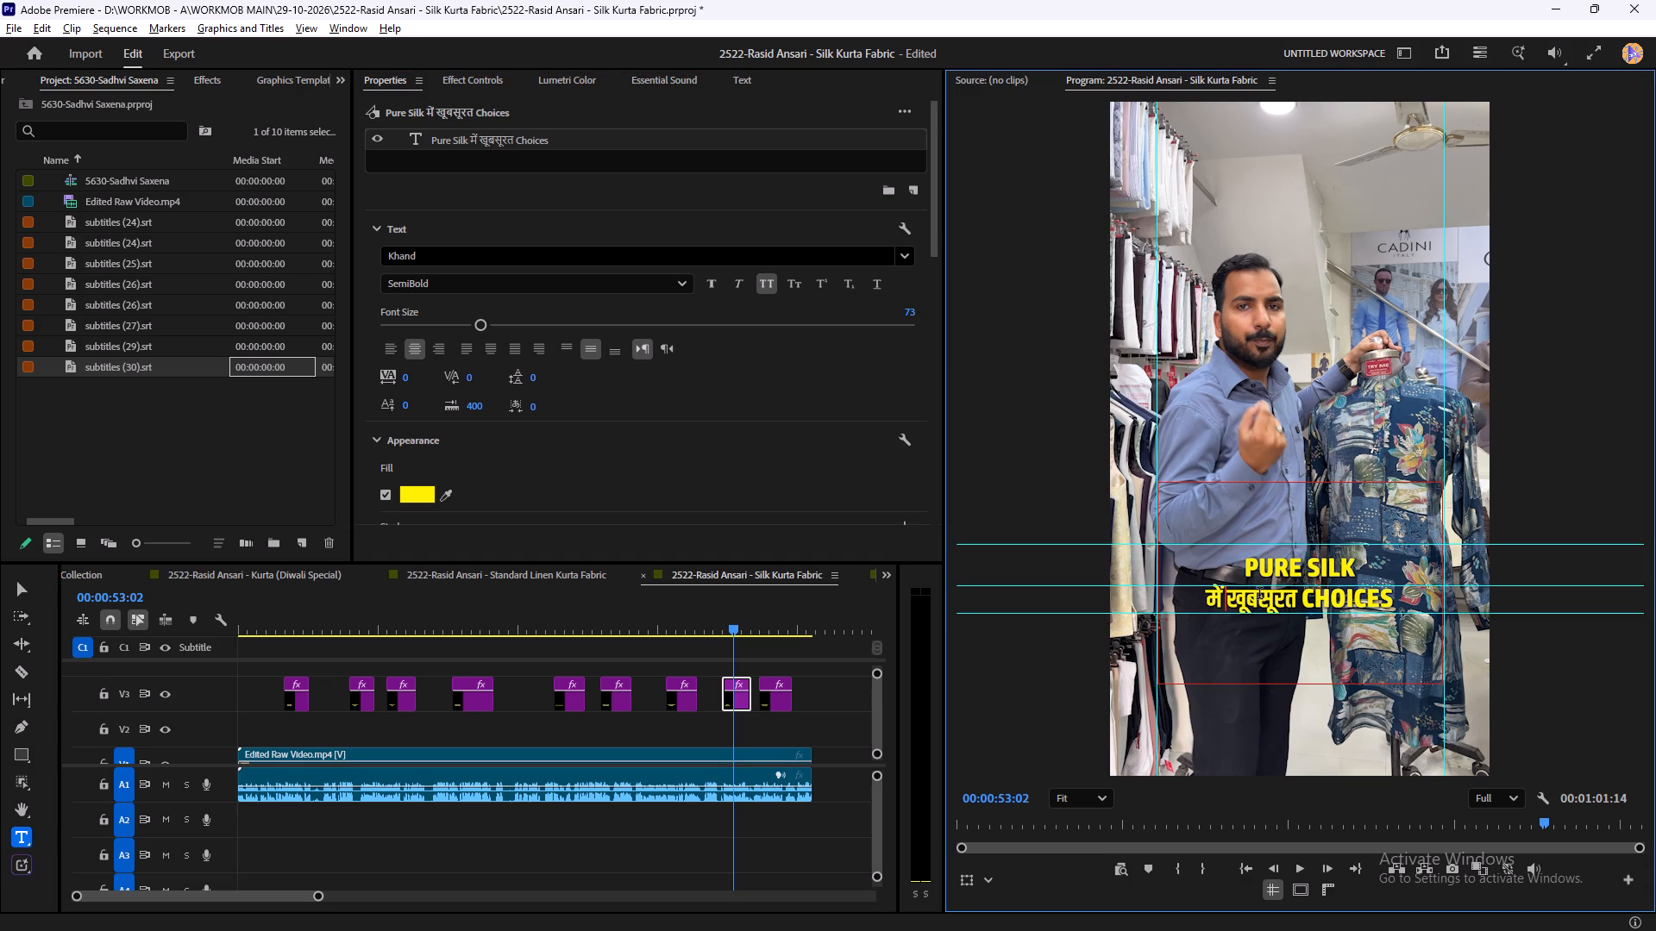
Enlarge the first line, Pure Silk, to font size 84.
double_click(1308, 579)
triple_click(1293, 559)
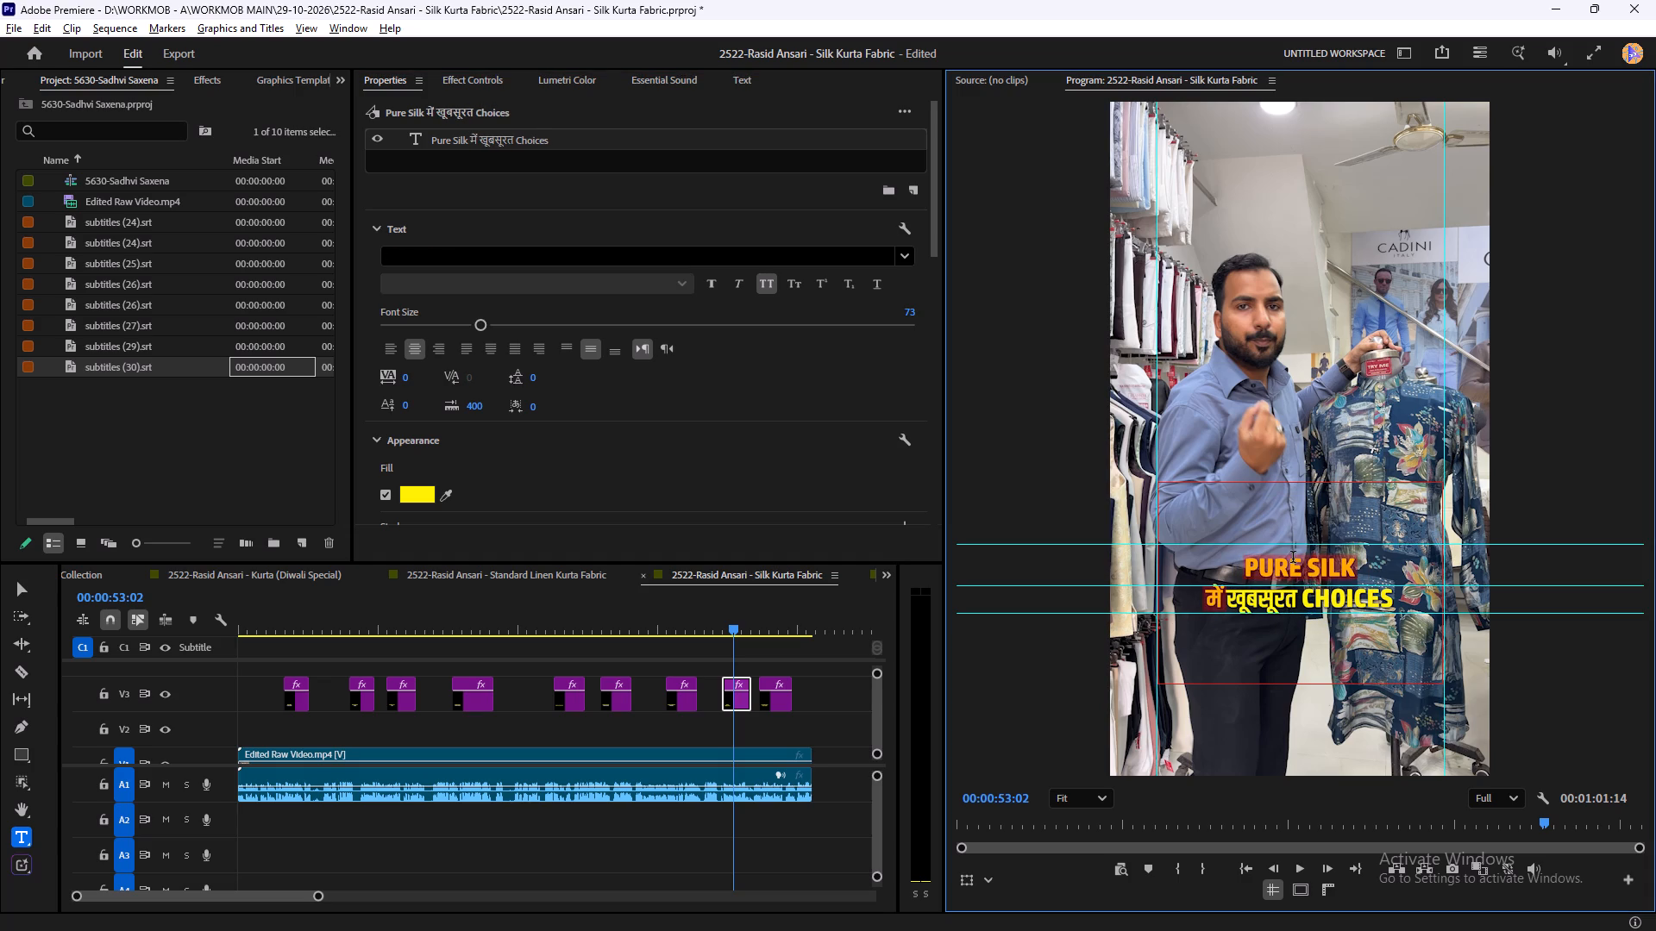
left_click_drag(1243, 563, 1362, 566)
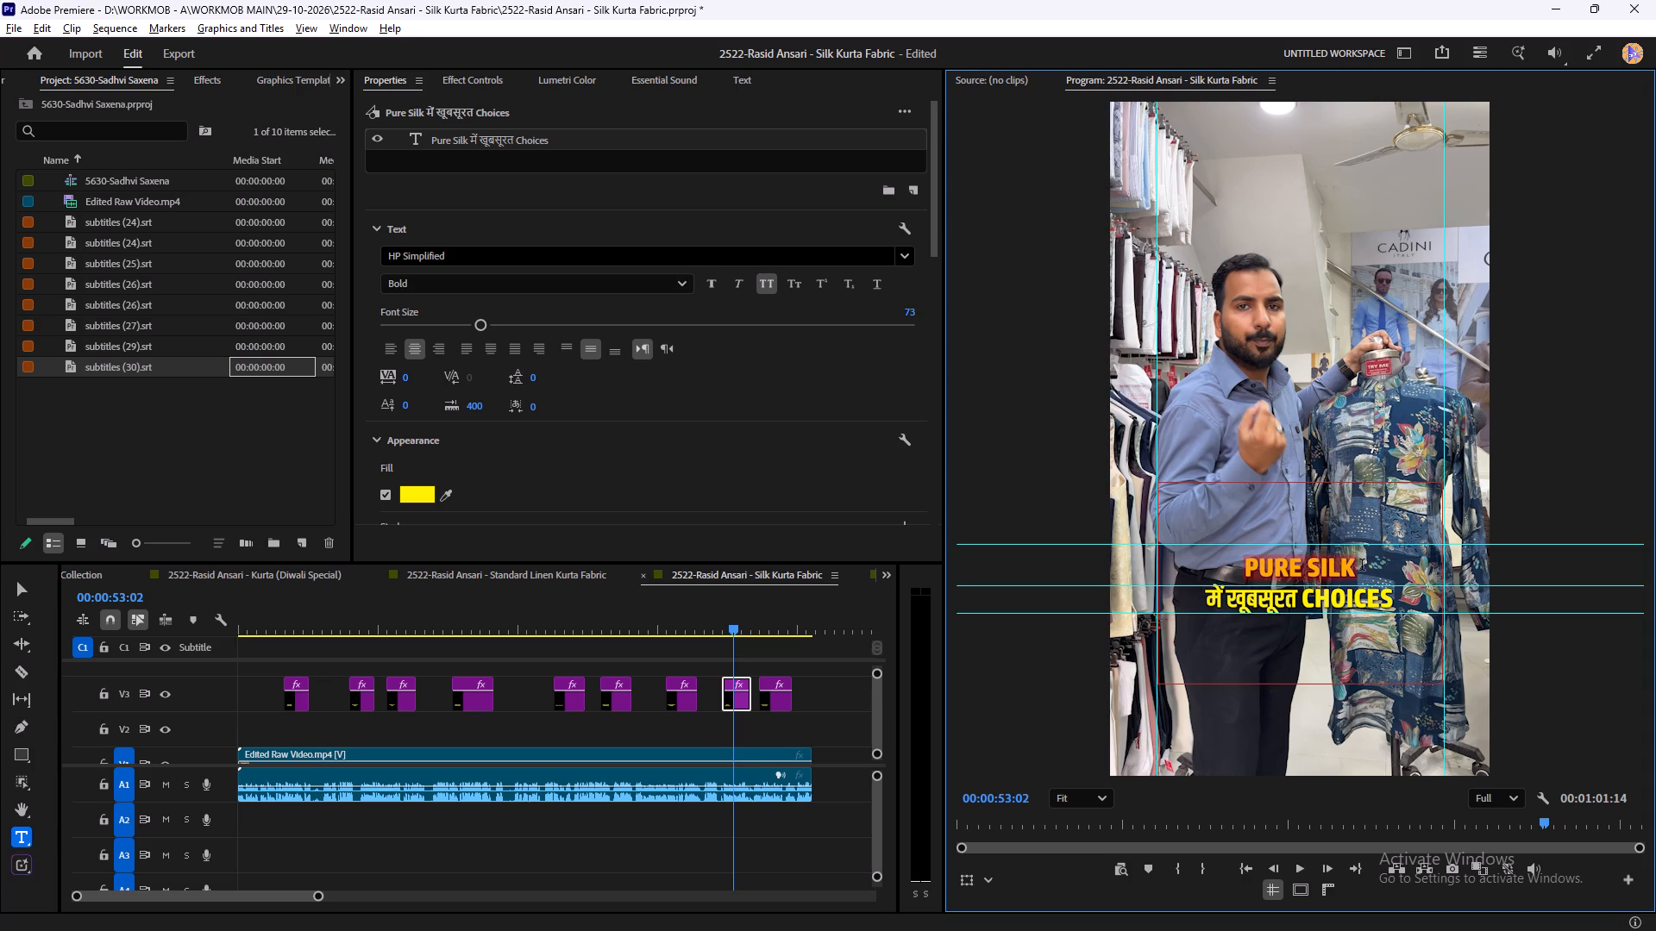
left_click_drag(1362, 566, 1365, 566)
left_click_drag(483, 324, 487, 324)
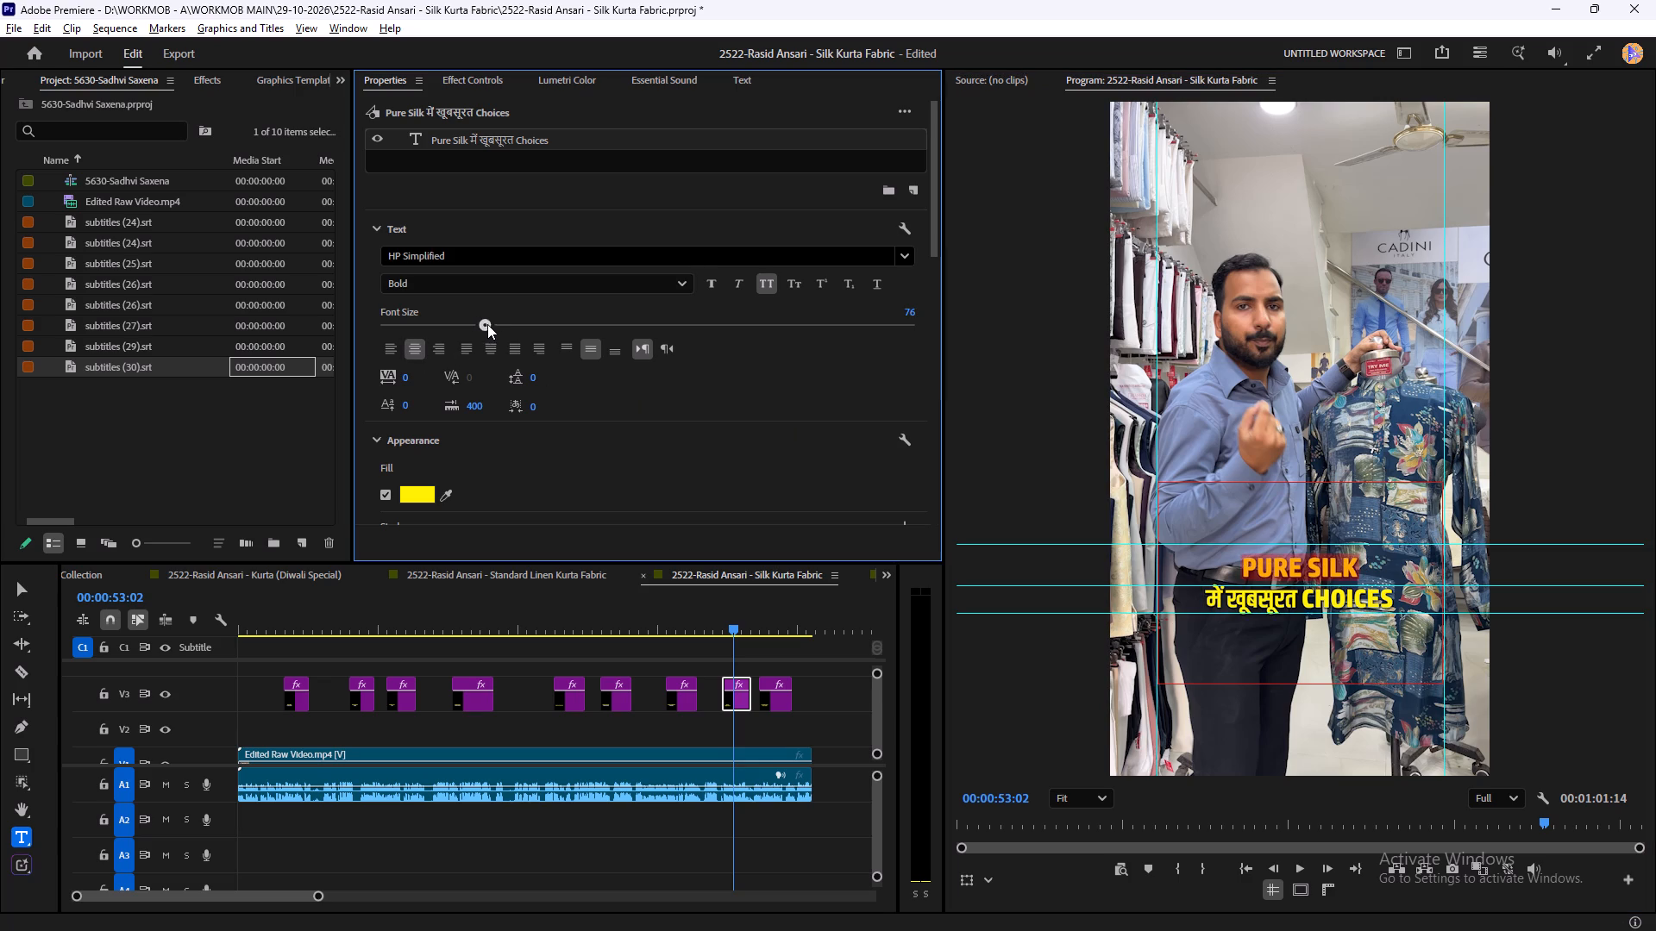
left_click_drag(487, 324, 498, 322)
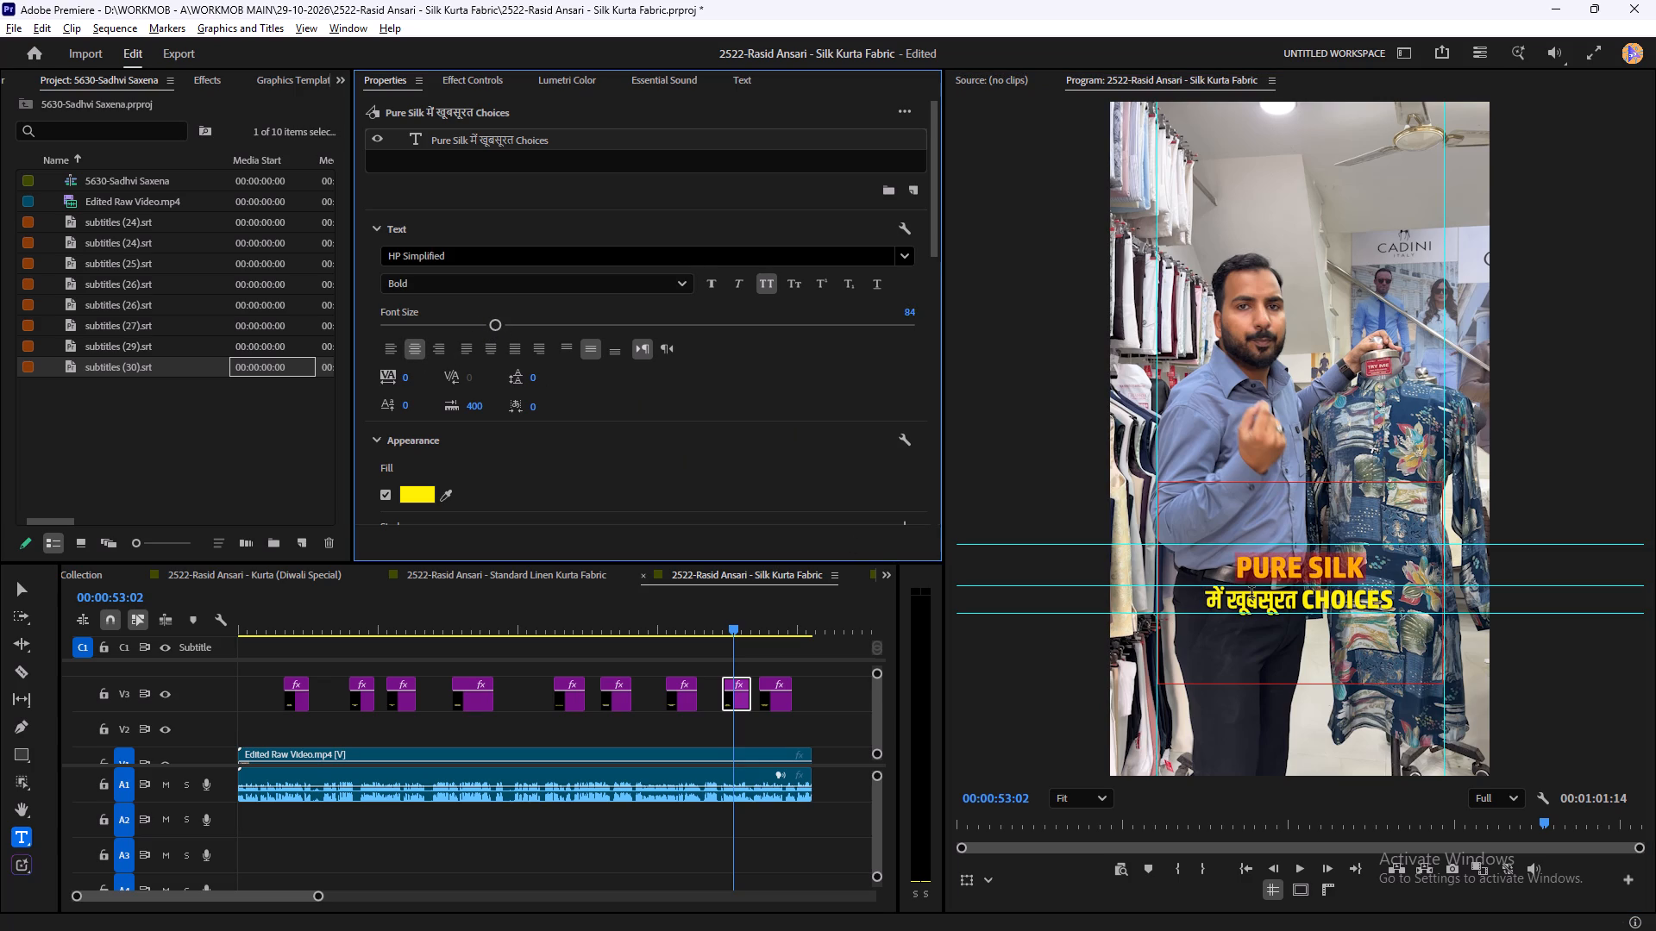
Set the second line, में खूबसूरत Choices, to font size 64 with white fill.
triple_click(1251, 594)
left_click_drag(480, 316, 472, 319)
left_click_drag(480, 324, 469, 326)
left_click(418, 496)
left_click_drag(676, 540, 637, 572)
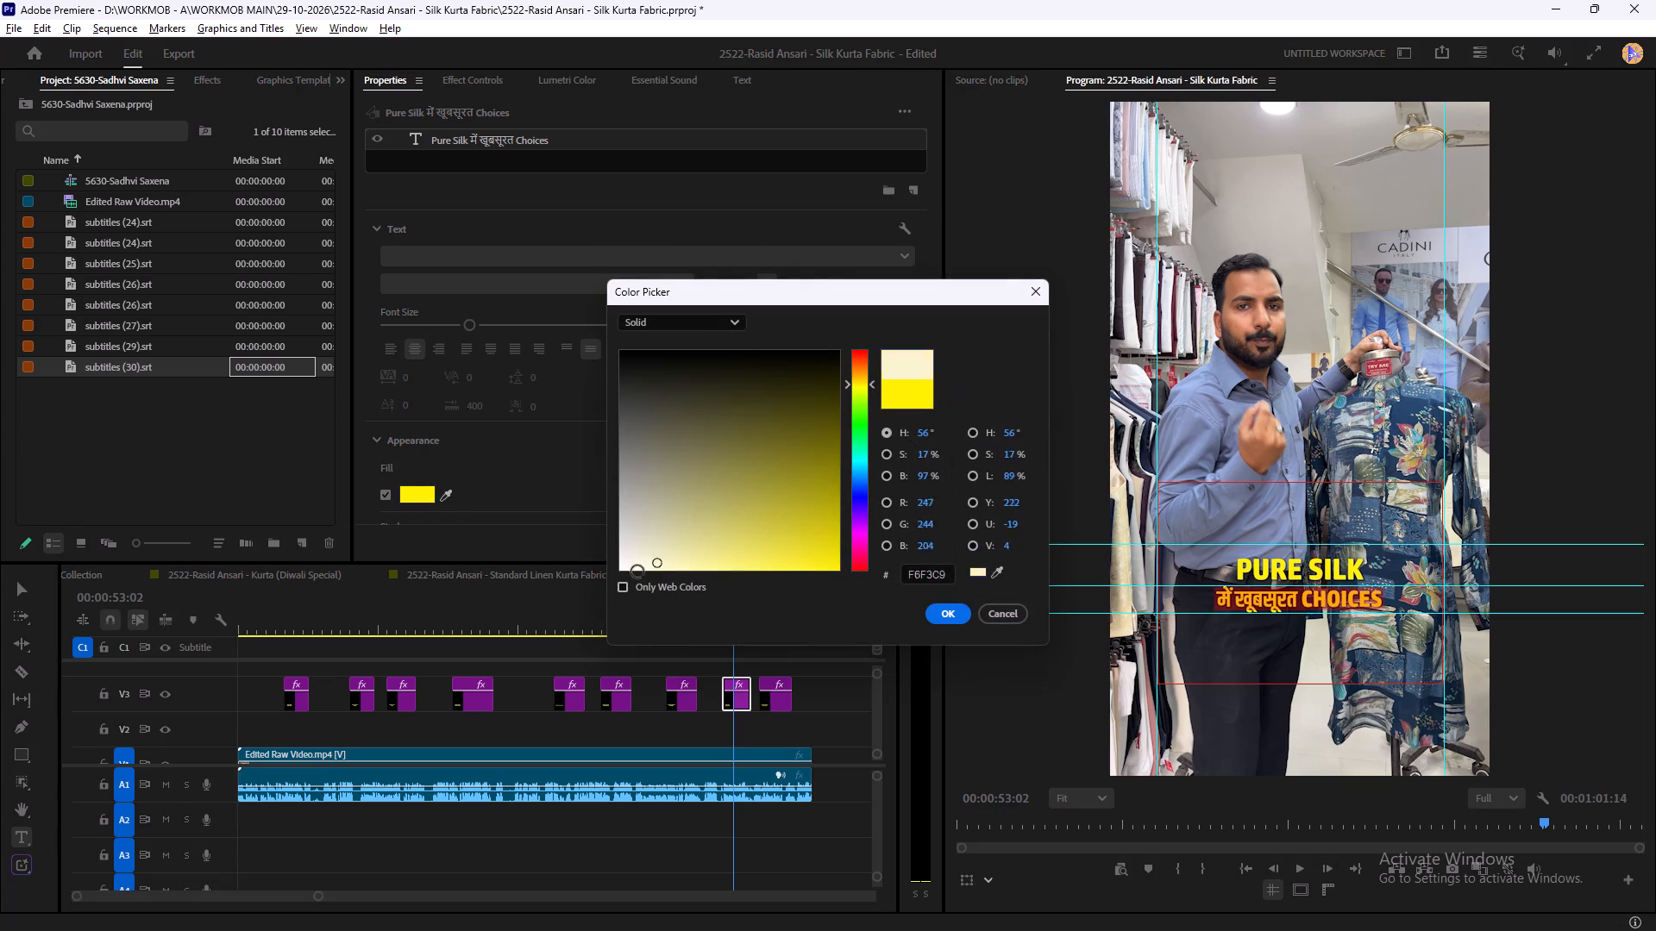
left_click_drag(637, 572, 563, 625)
left_click(930, 619)
In the Visit Today title, set the first line, Visit Today for the, to font size 60 with baseline shift -4.
left_click_drag(752, 624, 769, 627)
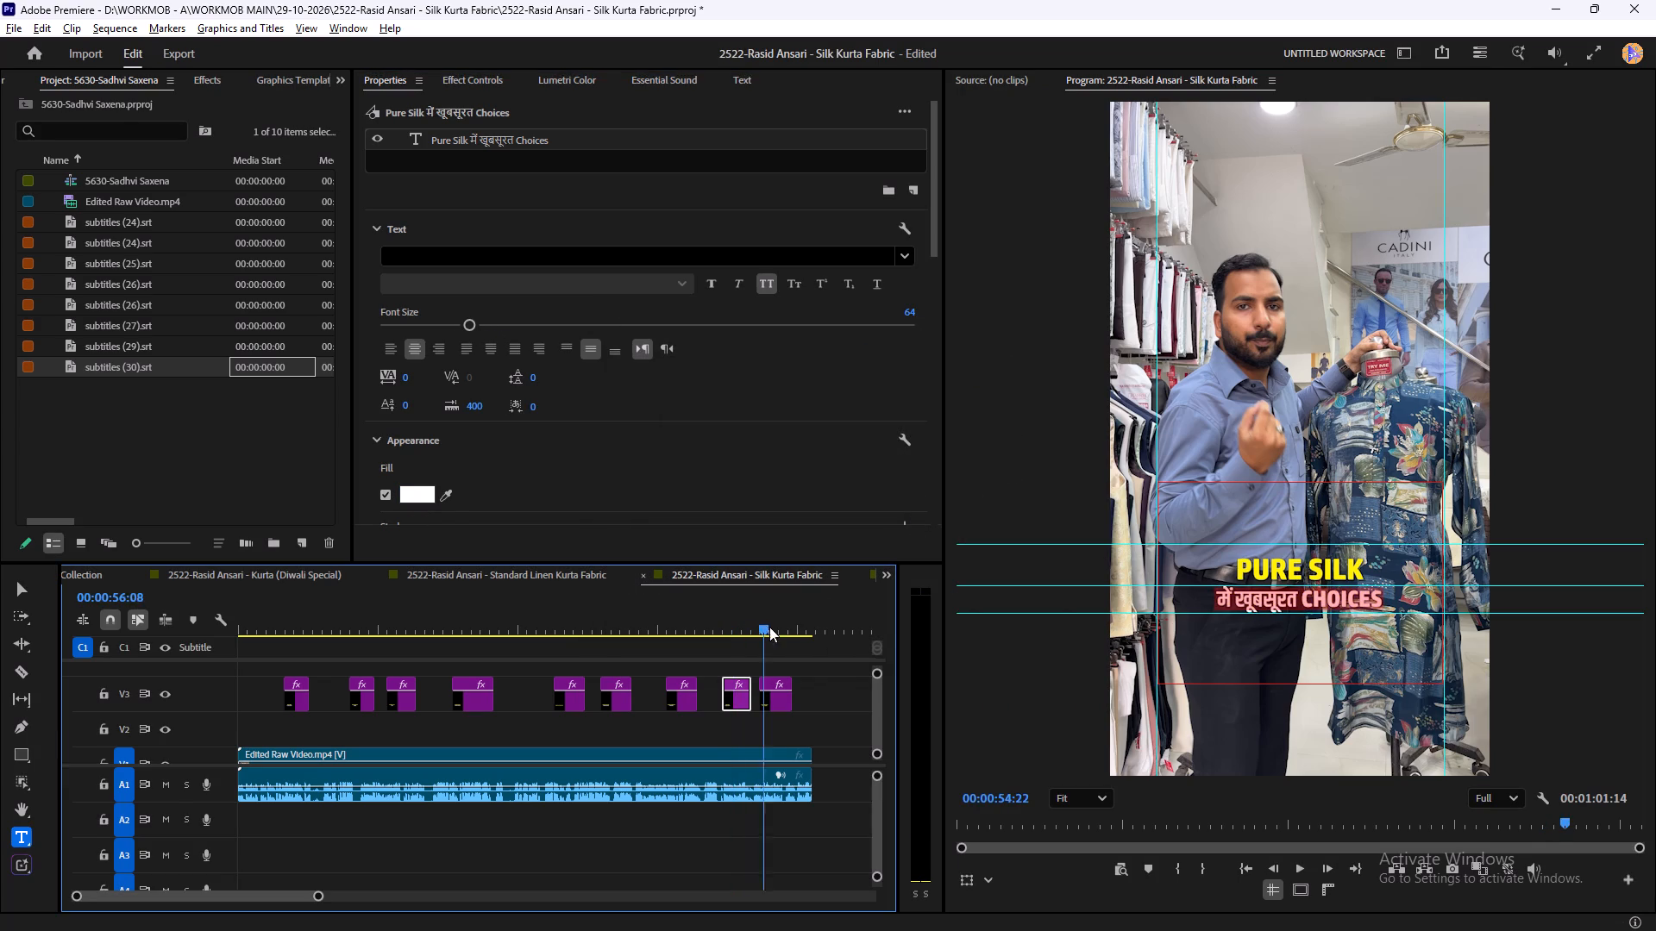
left_click_drag(769, 627, 778, 625)
triple_click(1293, 597)
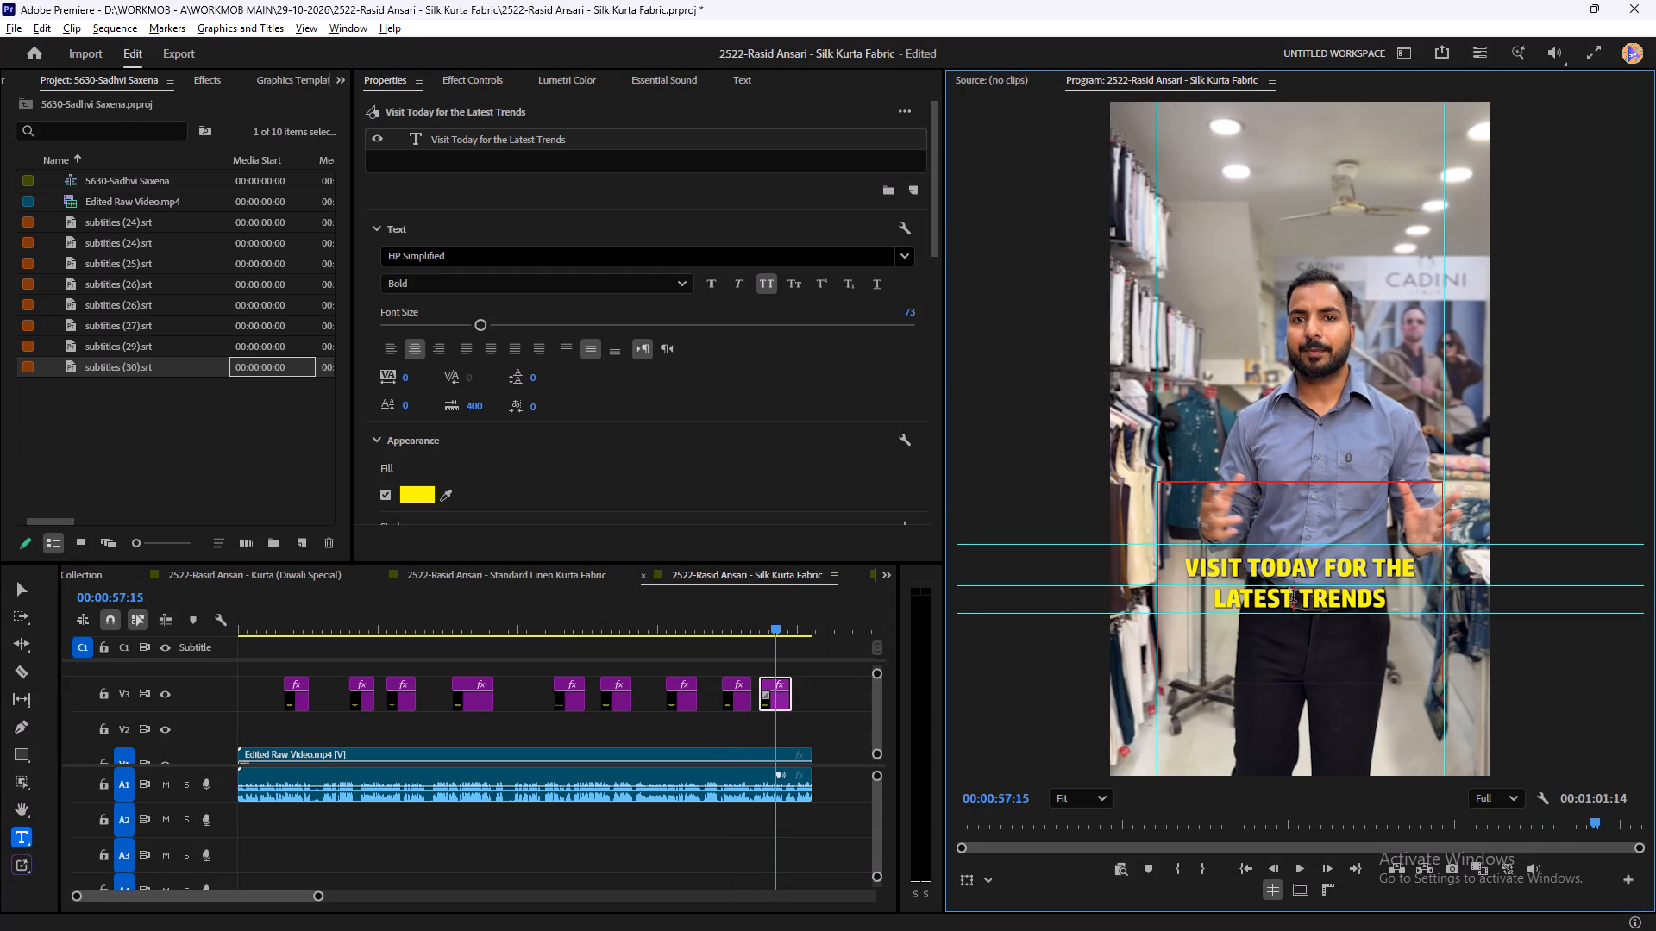
triple_click(1287, 562)
left_click(1287, 562)
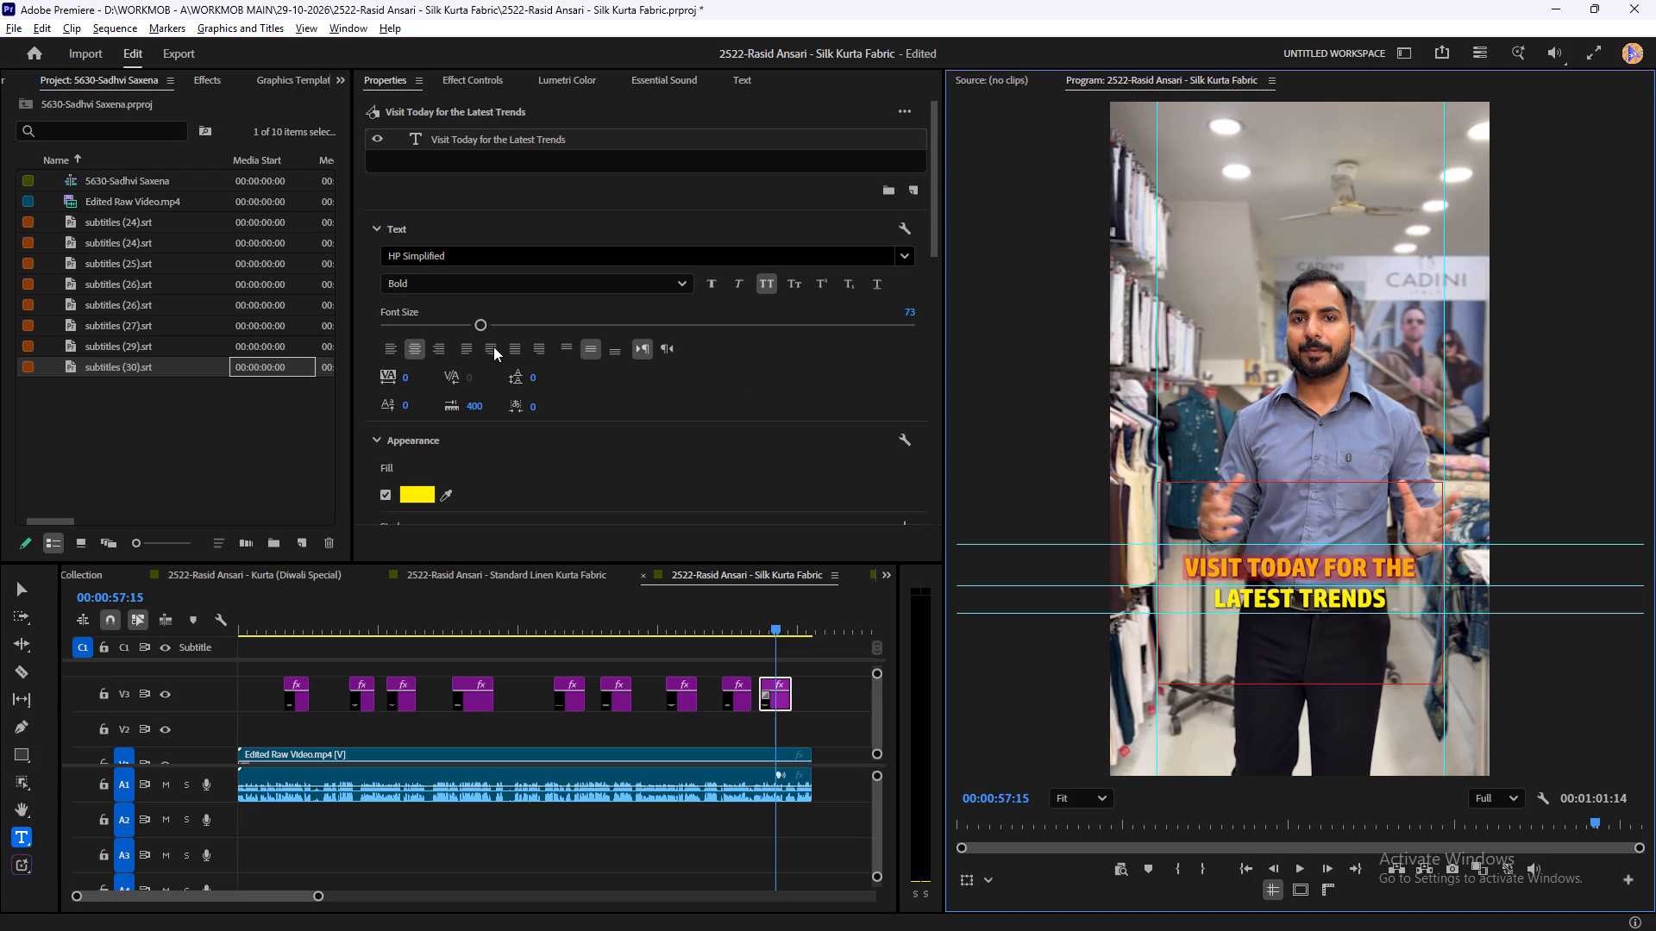
left_click_drag(480, 331, 463, 328)
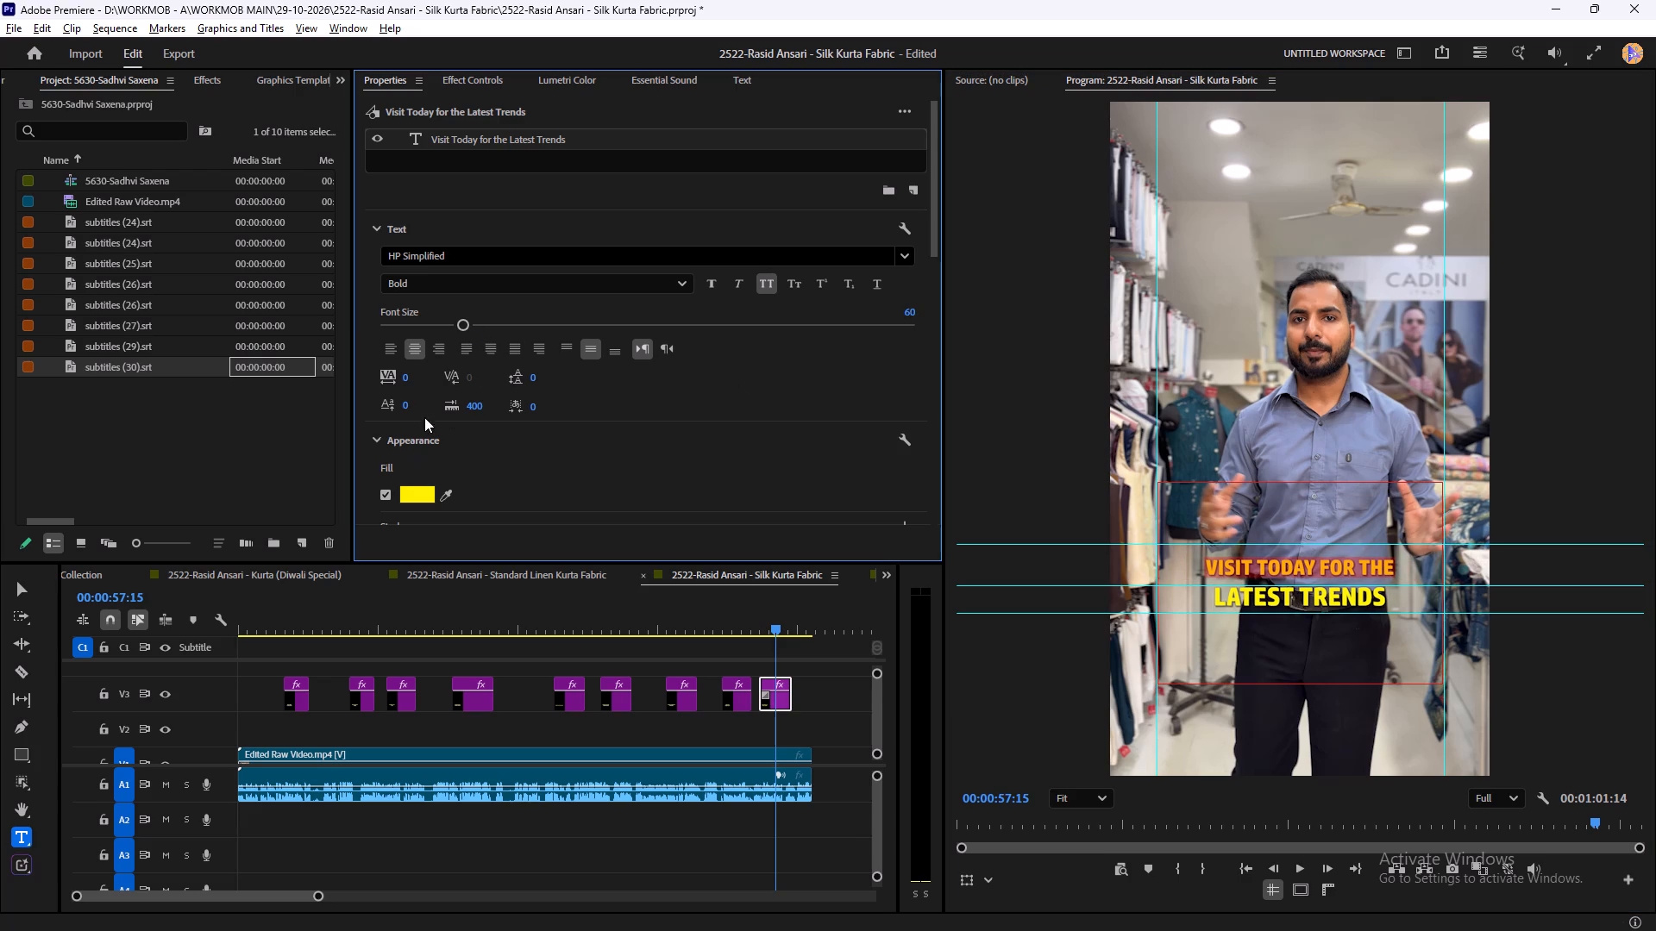
left_click(419, 401)
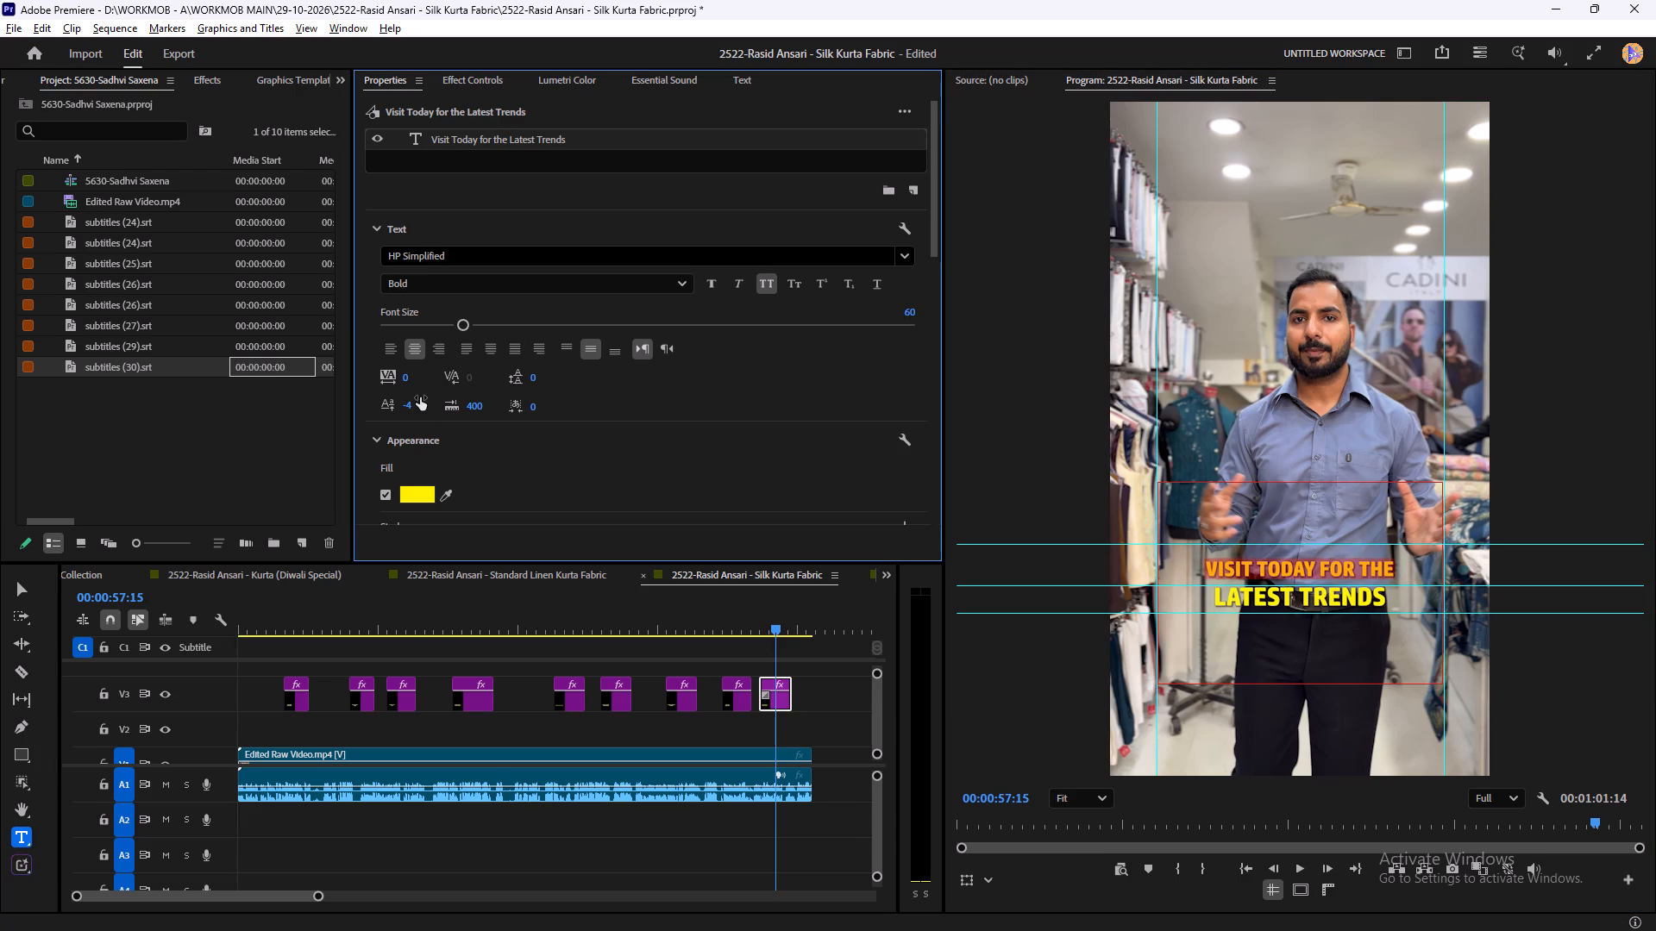
Change the fill of the Visit Today for the line to white, FFFFFF, and deselect the title clip.
left_click(417, 494)
left_click_drag(630, 523, 547, 628)
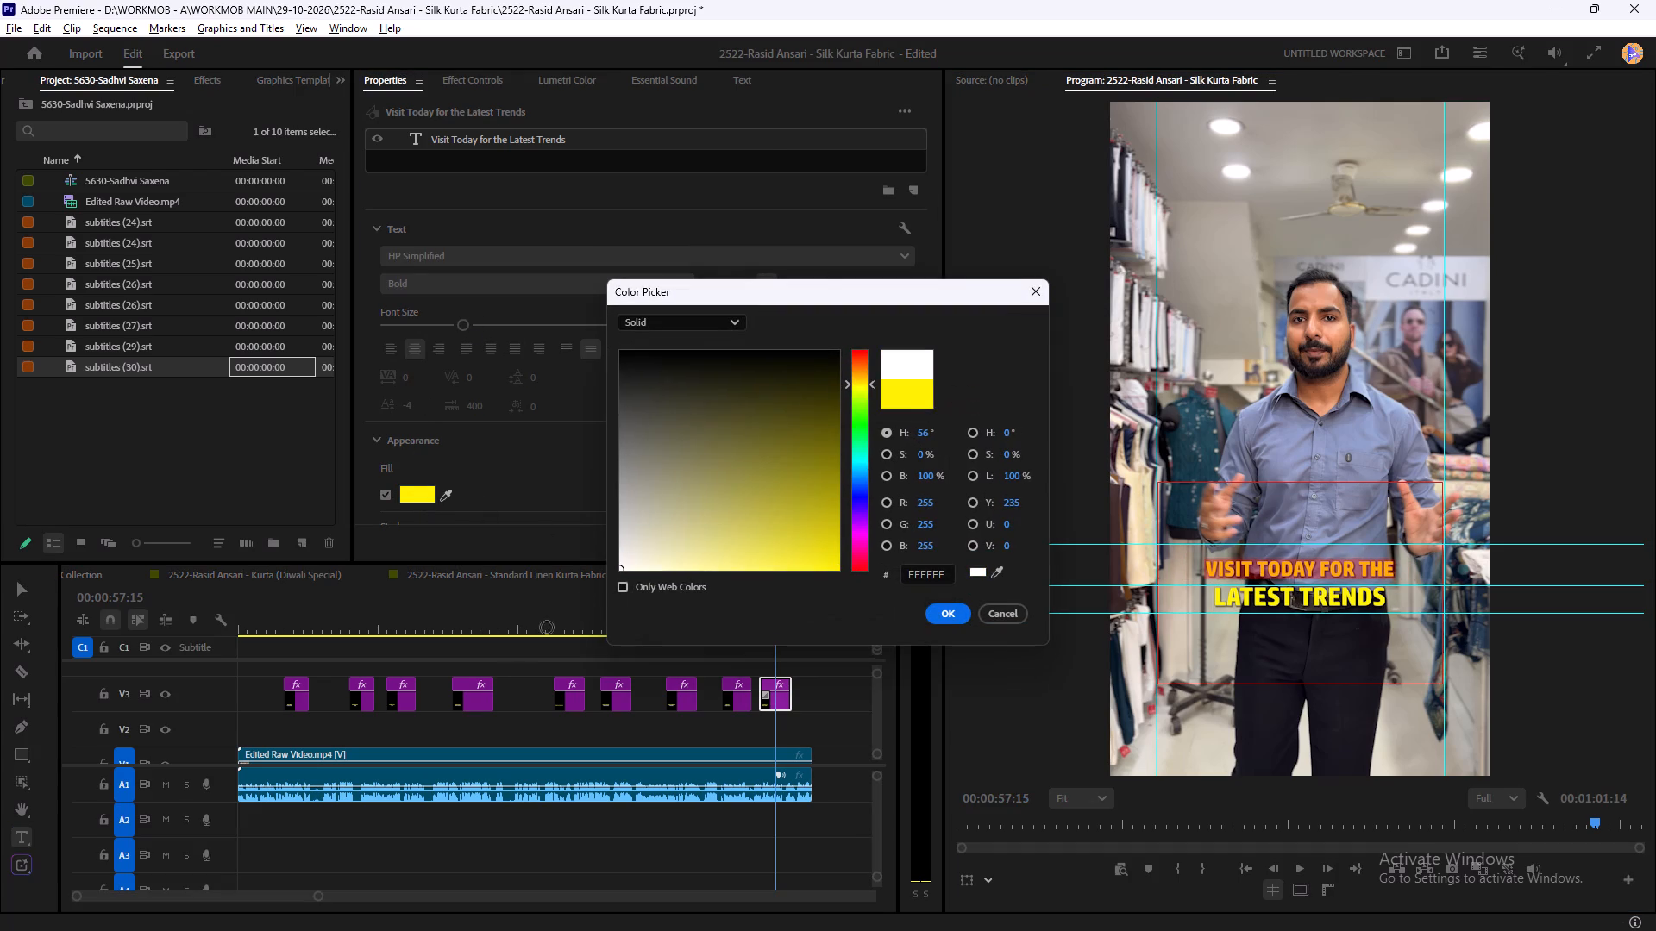
left_click_drag(547, 628, 519, 674)
left_click(944, 620)
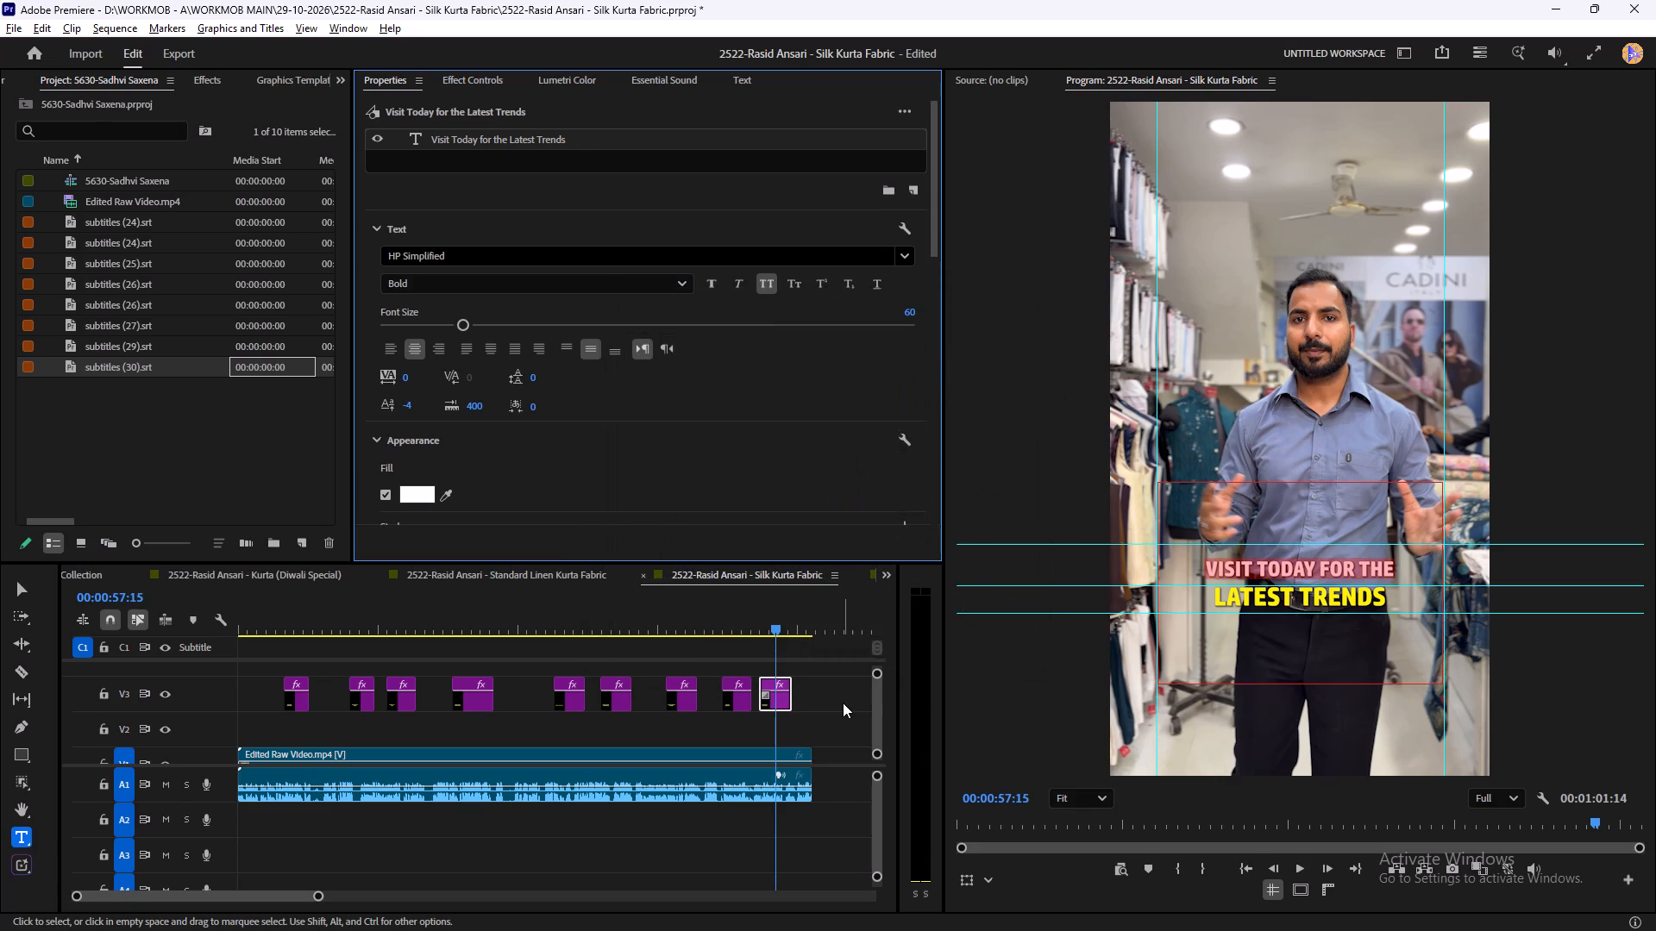
left_click(843, 703)
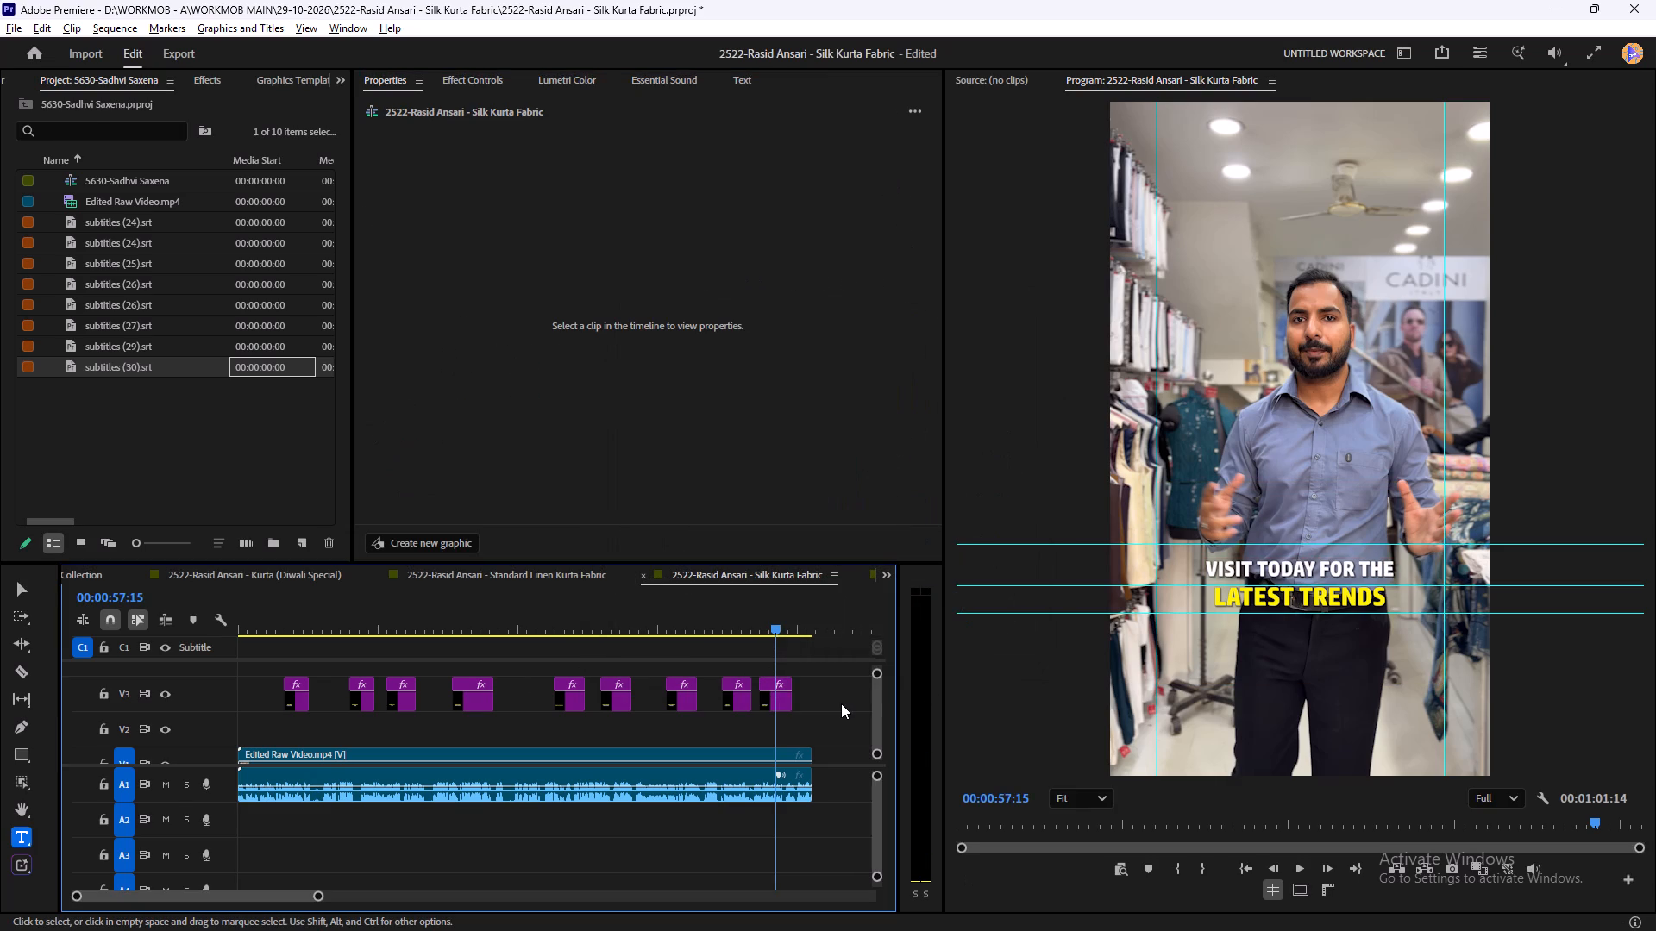
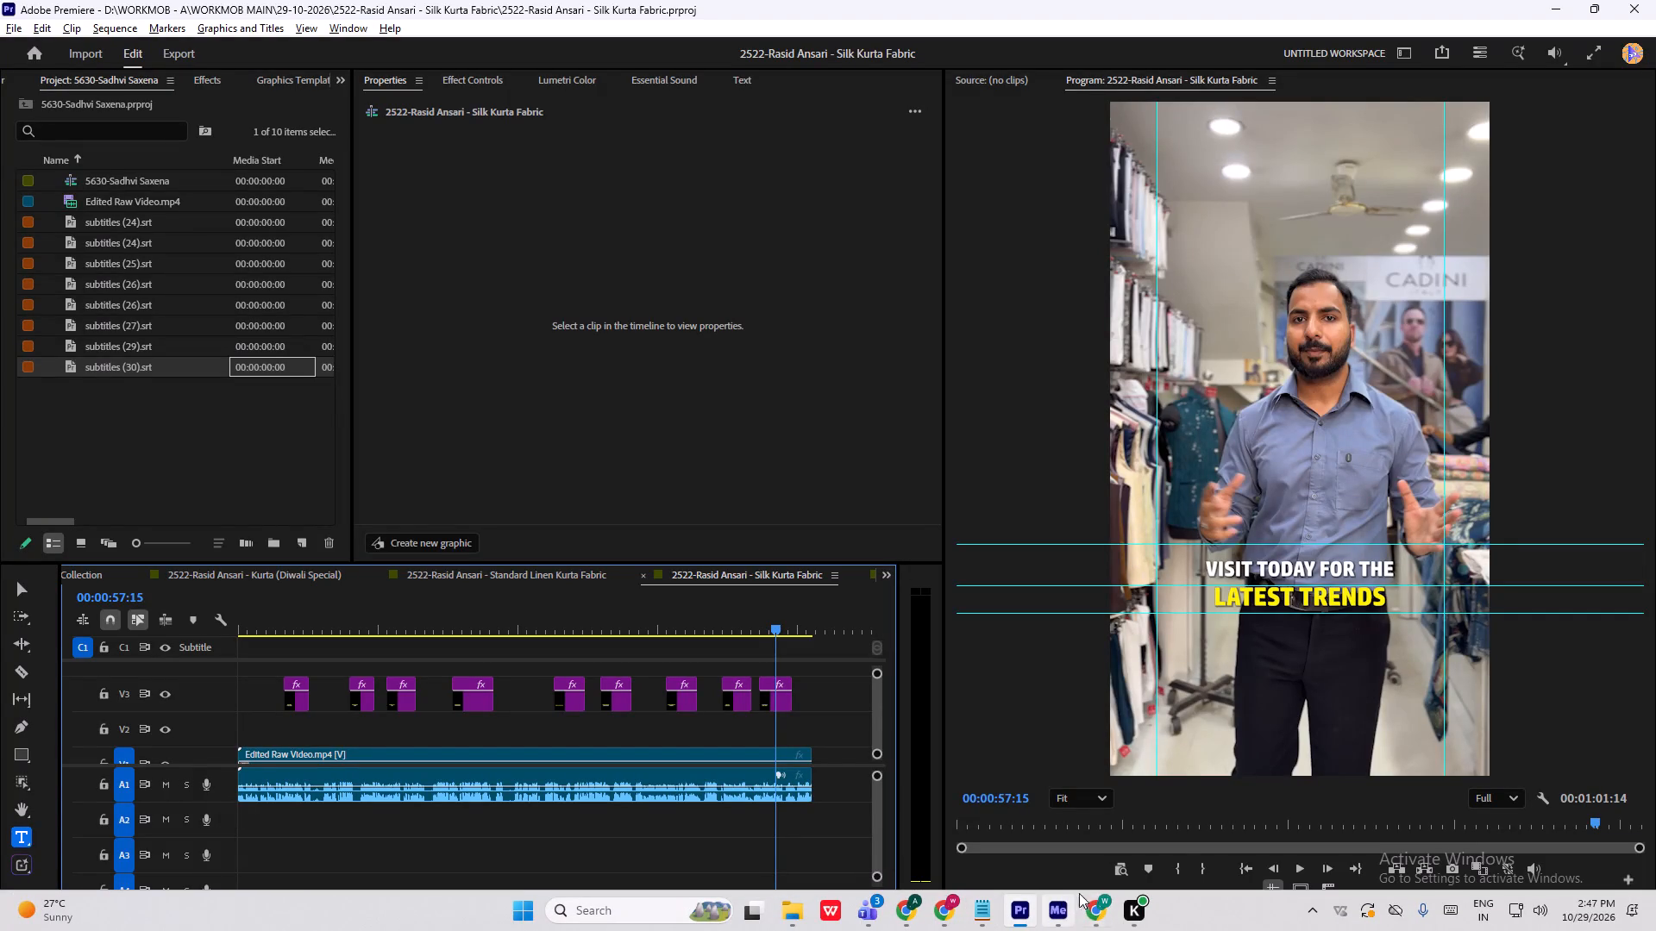
Switch to Google Drive in Chrome and search the drive for 5502, replacing the existing search text.
left_click(1089, 901)
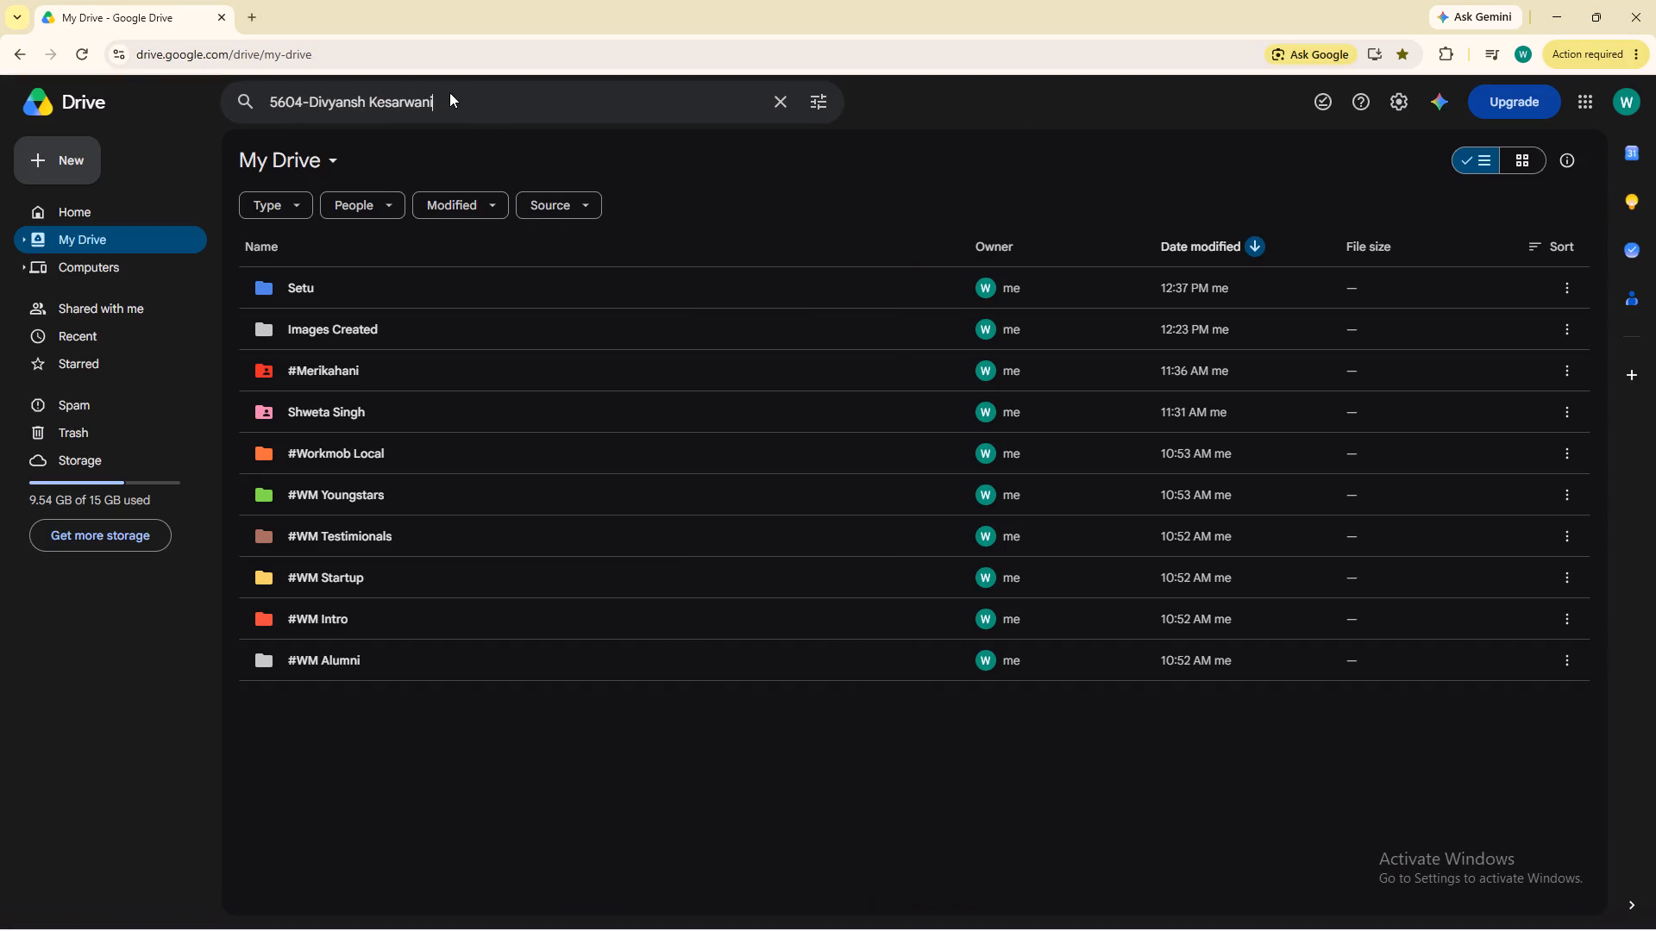
left_click(449, 92)
left_click(459, 97)
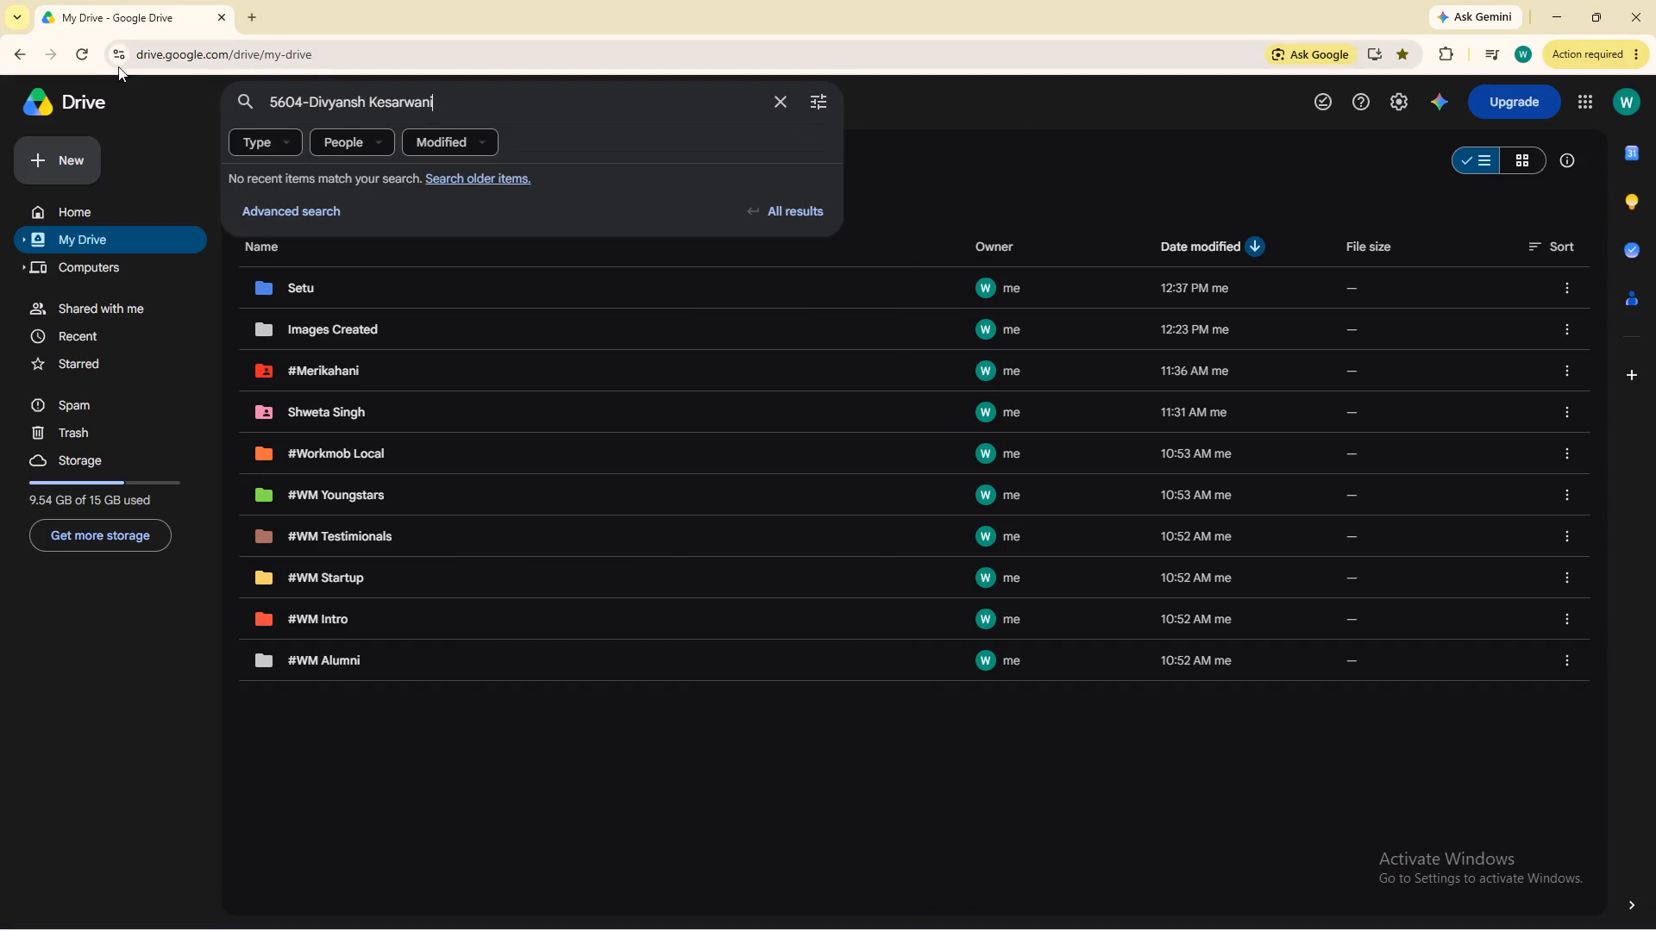
triple_click(337, 106)
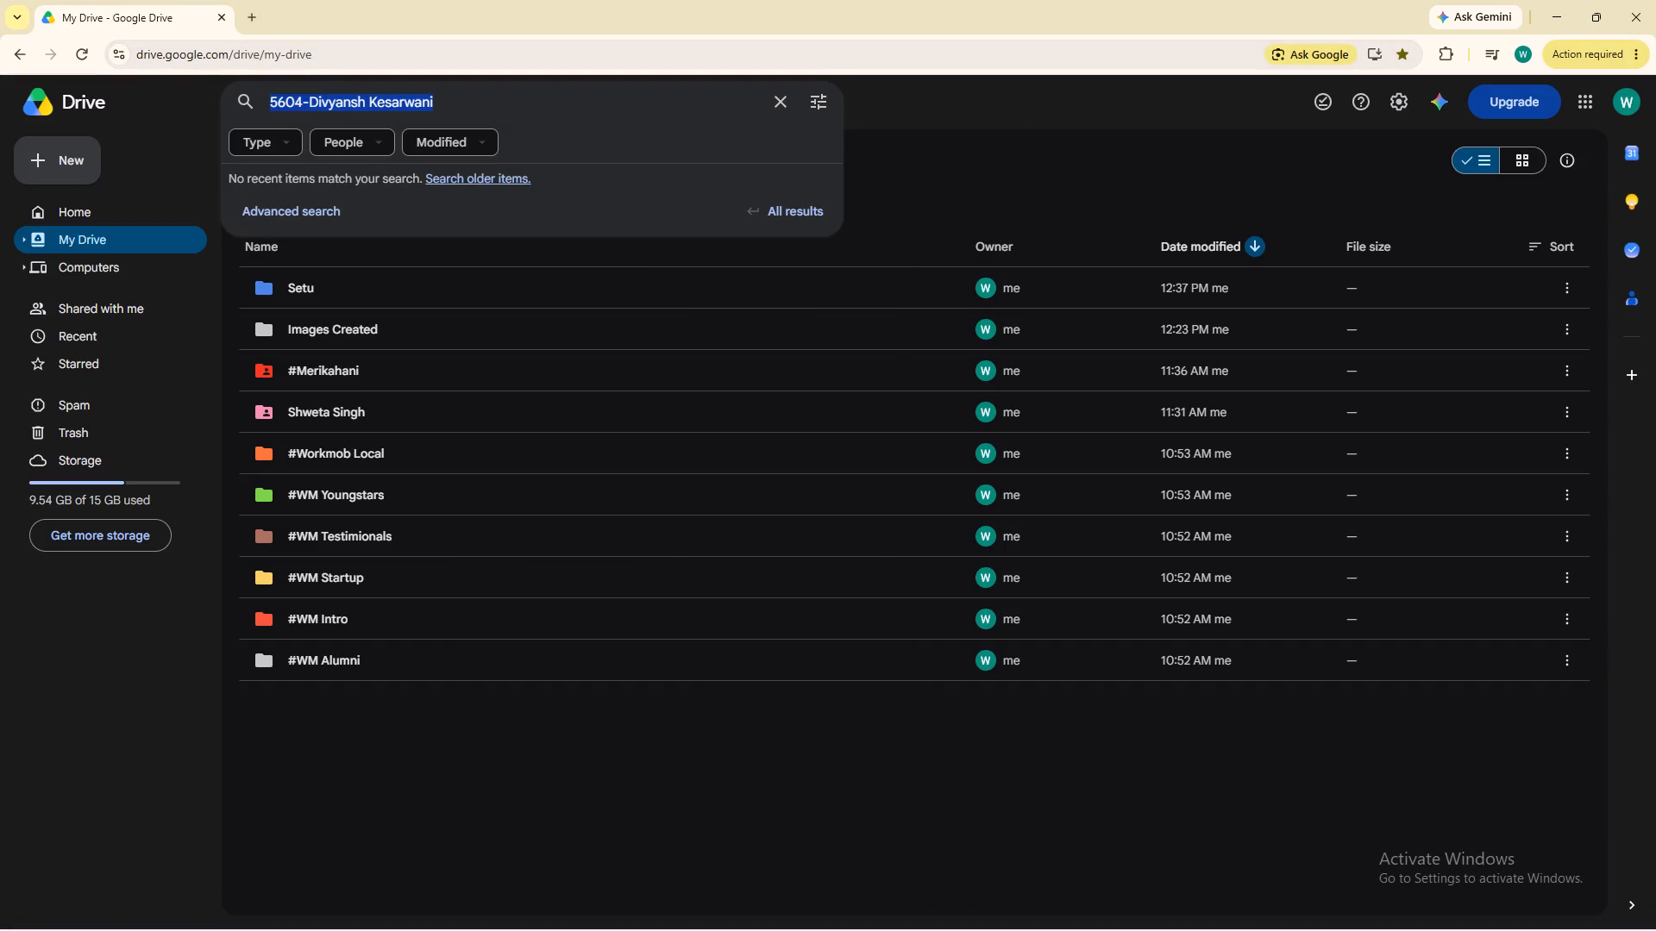
type("5502")
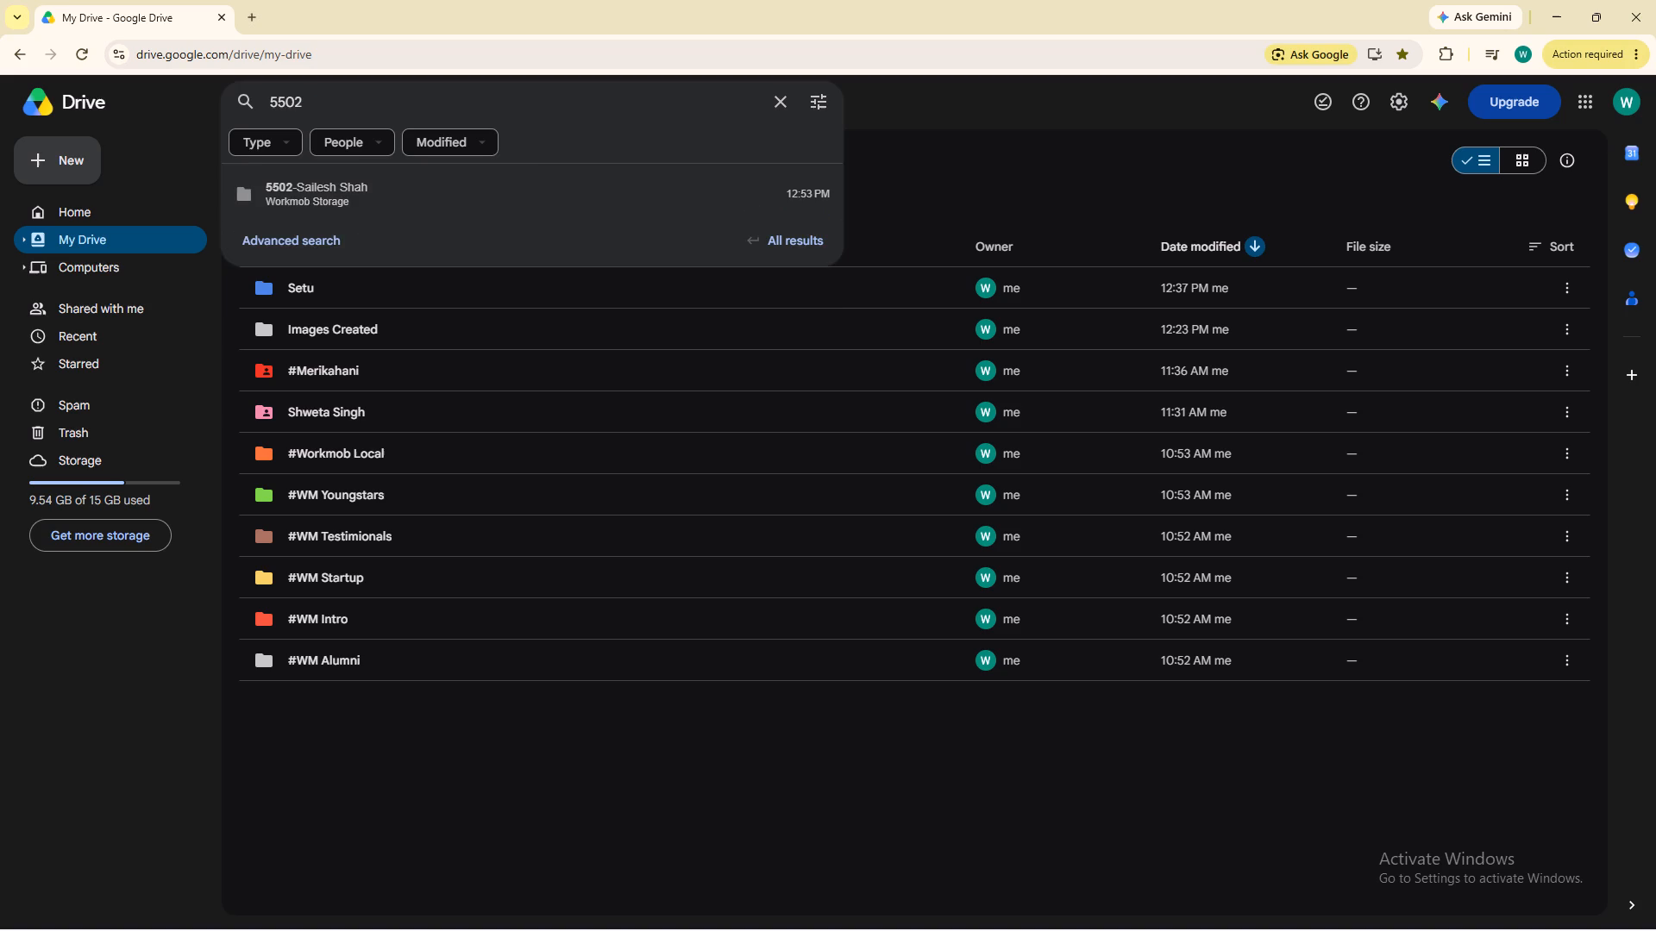